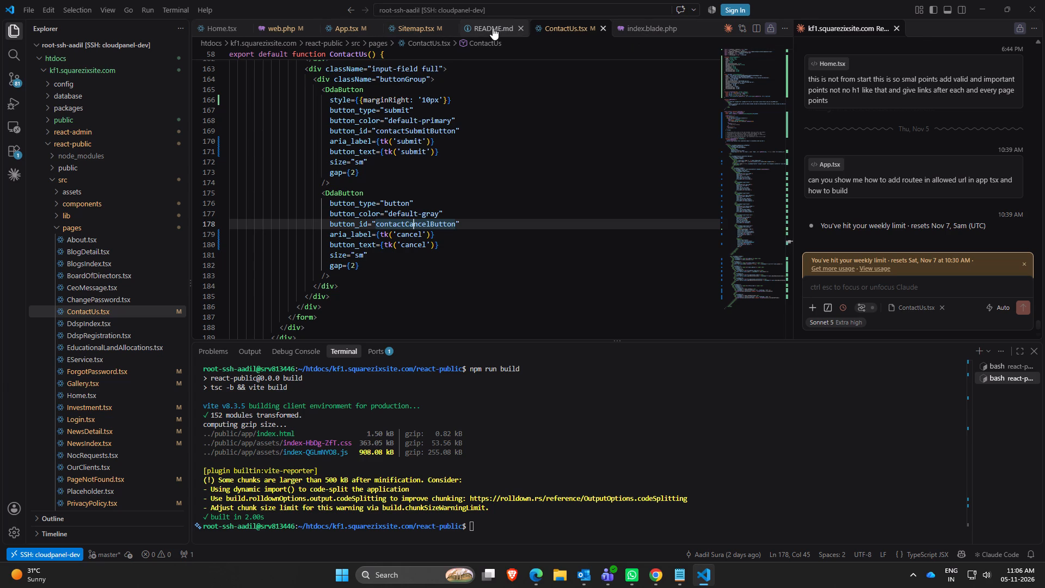
In App.tsx, remove the '/contact-us' entry from the UNLOCKED_PATHS set.
left_click(345, 28)
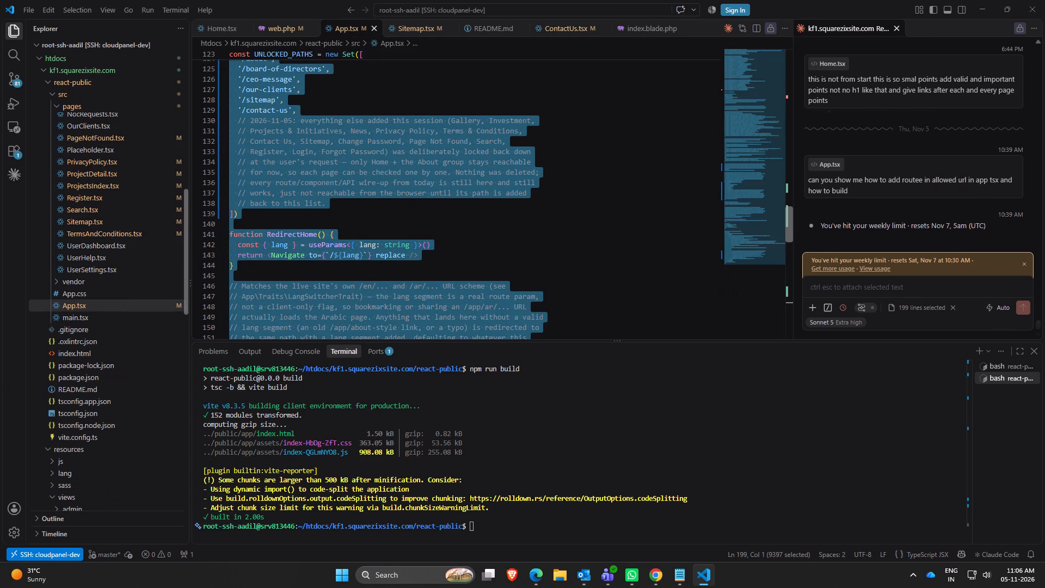
left_click(326, 292)
scroll(326, 292, "down", 12)
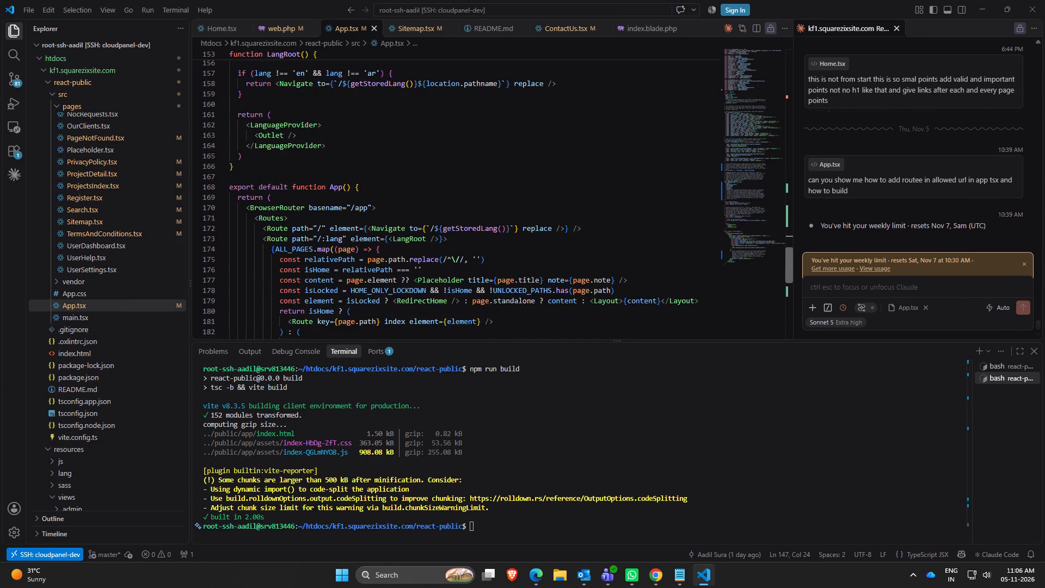
scroll(343, 257, "down", 11)
scroll(343, 257, "up", 9)
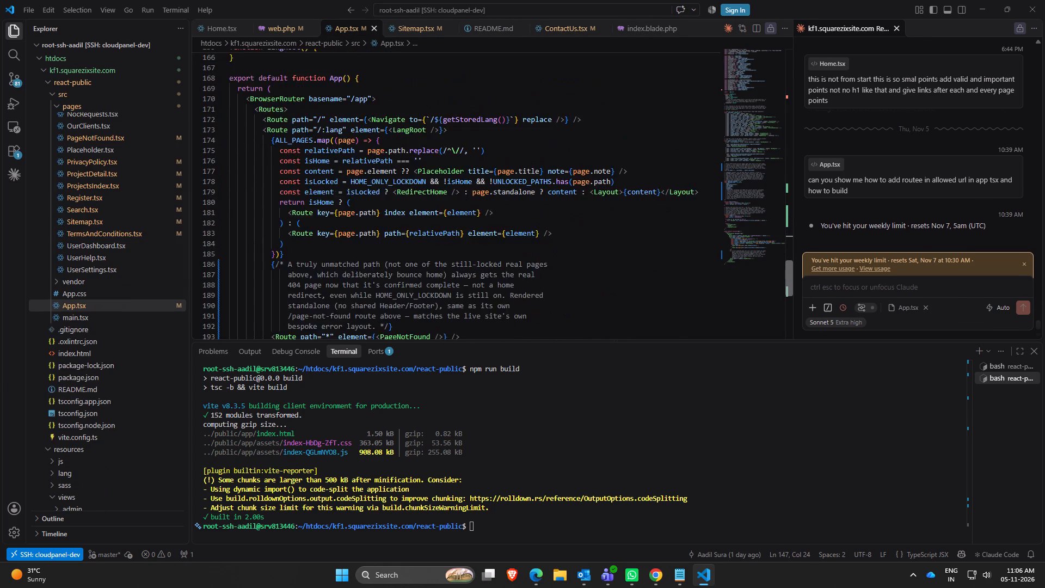
scroll(343, 257, "up", 17)
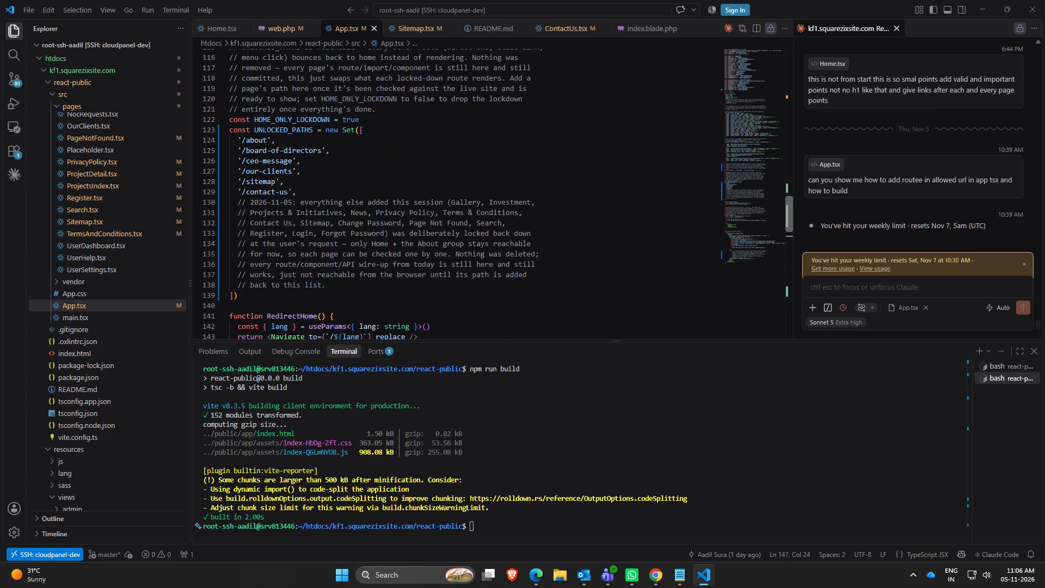
left_click_drag(309, 194, 300, 180)
key("BackSpace")
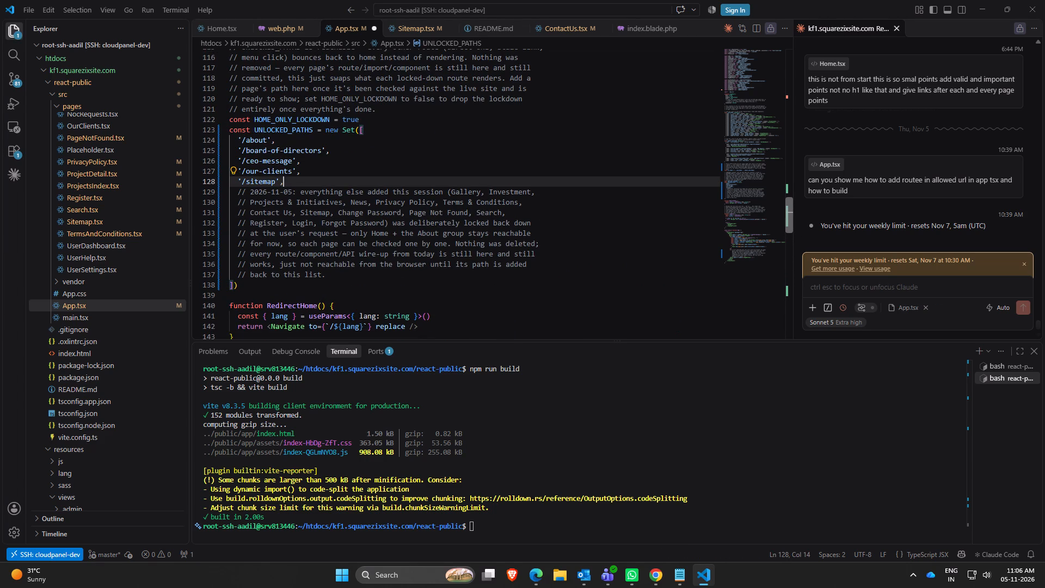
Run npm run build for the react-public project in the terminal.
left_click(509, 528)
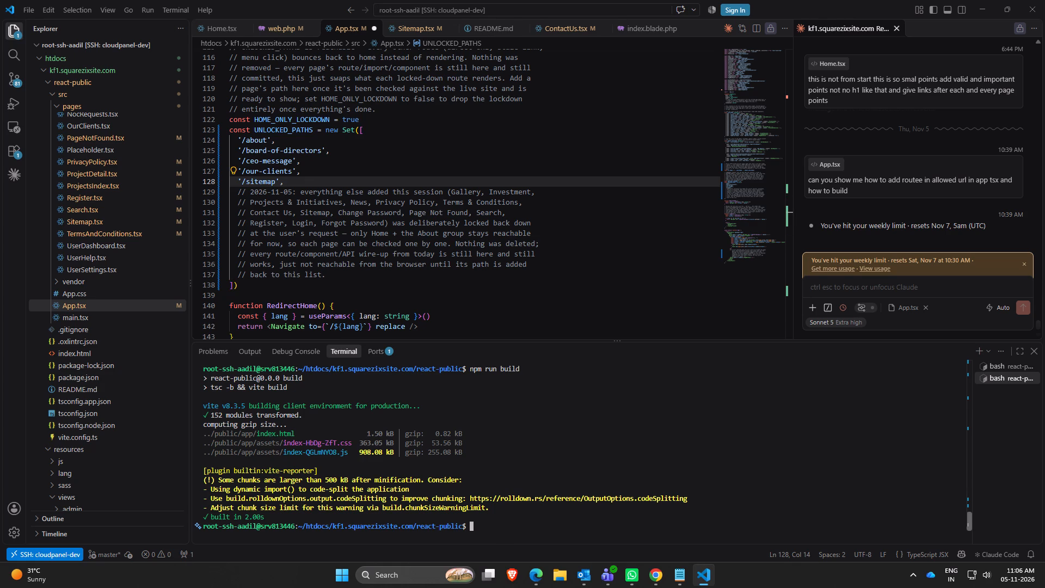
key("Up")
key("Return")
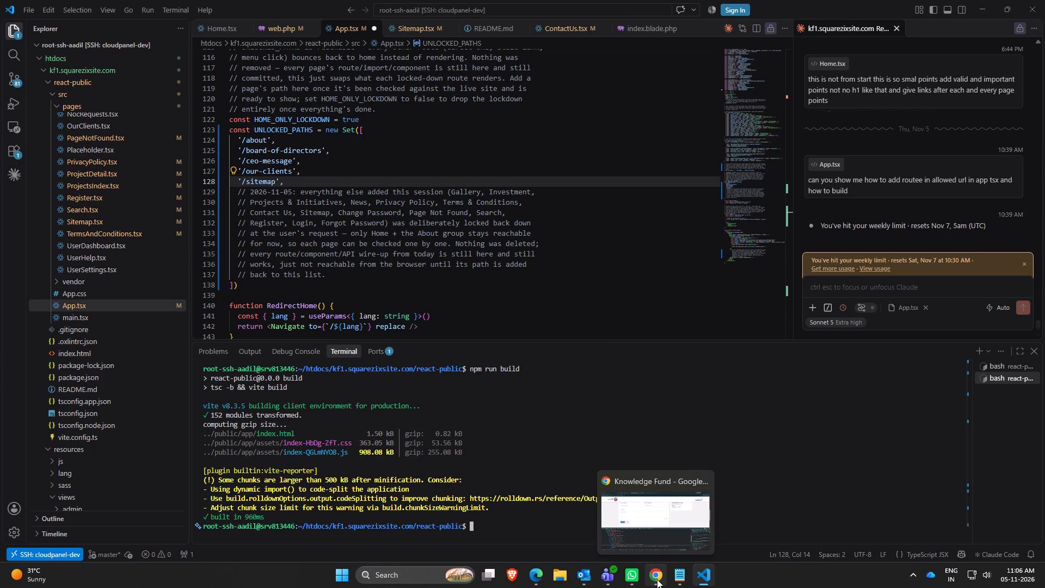
Switch to Chrome, reload the Knowledge Fund site, return to its home page and test the Contact Us link in the site navigation.
left_click(657, 579)
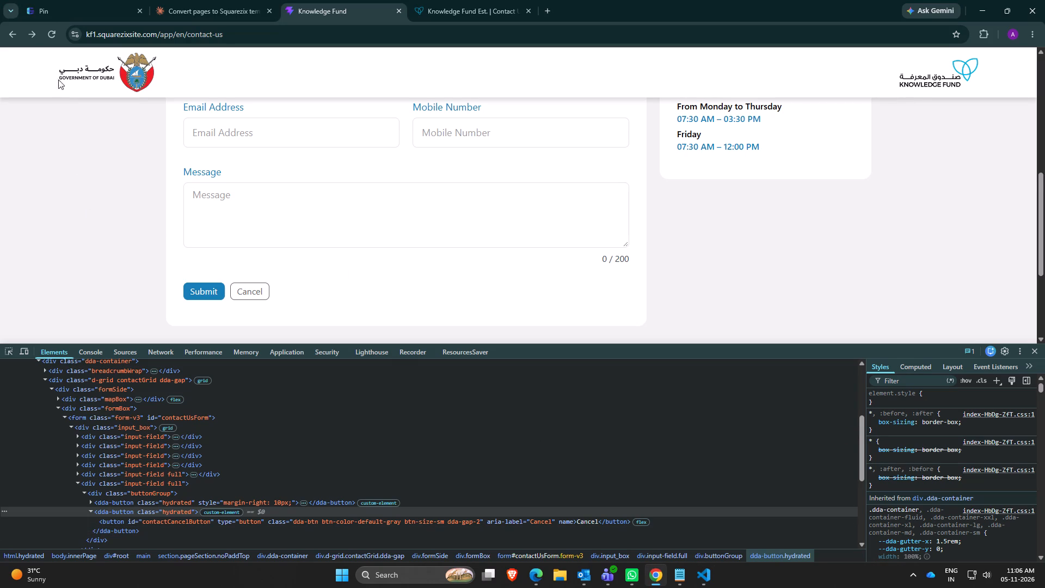
left_click(51, 28)
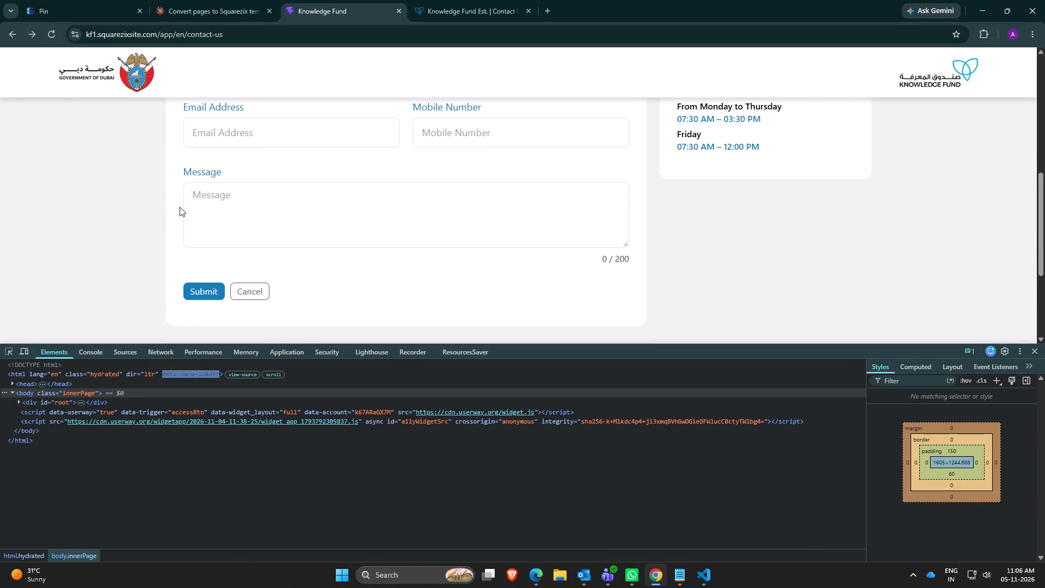
scroll(254, 206, "up", 2)
left_click(11, 31)
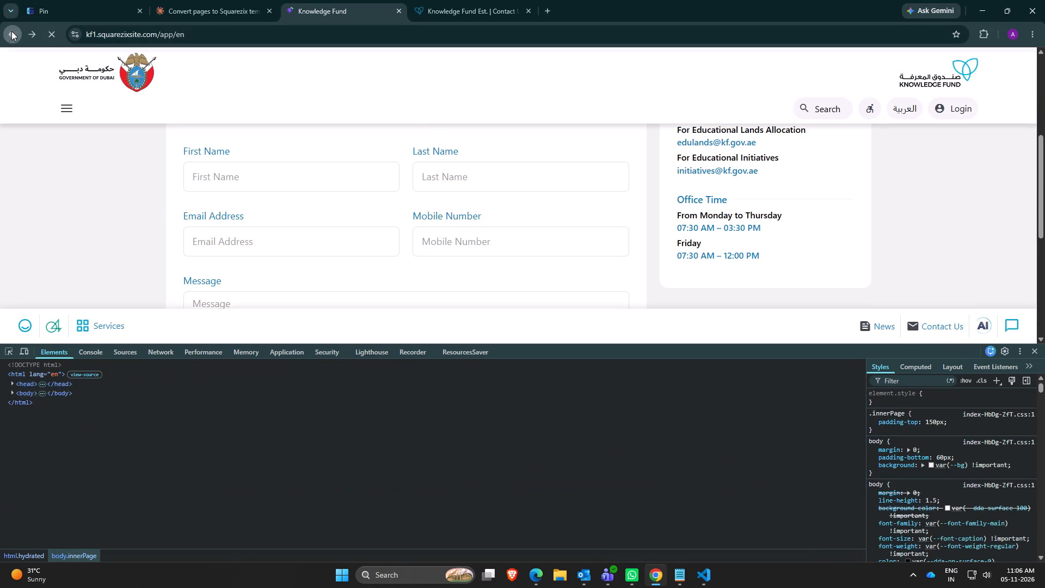
left_click(70, 107)
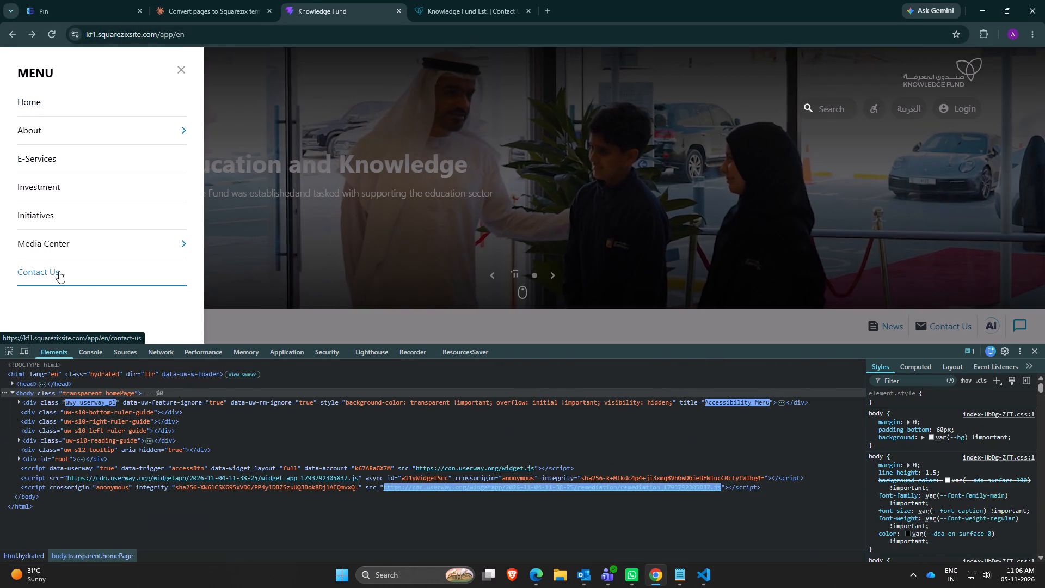
left_click(59, 271)
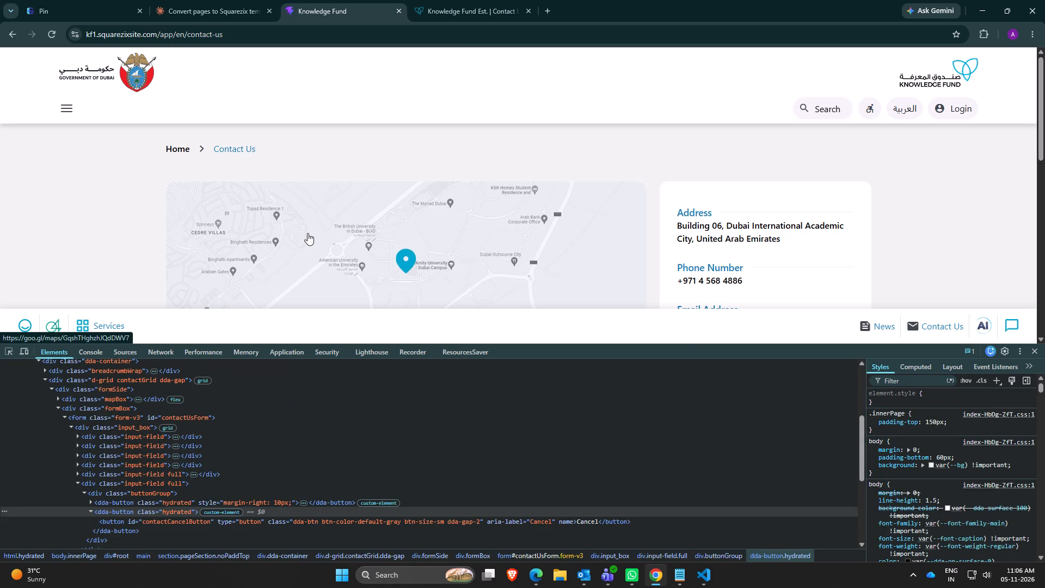
Hard-reload the Knowledge Fund site, retest its Contact Us navigation link, and close the developer tools.
key("ctrl+shift+r")
left_click(66, 111)
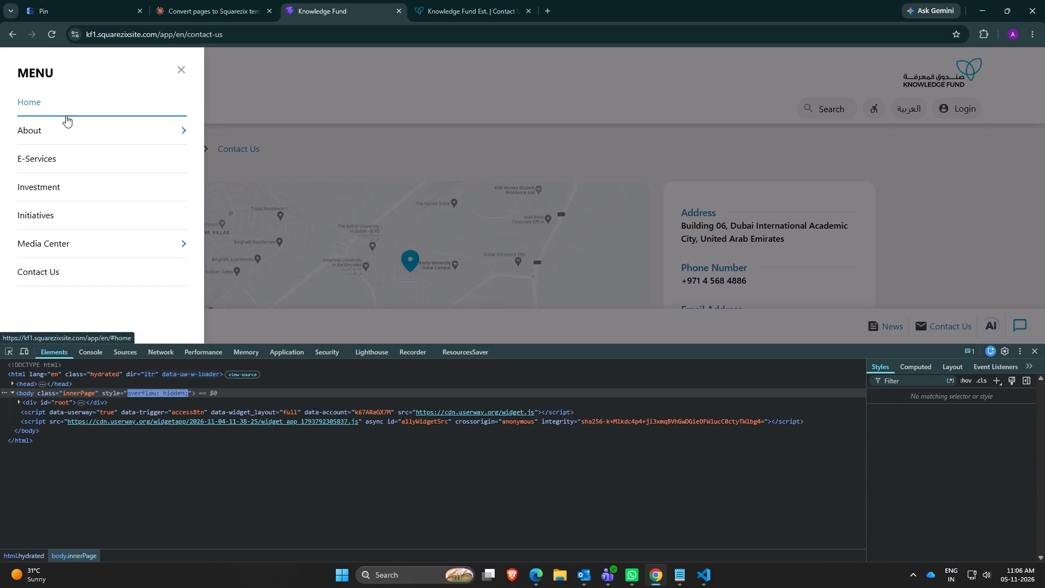
left_click(41, 267)
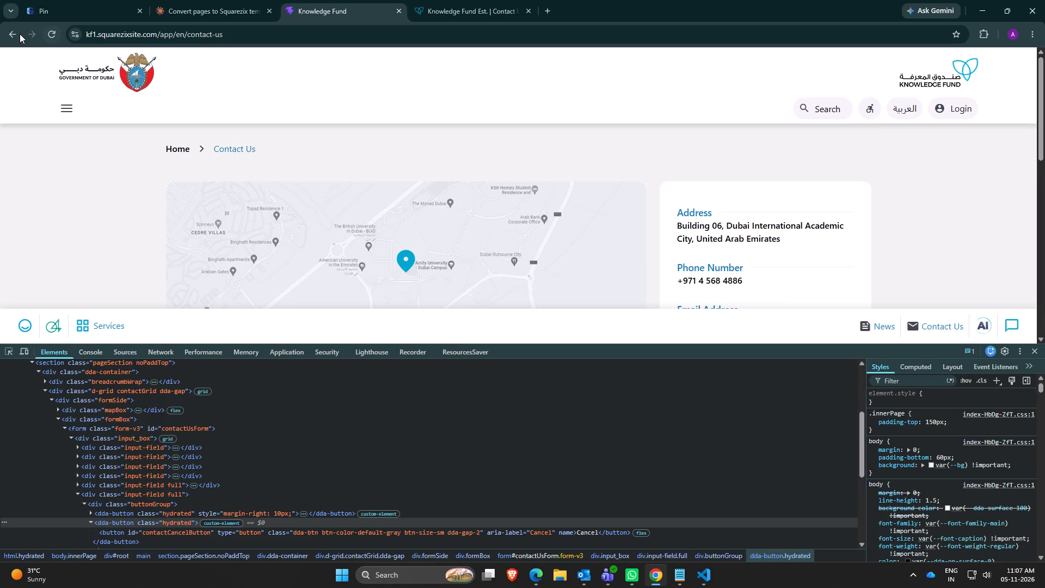
left_click(15, 34)
key("ctrl+shift+r")
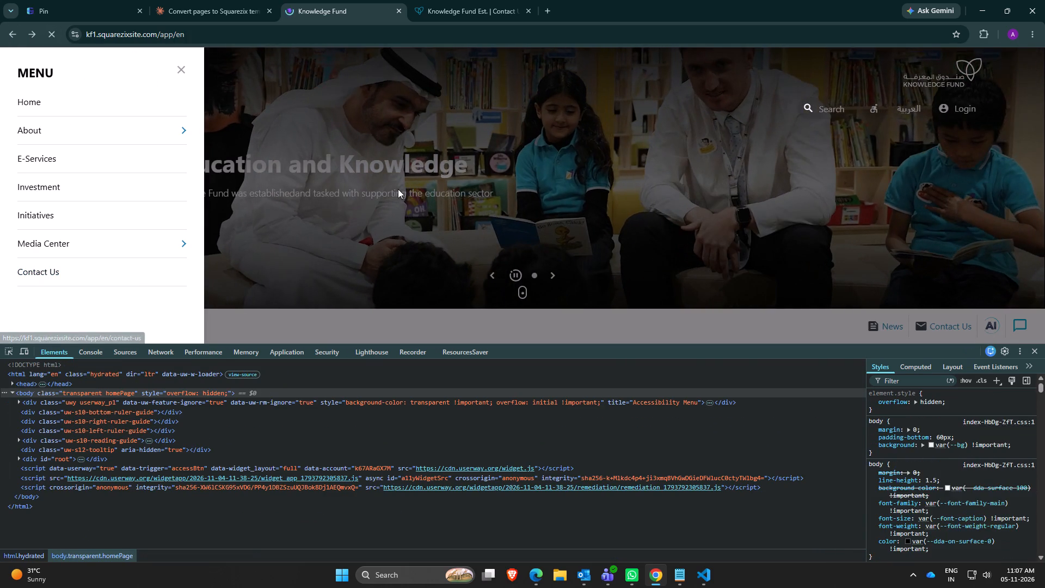
left_click(58, 112)
left_click(68, 107)
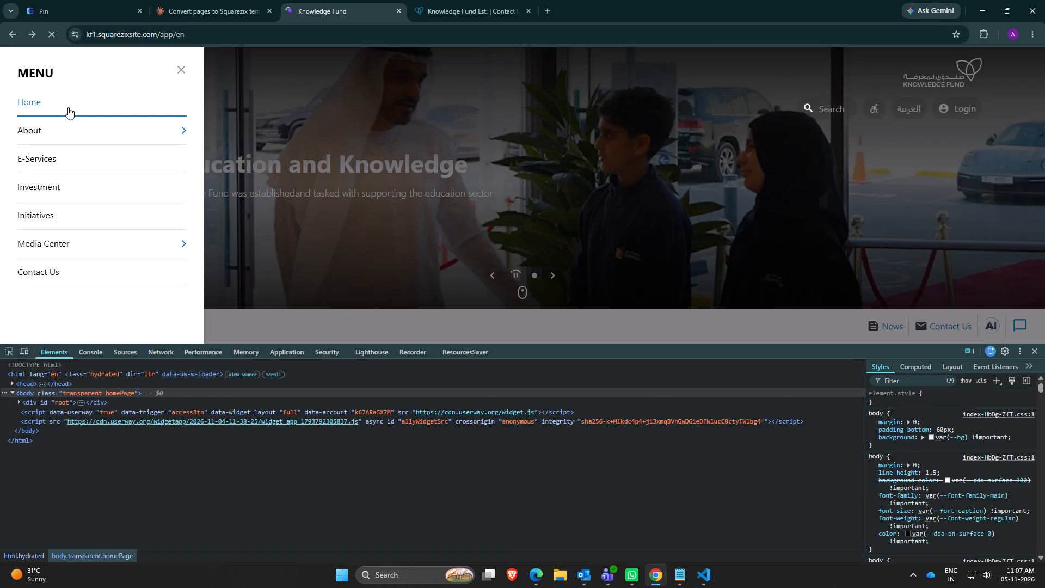
left_click(81, 268)
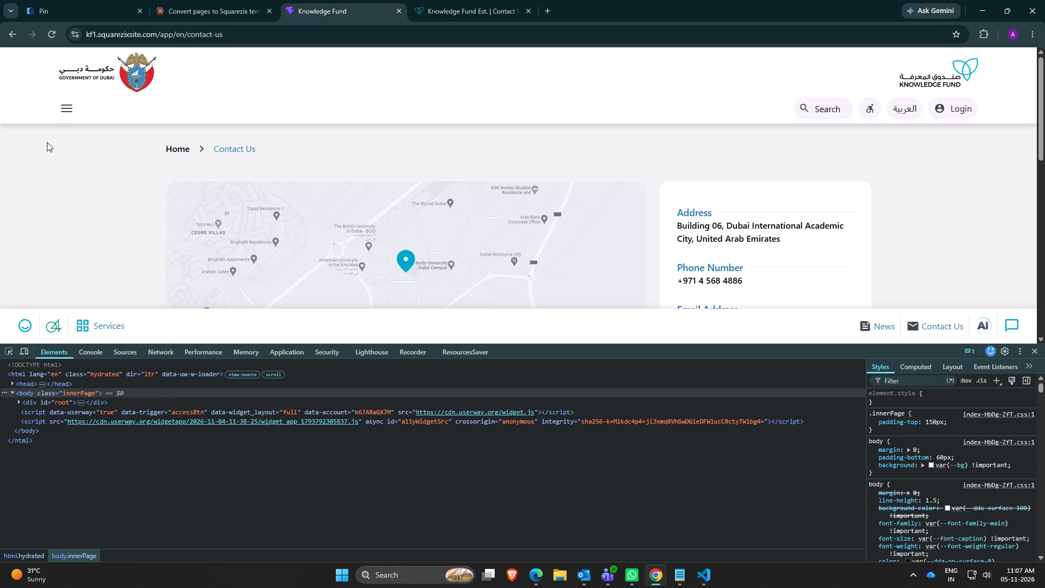
left_click(1032, 346)
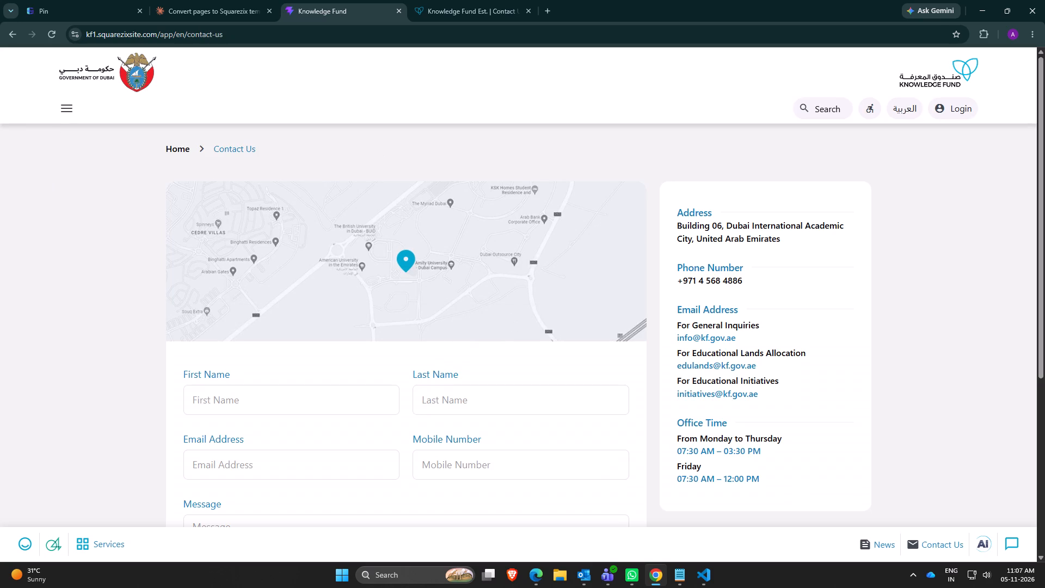
Switch to Visual Studio Code, save App.tsx and run npm run build again in the react-public terminal.
left_click(699, 572)
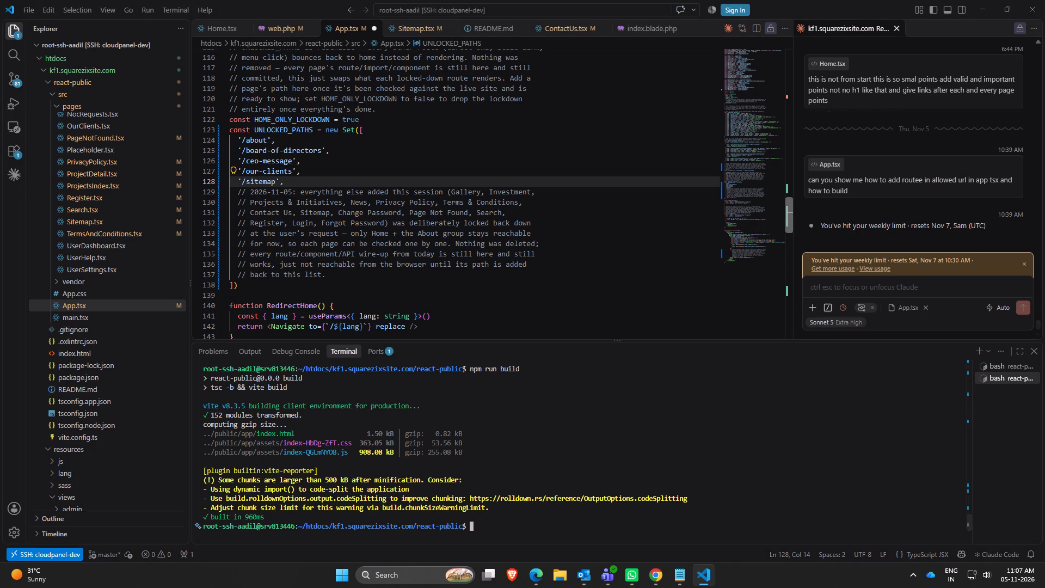
left_click(350, 250)
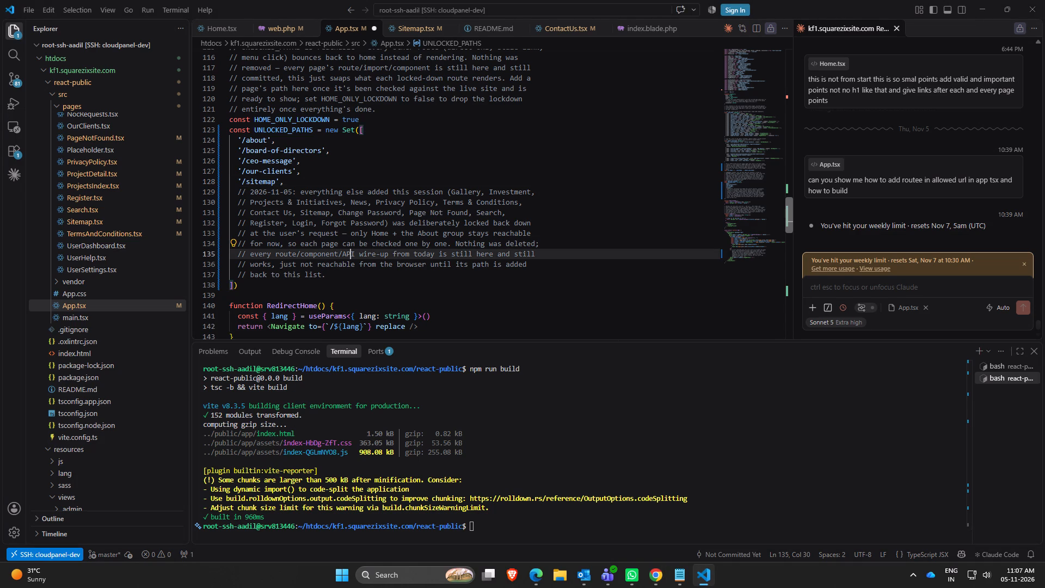
key("ctrl+s")
left_click(493, 526)
key("Up")
key("Return")
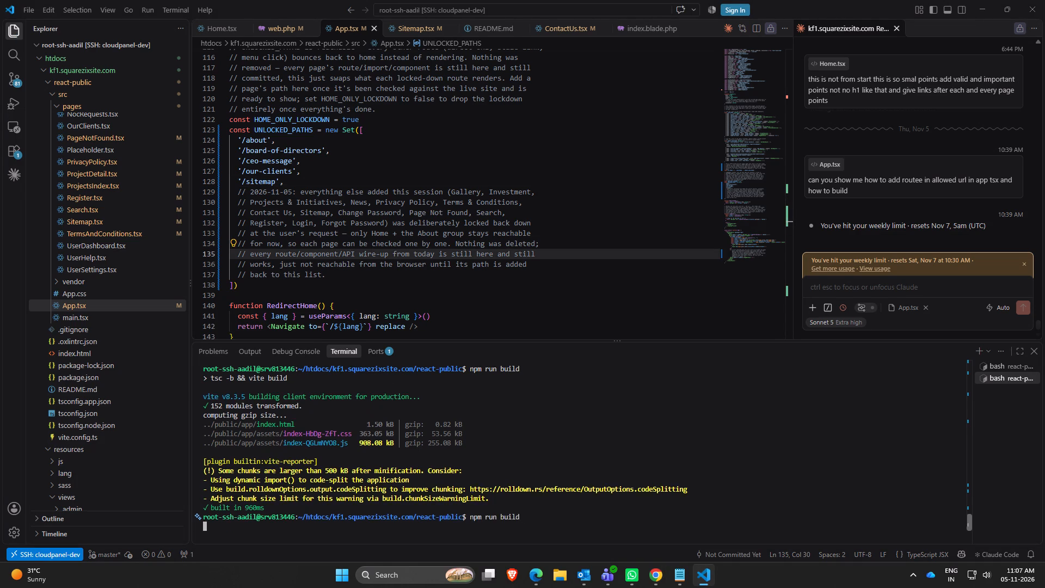
Switch to Chrome and reload kf1.squarezixsite.com/app/en/contact-us to check whether the route is locked.
left_click(662, 567)
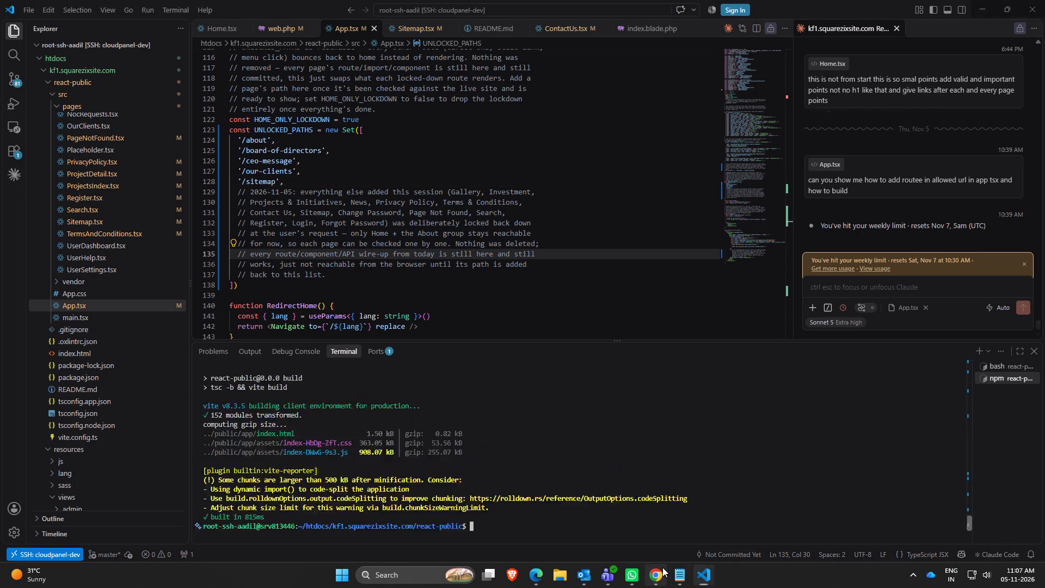
left_click(711, 578)
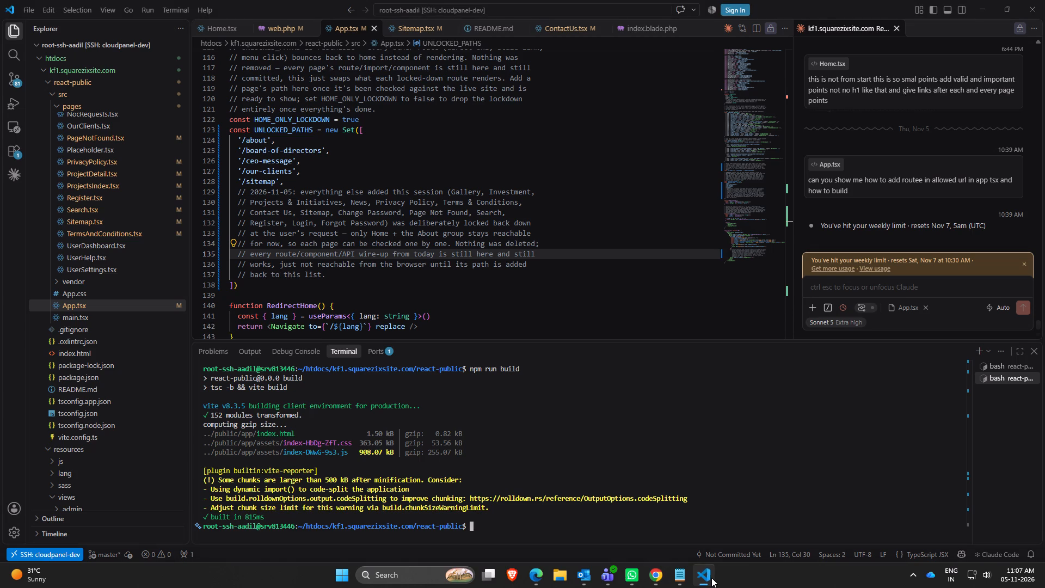
left_click(711, 578)
left_click(298, 35)
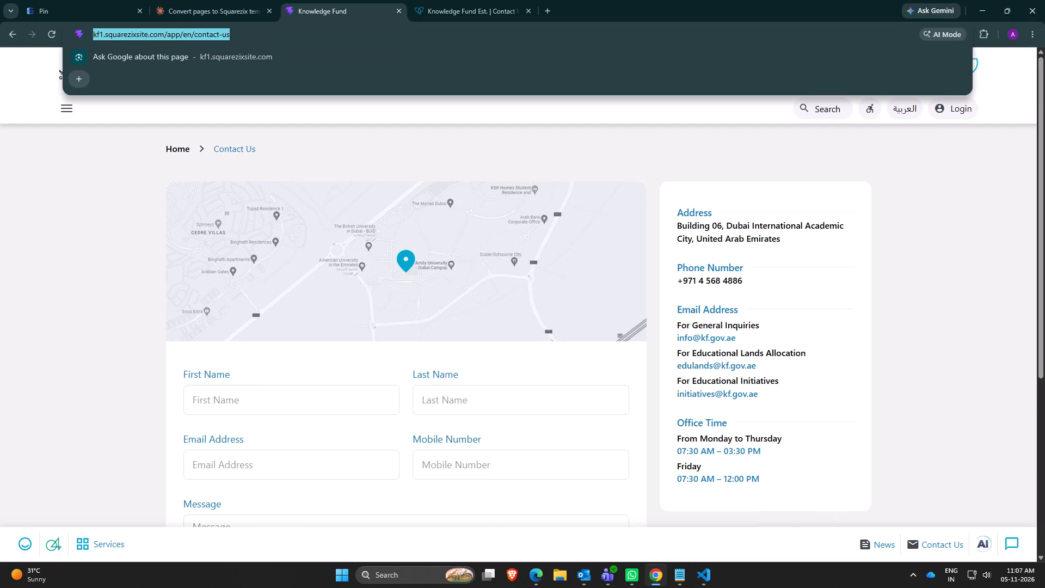
key("Return")
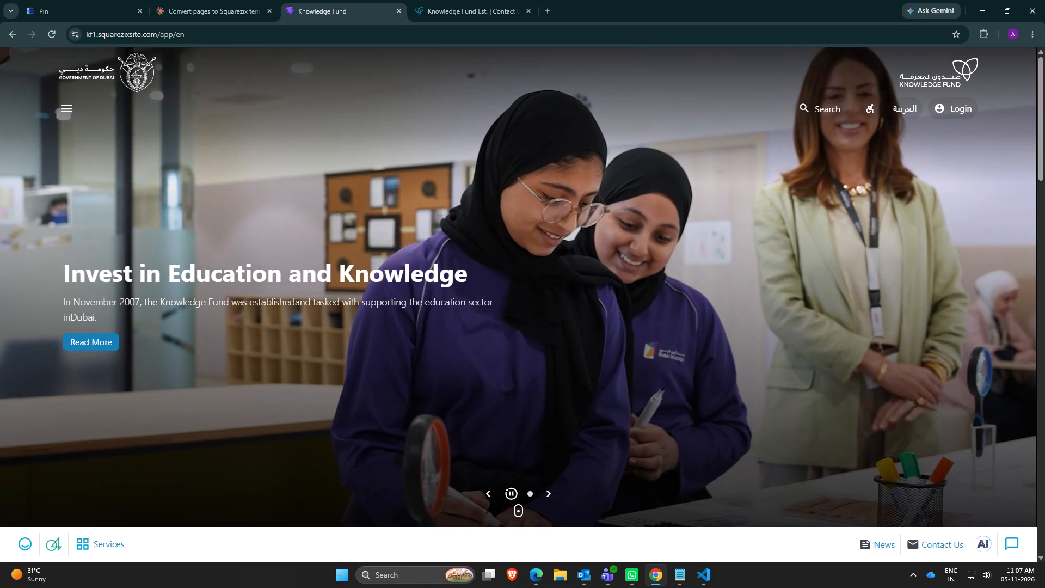
Open Figma's recent files page in a new browser tab, trimming the suggested figma.com design address.
left_click(549, 11)
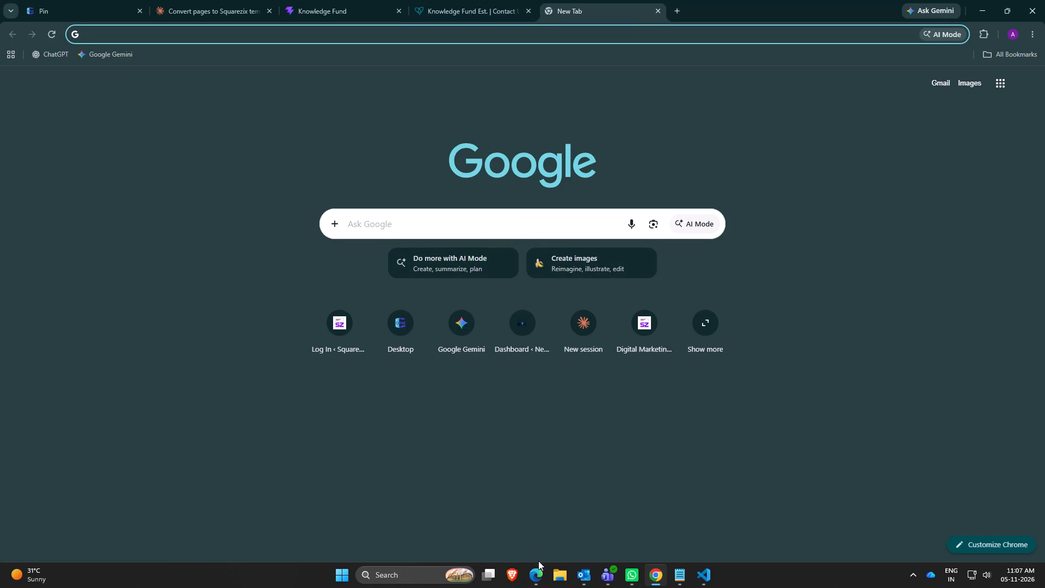
left_click(231, 36)
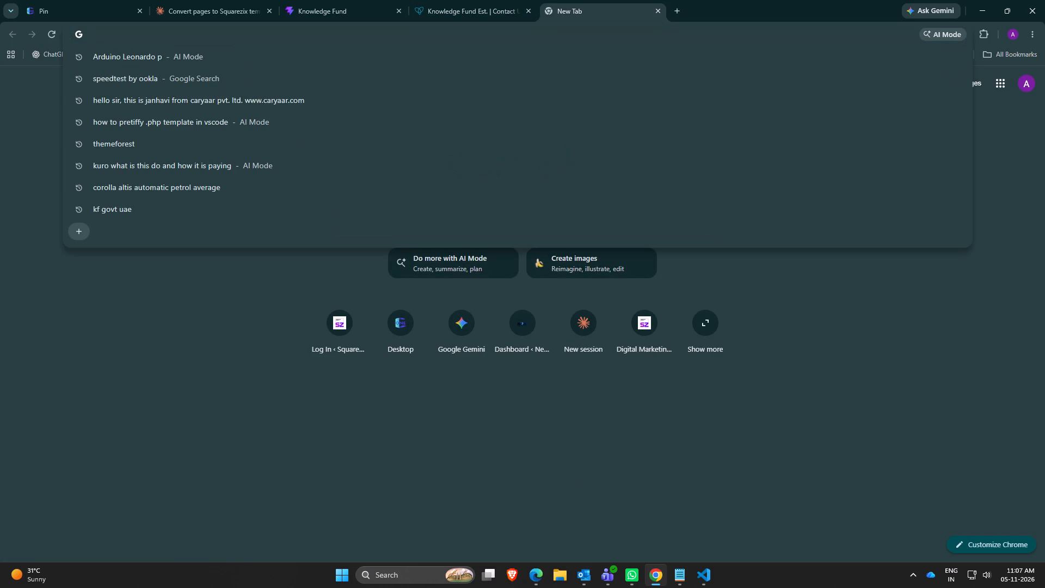
type("fi")
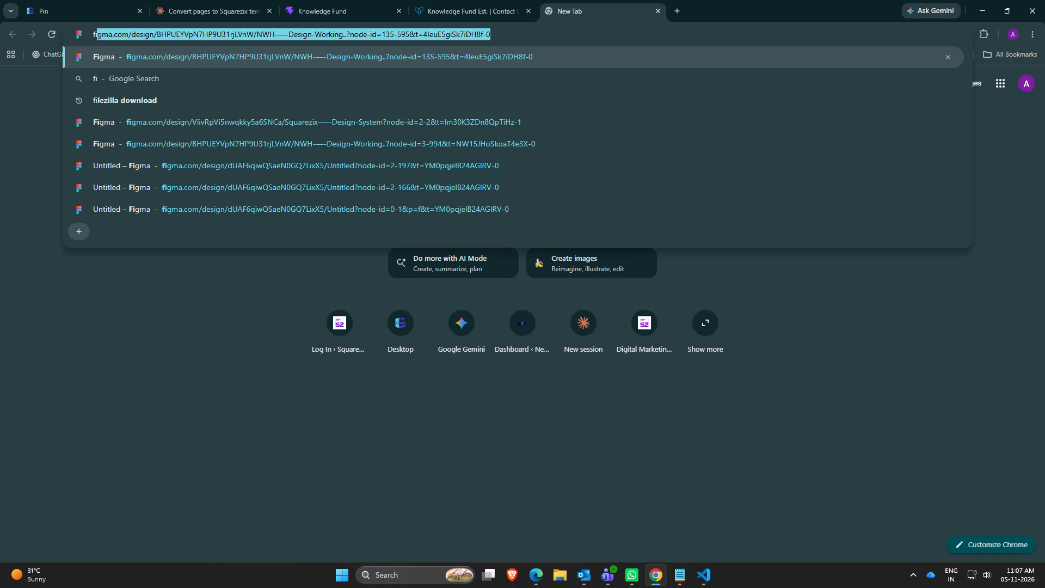
key("Right")
key("BackSpace")
key("BackSpace")
key("BackSpace")
key("BackSpace")
key("BackSpace")
key("BackSpace")
key("BackSpace")
key("BackSpace")
key("BackSpace")
key("BackSpace")
key("BackSpace")
key("BackSpace")
key("BackSpace")
key("BackSpace")
key("BackSpace")
key("BackSpace")
key("BackSpace")
key("BackSpace")
key("BackSpace")
key("BackSpace")
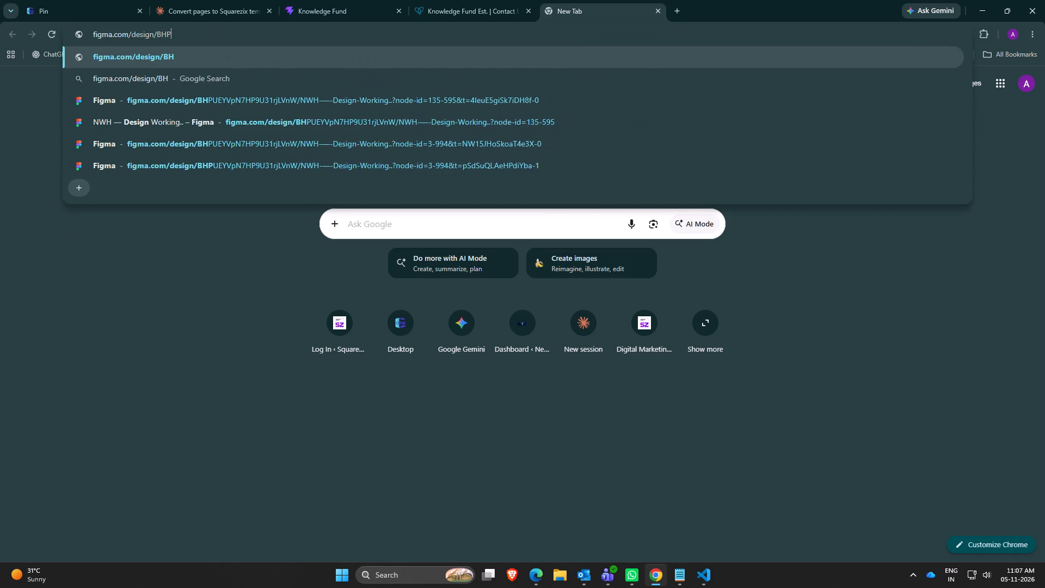
key("BackSpace")
key("BackSpace")
key("Return")
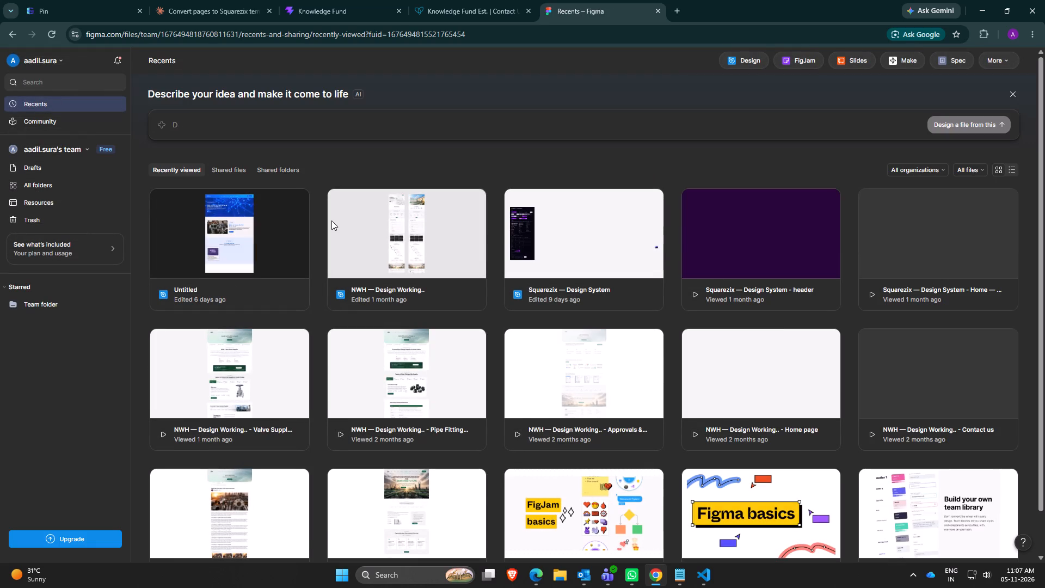
Open the recently viewed Figma design file named Untitled.
left_click(251, 248)
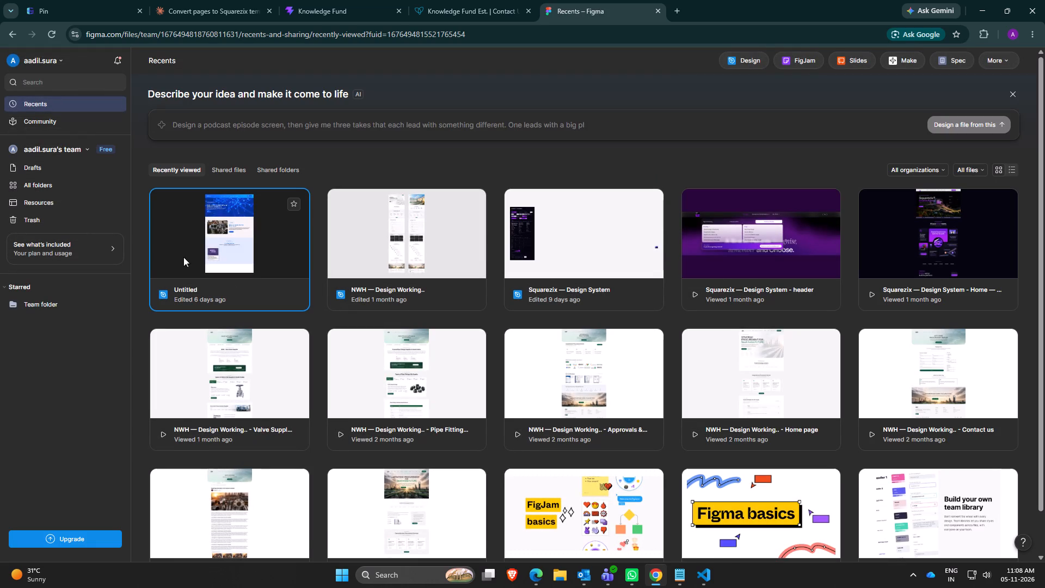
right_click(182, 257)
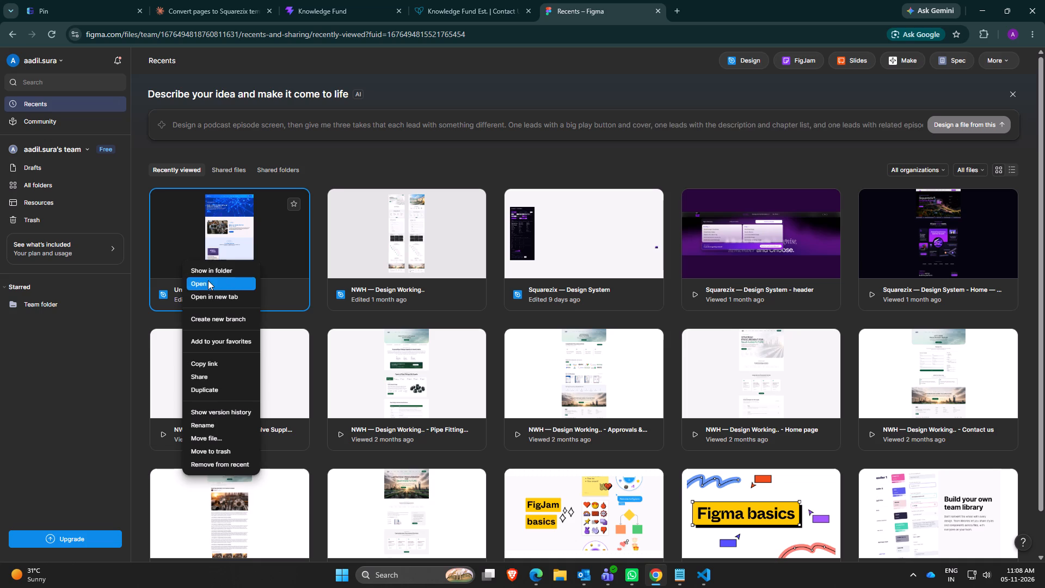
left_click(208, 280)
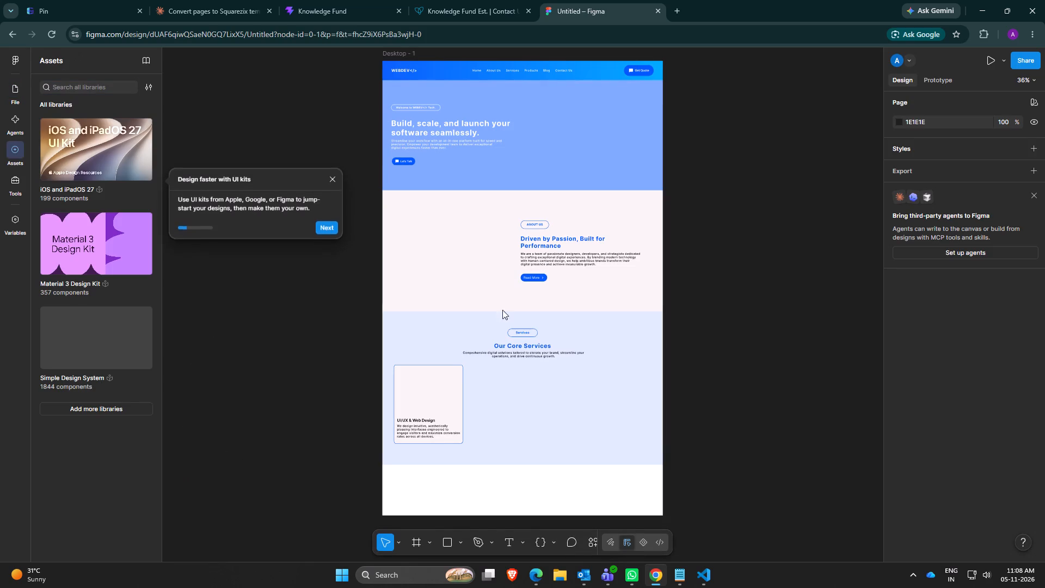
Bring the UI/UX & Web Design card in the Services section into close view and dismiss the UI kits tip.
scroll(431, 411, "up", 7, "ctrl")
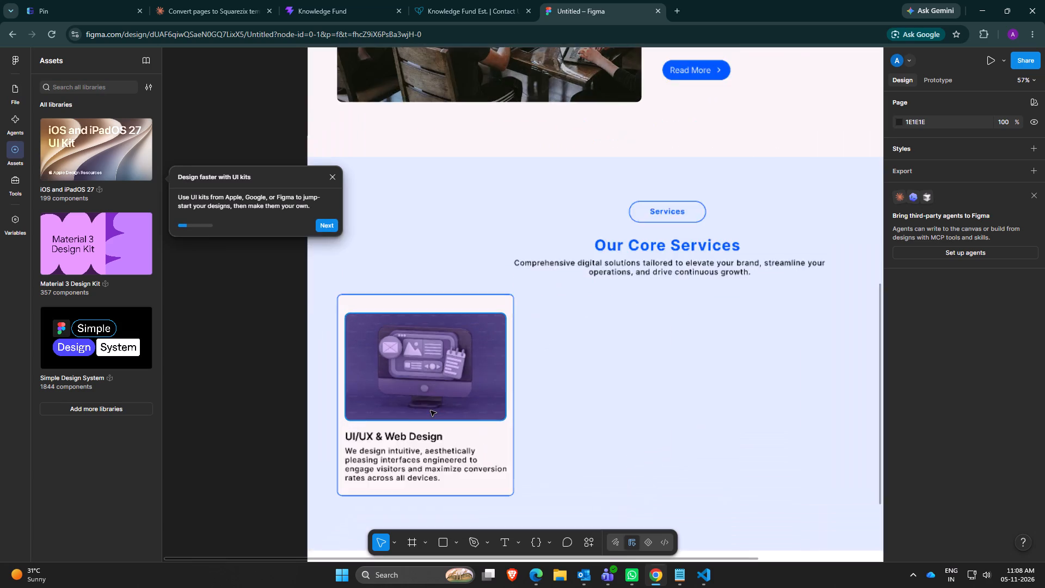
scroll(431, 411, "up", 4, "ctrl")
scroll(459, 376, "down", 6)
scroll(513, 347, "down", 3)
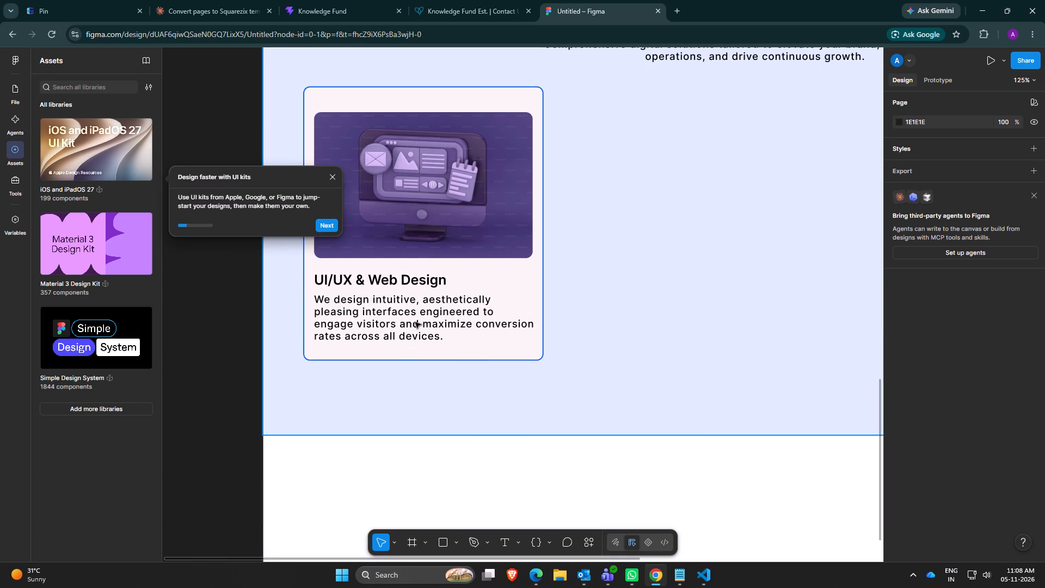
scroll(415, 322, "up", 1)
left_click(407, 318)
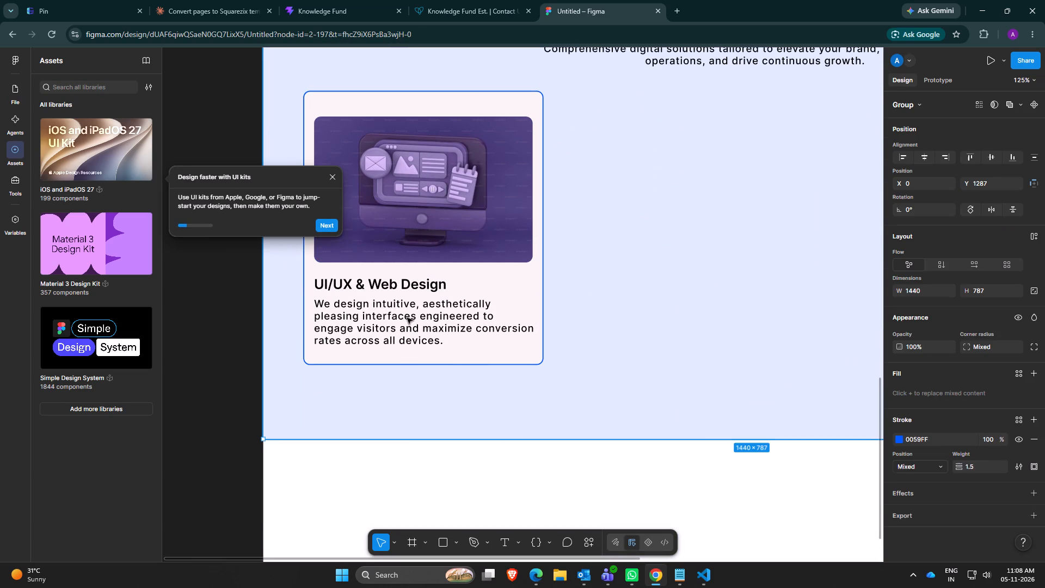
scroll(407, 318, "up", 2)
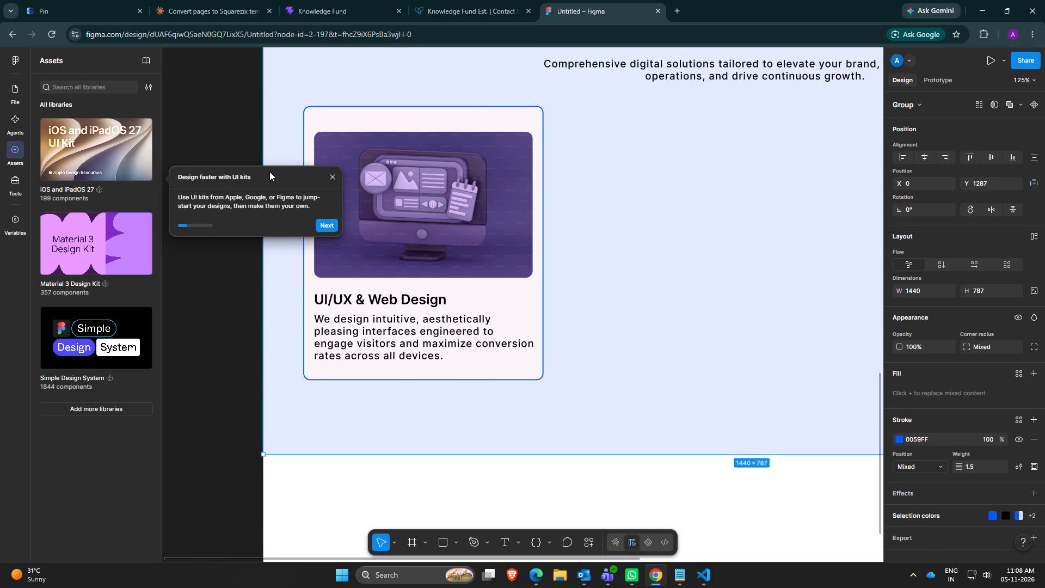
left_click(331, 179)
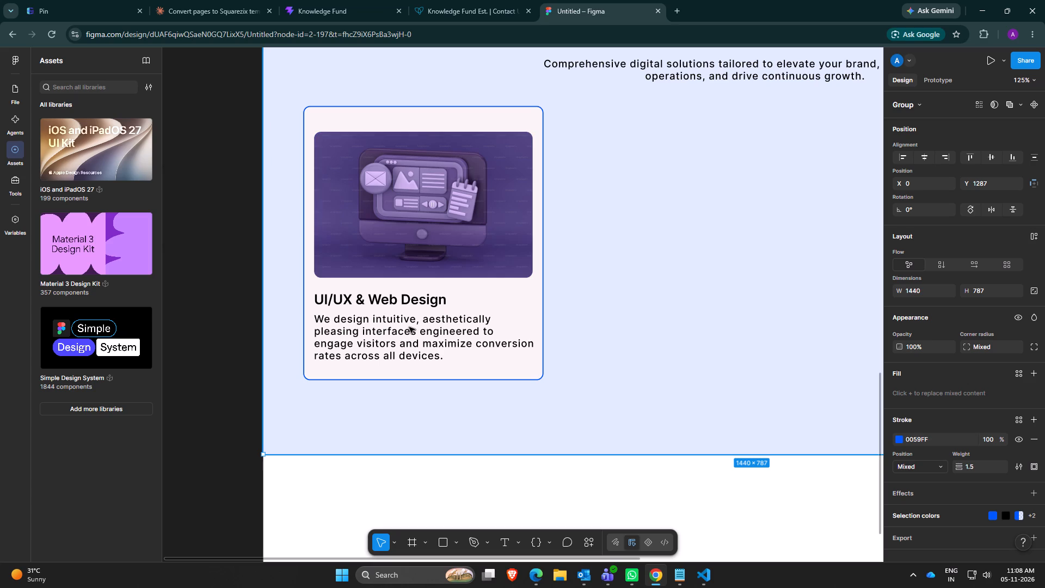
Extend the bottom edge of the UI/UX & Web Design card's background rectangle, making it 354 × 439.
scroll(409, 327, "up", 1, "ctrl")
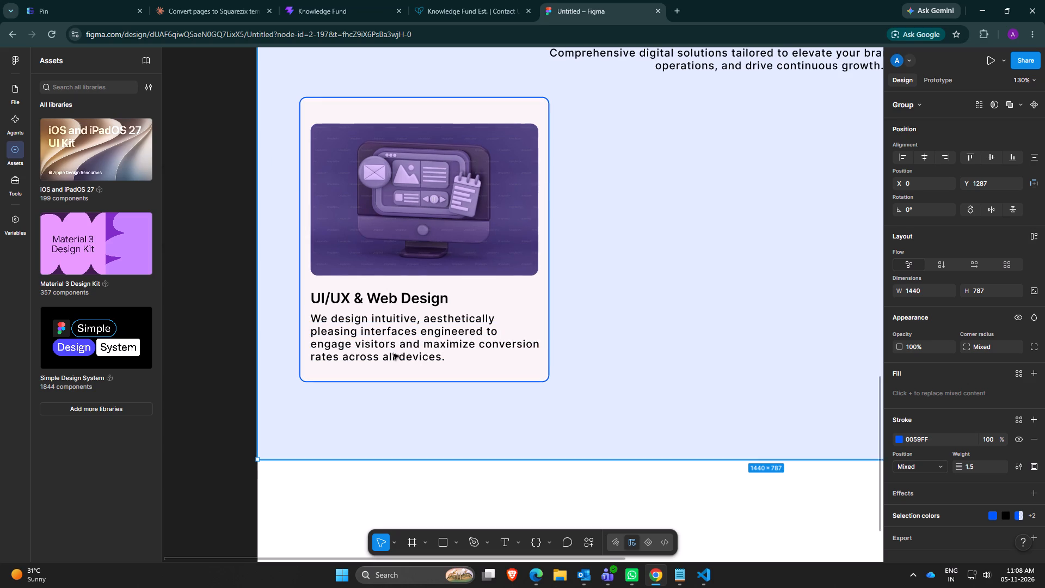
scroll(395, 350, "up", 1, "ctrl")
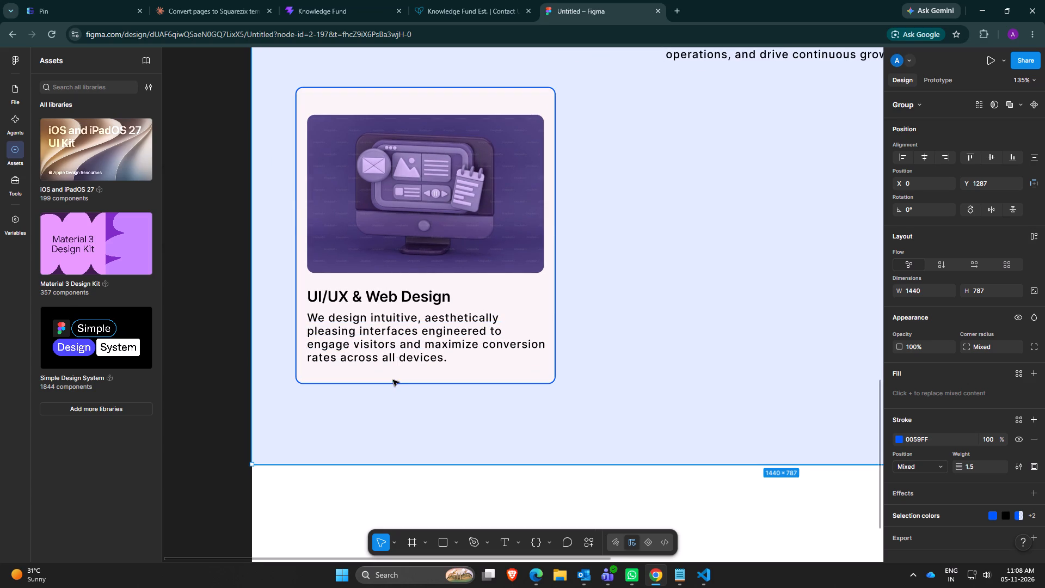
left_click(401, 355)
left_click(431, 383)
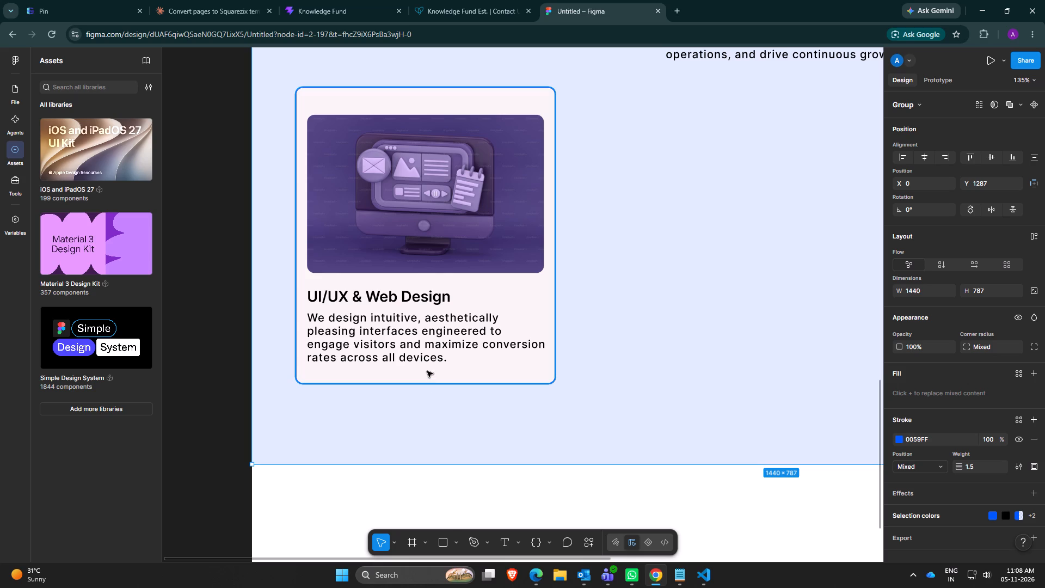
left_click(427, 371)
triple_click(427, 371)
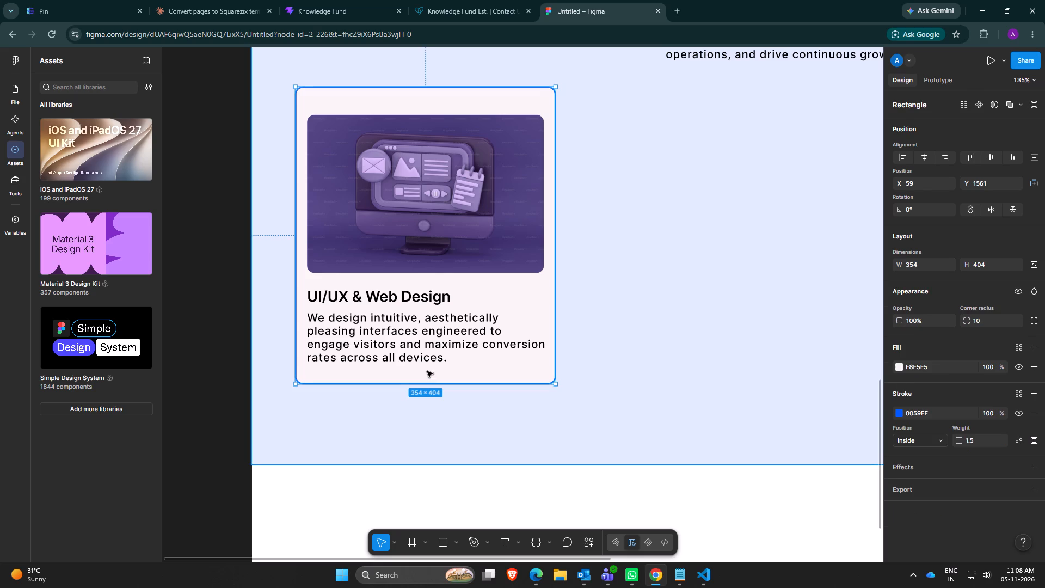
left_click_drag(428, 383, 428, 384)
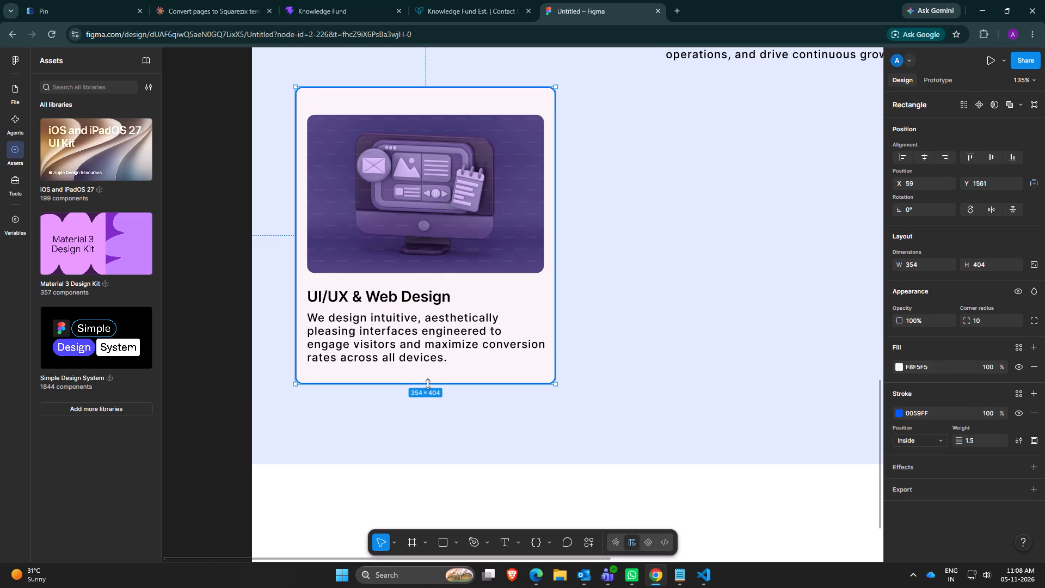
left_click_drag(428, 384, 429, 410)
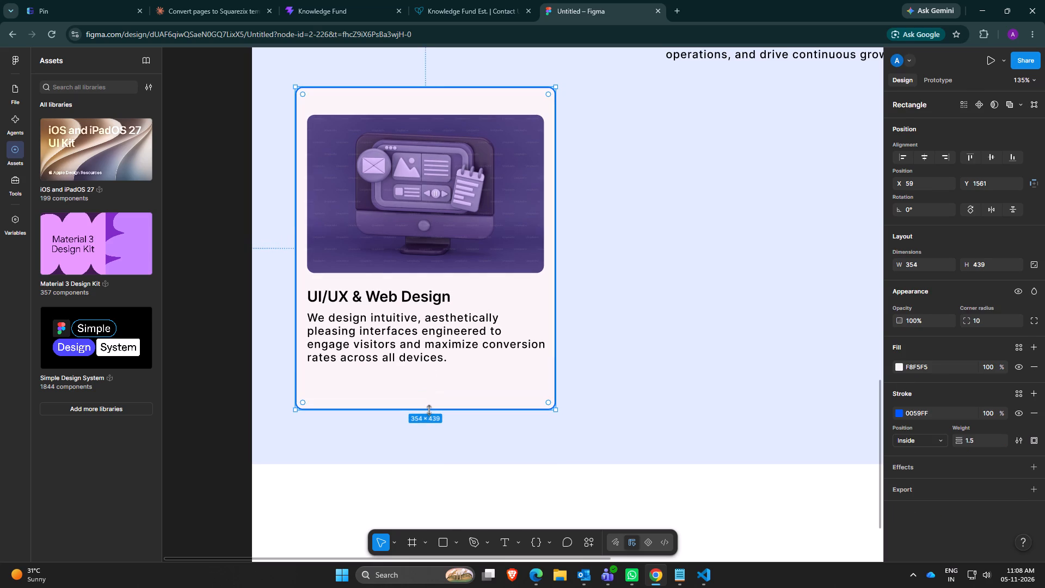
left_click(406, 385)
left_click(405, 434)
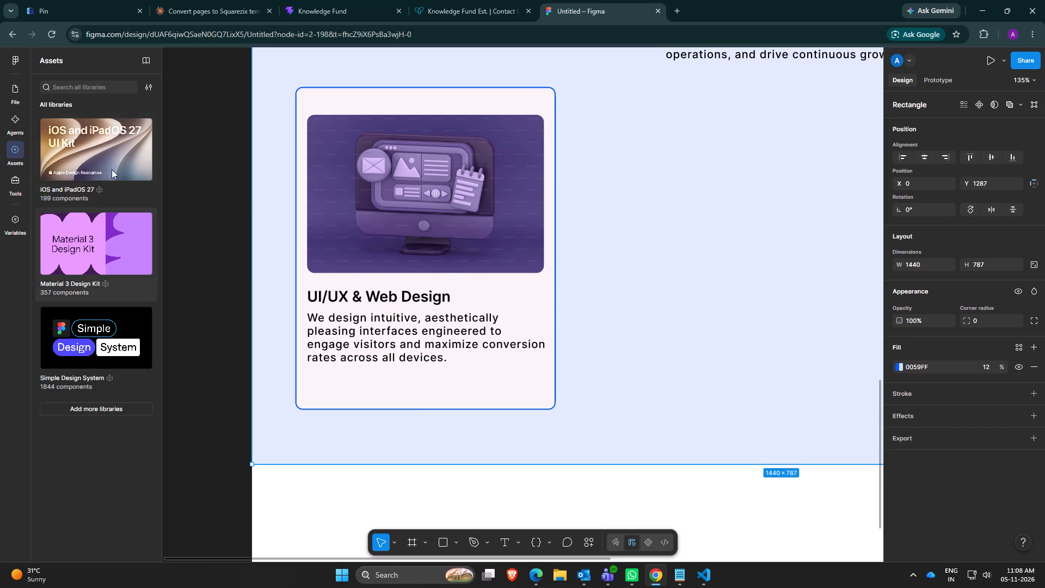
Show the file's pages and layers instead of the asset libraries.
left_click(14, 94)
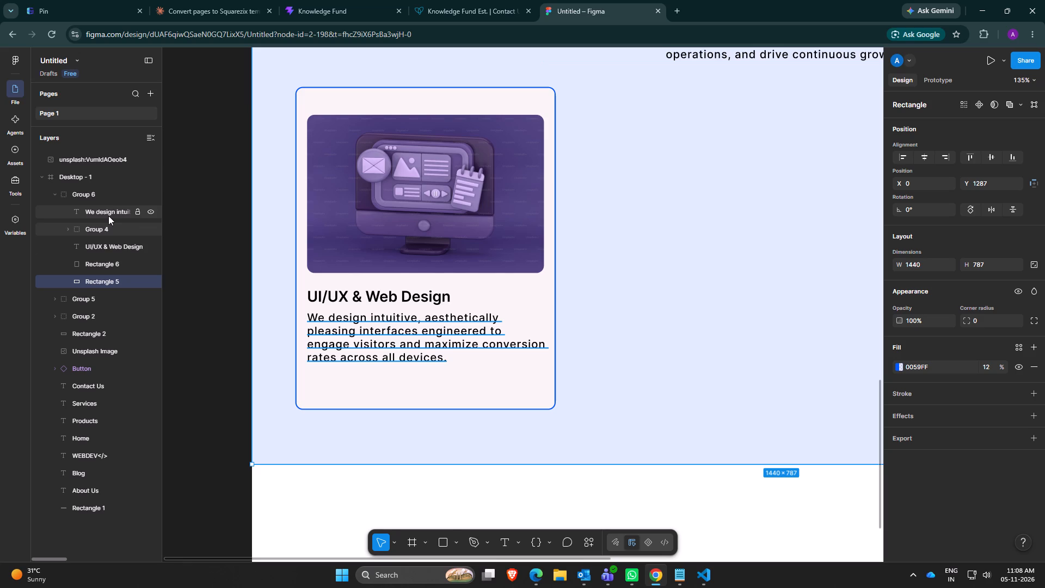
Add the text "Read More" in the empty area below the UI/UX & Web Design card's description.
left_click(383, 396)
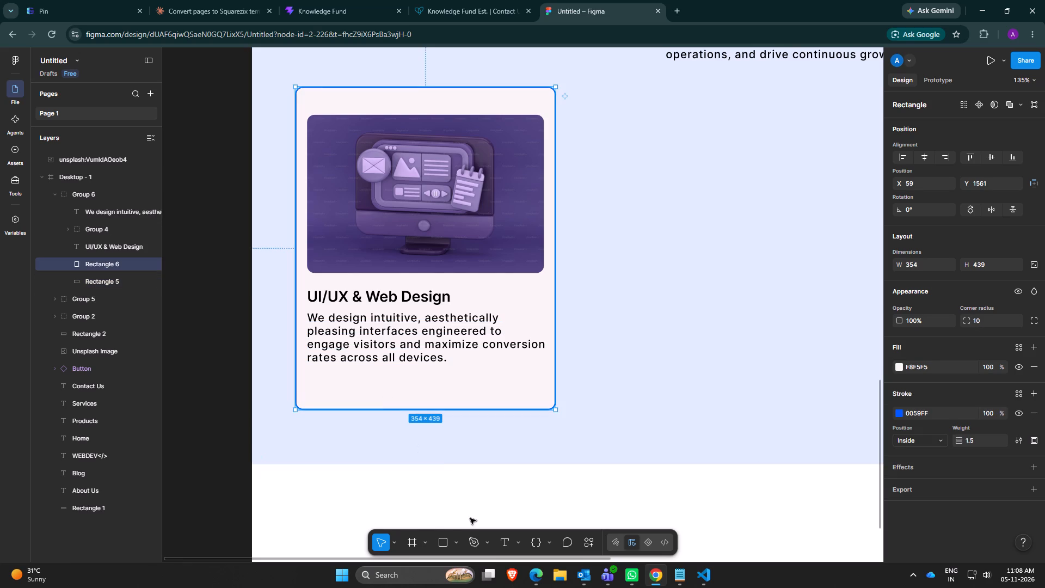
scroll(481, 482, "up", 1)
left_click(505, 544)
left_click(325, 383)
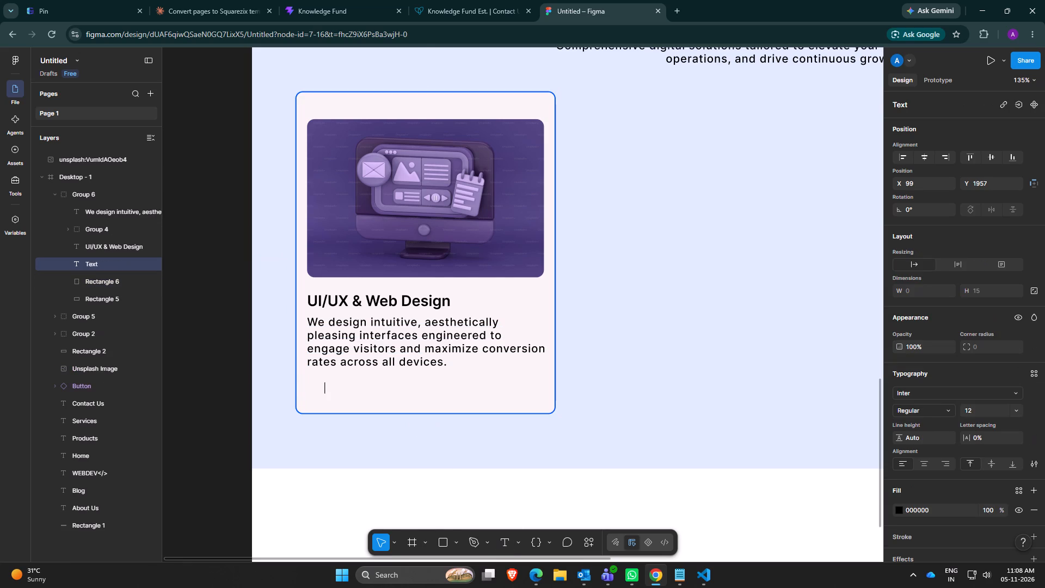
type("Read")
key("space")
type("More")
key("space")
left_click(399, 395)
Move the Read More text to X 75 and closer beneath the description, aligning its left edge with the text above.
left_click_drag(344, 386, 325, 385)
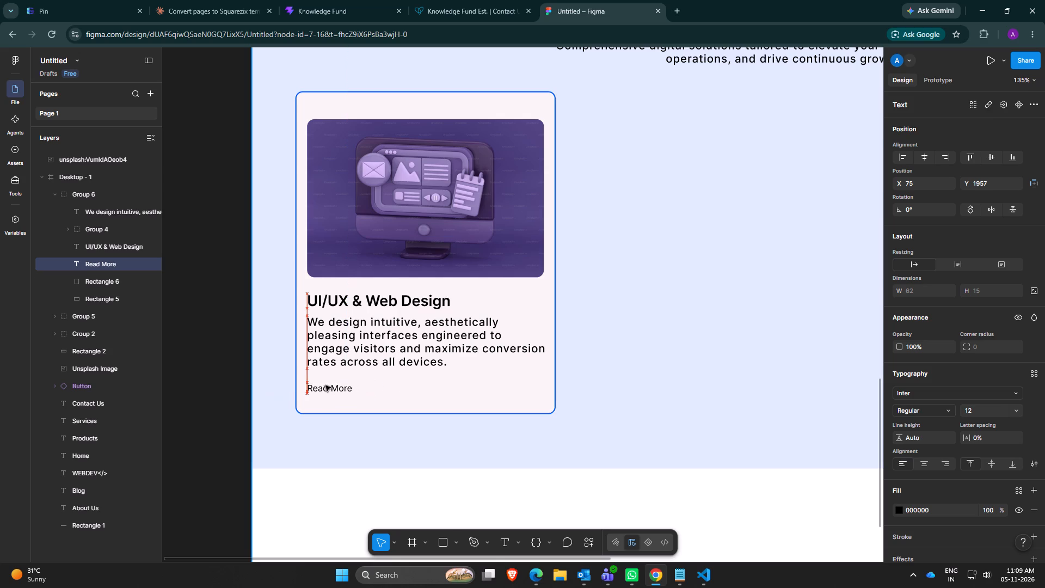
left_click_drag(325, 385, 324, 382)
left_click(379, 383)
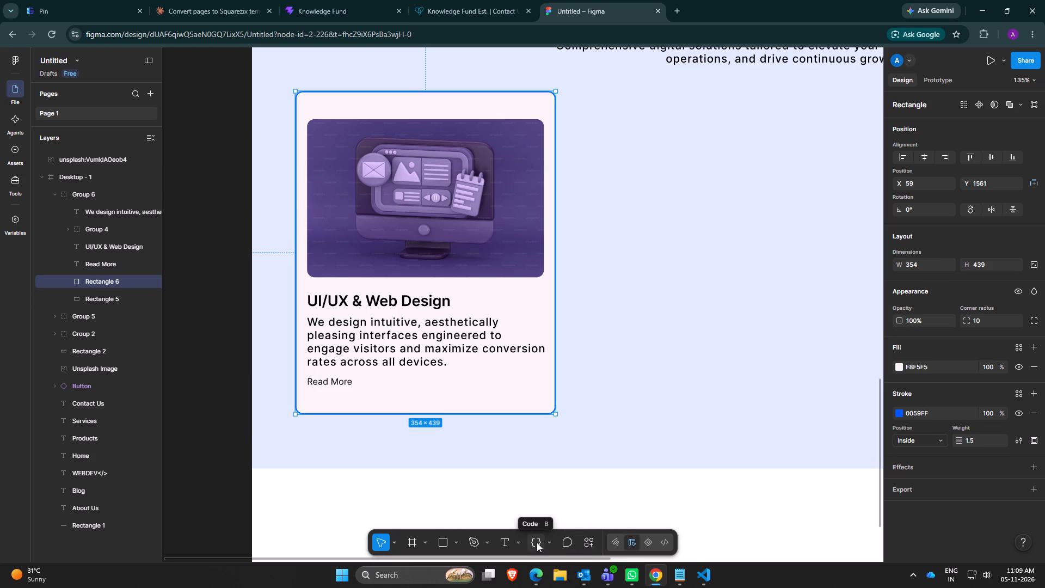
Insert the chevron_forward component from the Material 3 Design Kit.
left_click(593, 540)
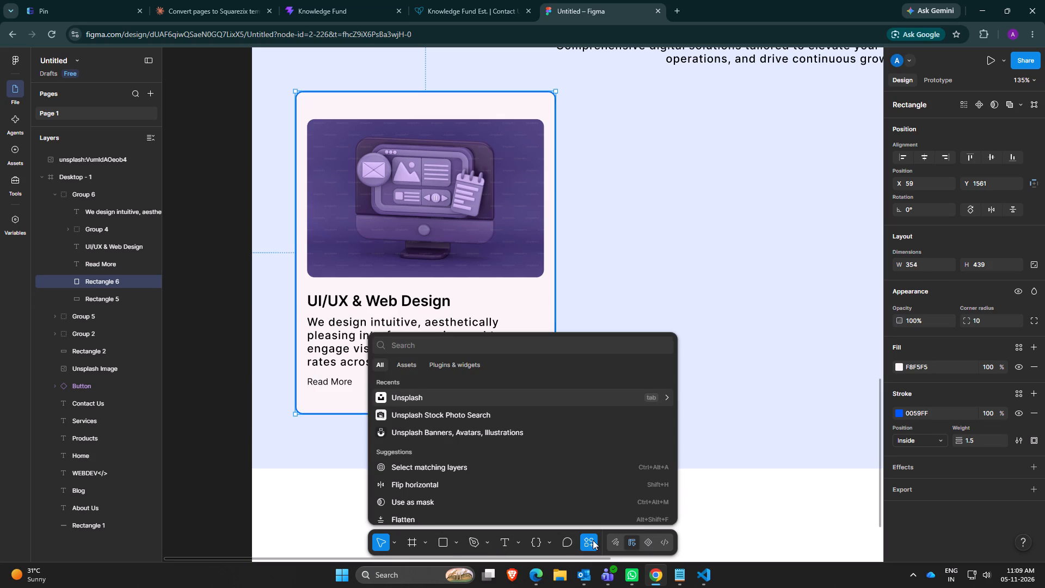
left_click(454, 363)
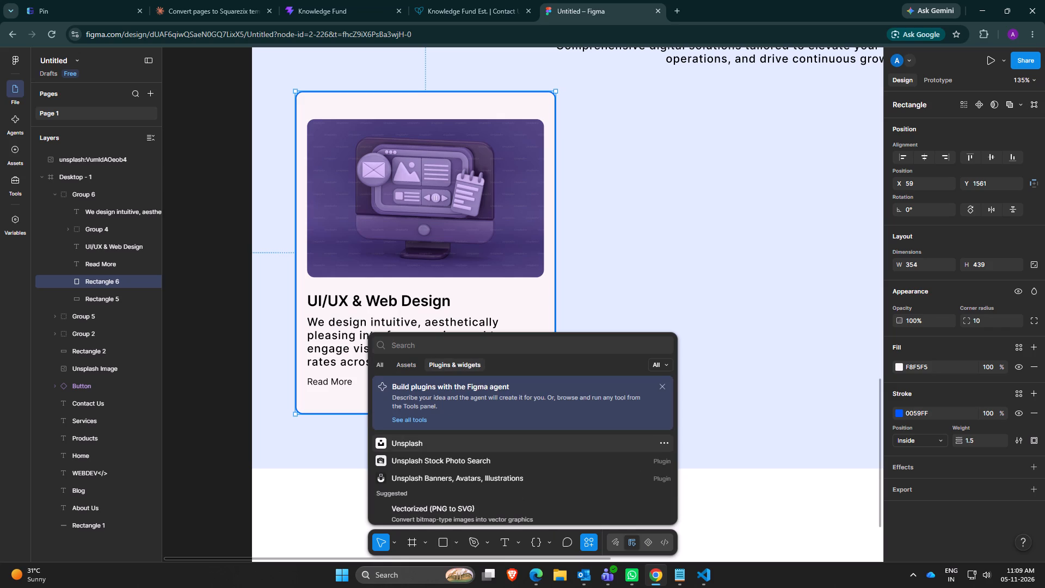
left_click(405, 362)
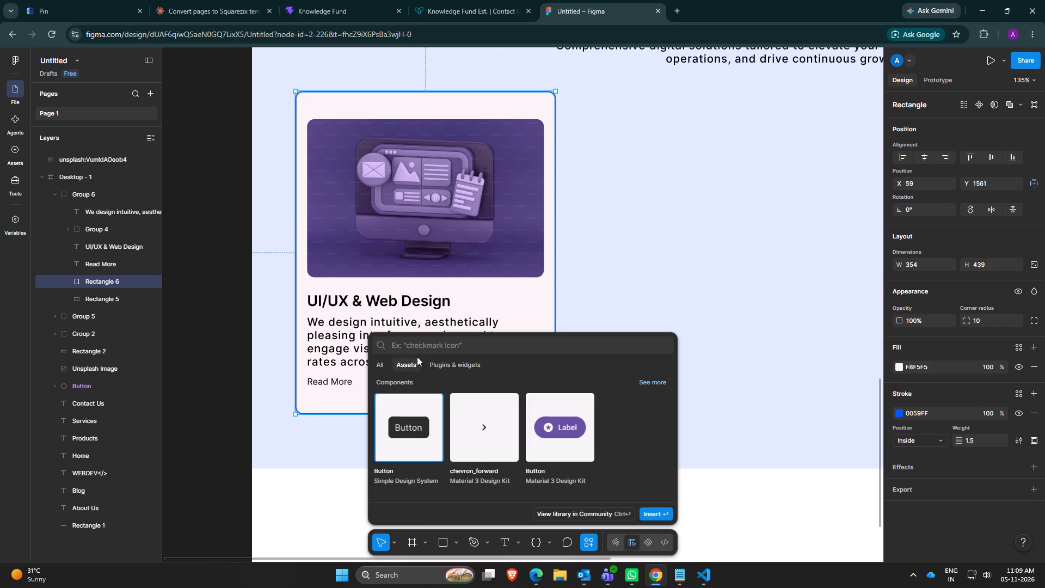
left_click(489, 450)
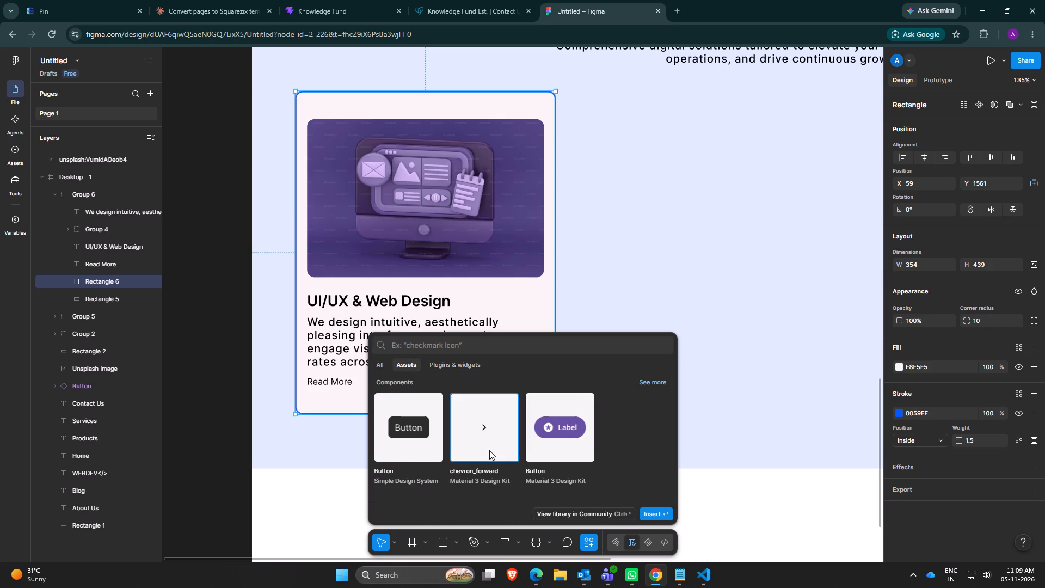
left_click(655, 516)
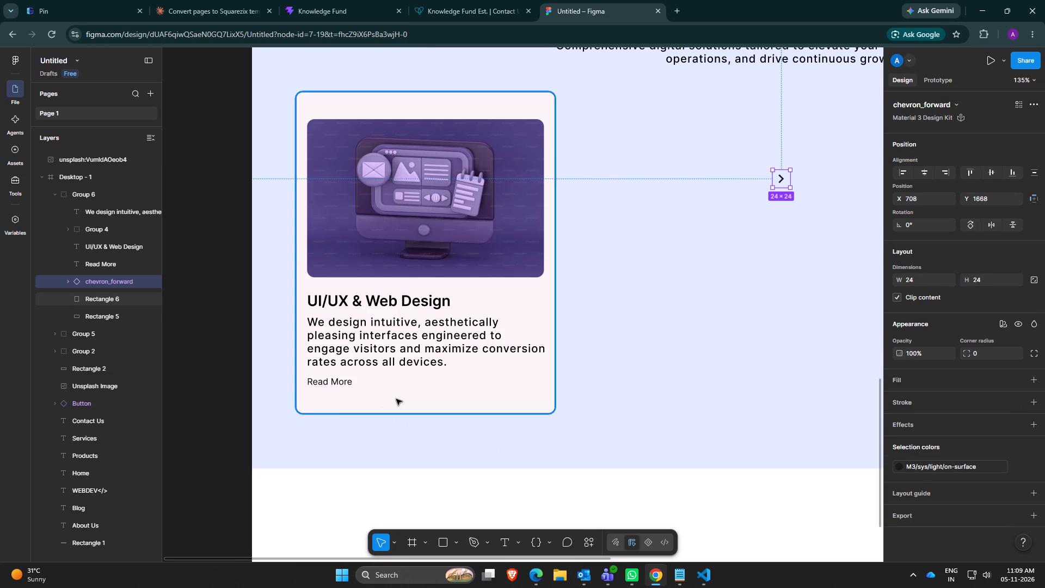
Place the chevron icon directly after the Read More text, vertically centred with it, at X 133, Y 1943.
scroll(594, 429, "down", 1)
left_click_drag(786, 171, 369, 373)
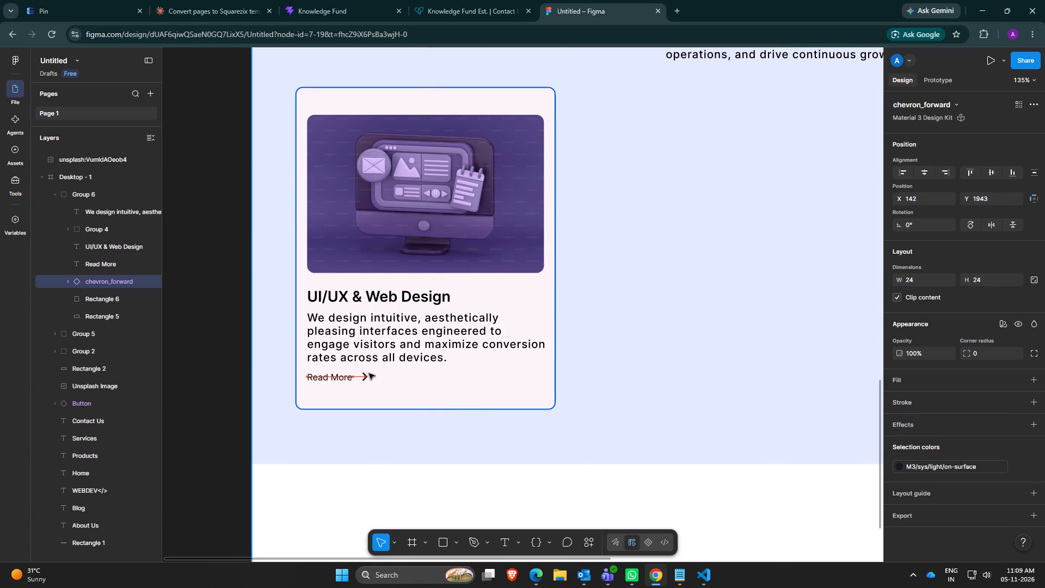
left_click_drag(369, 373, 366, 375)
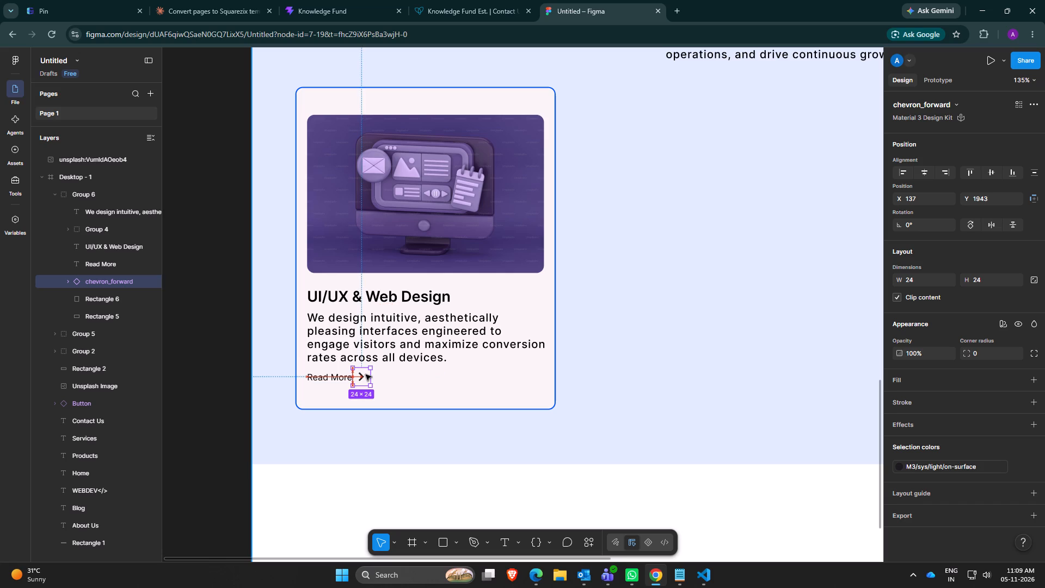
left_click_drag(366, 375, 363, 375)
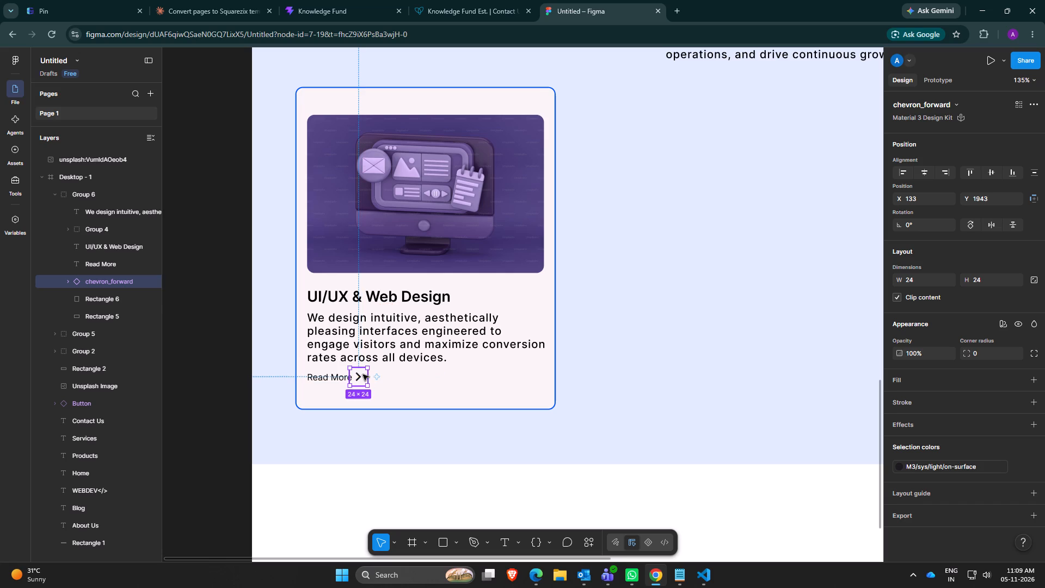
Move the card's background rectangle slightly down behind its contents.
left_click(407, 387)
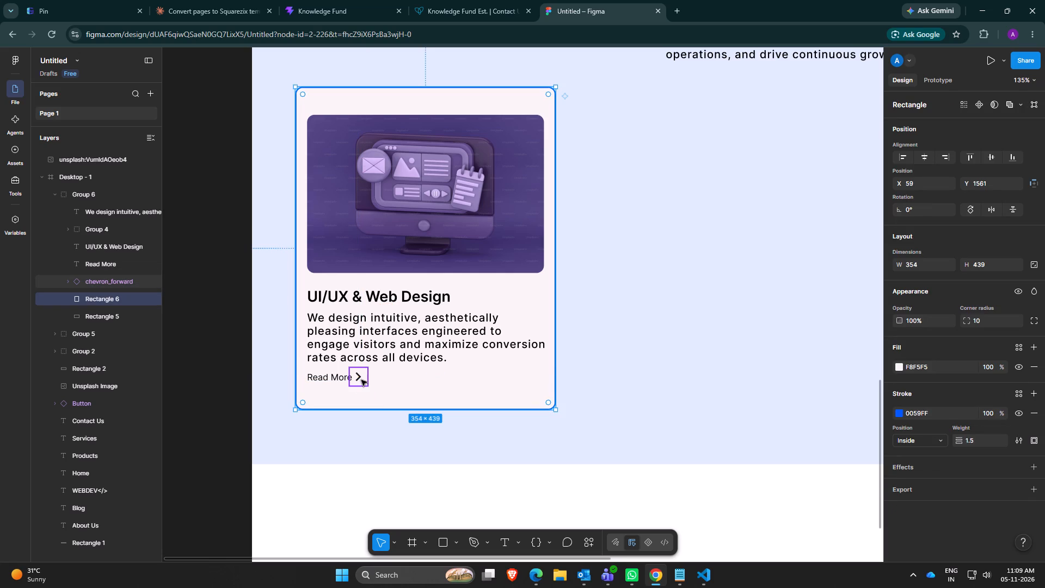
left_click_drag(361, 380, 360, 385)
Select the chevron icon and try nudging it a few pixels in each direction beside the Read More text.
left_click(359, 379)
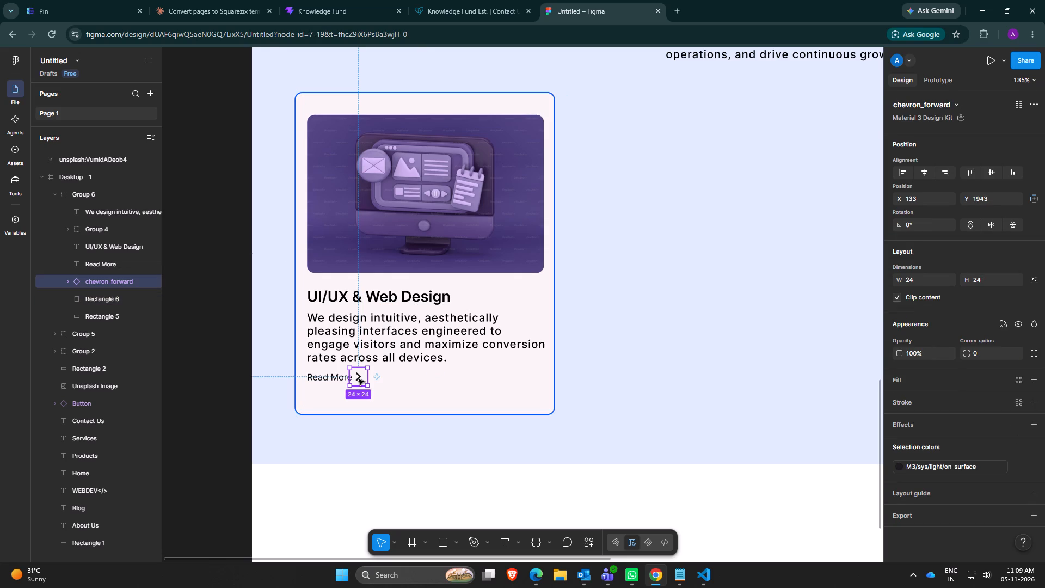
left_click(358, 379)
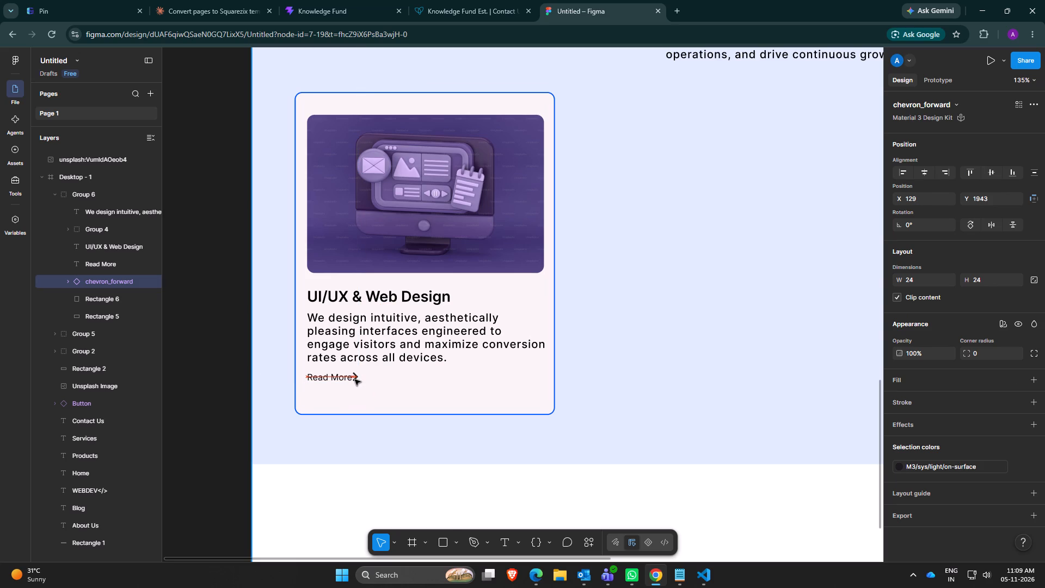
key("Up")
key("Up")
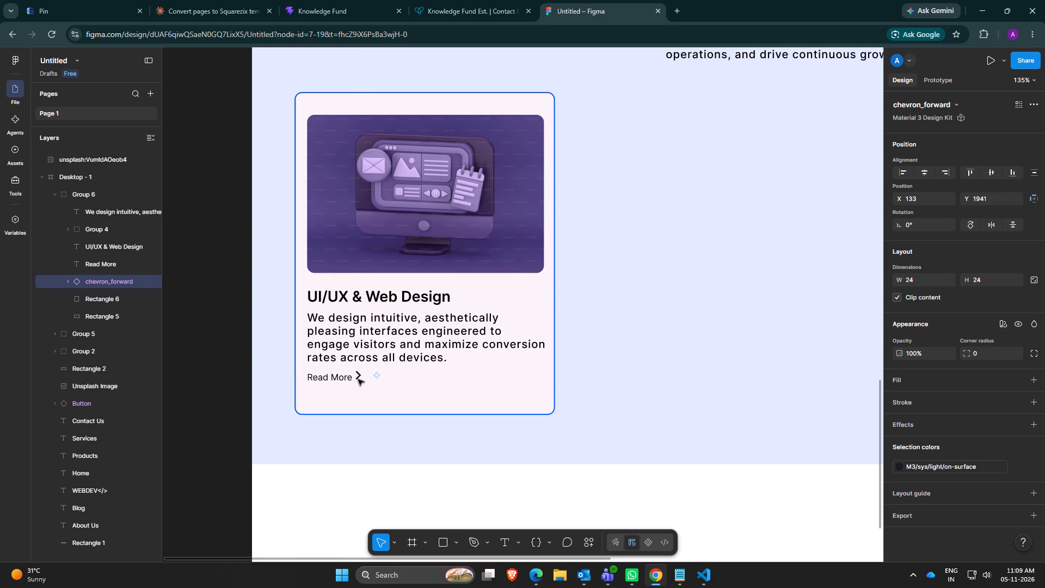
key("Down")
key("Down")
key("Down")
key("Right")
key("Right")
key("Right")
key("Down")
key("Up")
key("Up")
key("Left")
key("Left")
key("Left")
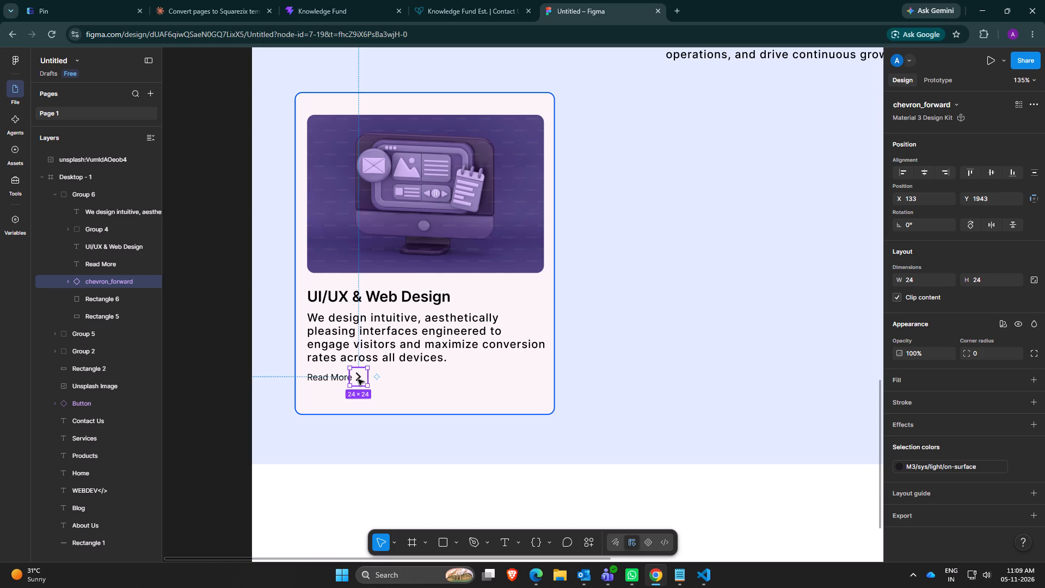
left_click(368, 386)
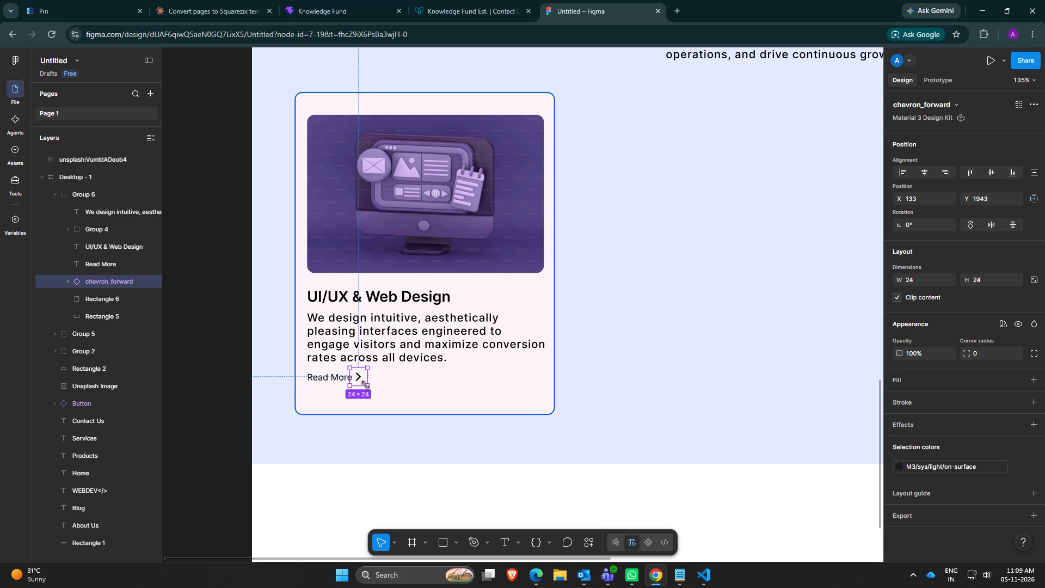
Shrink the chevron icon to about 21 × 20 and move it to X 135, Y 1946, centred beside the Read More text.
left_click(362, 379)
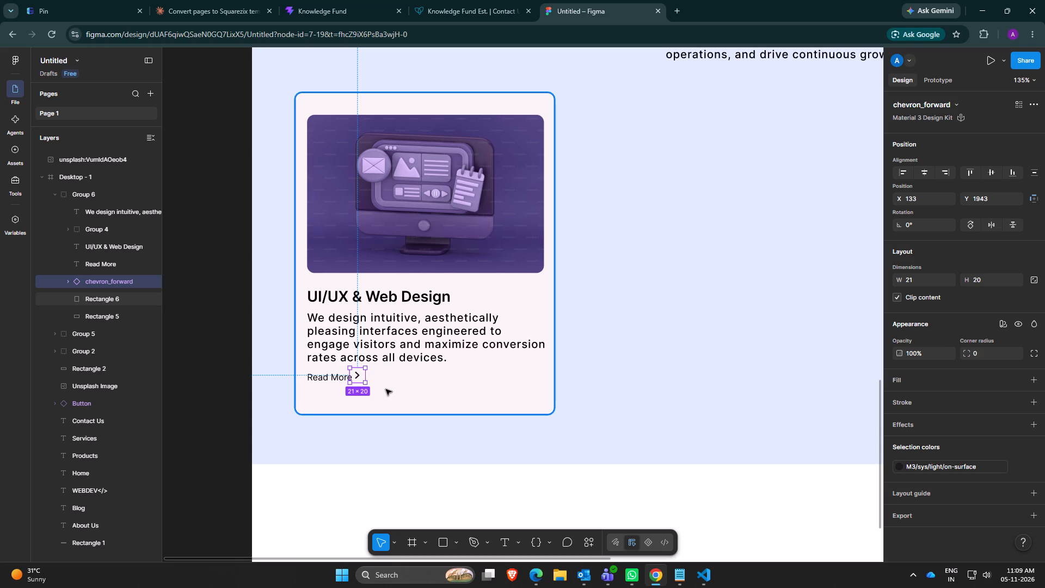
key("Down")
key("Down")
key("Down")
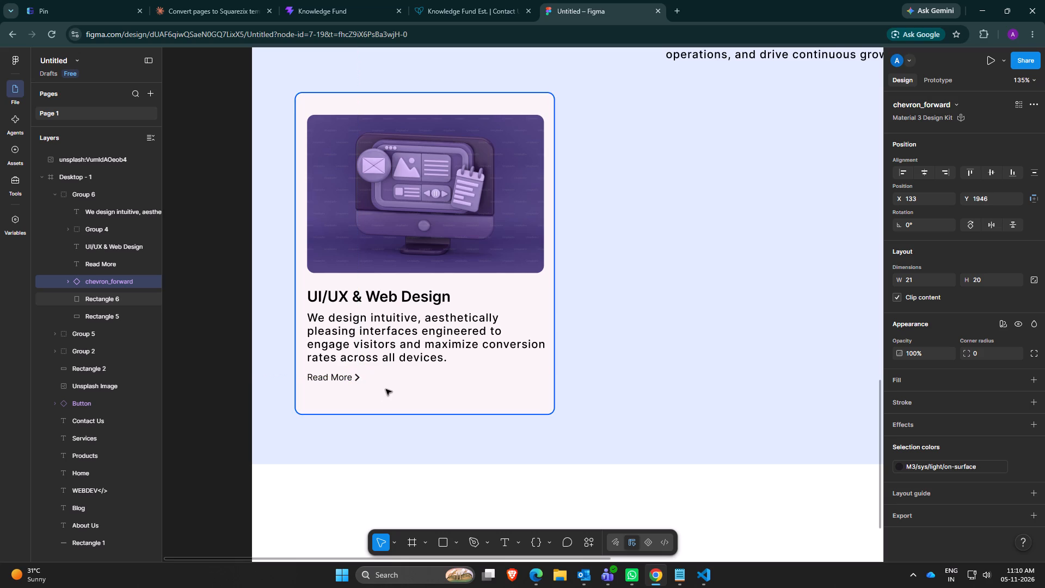
key("Right")
key("Right")
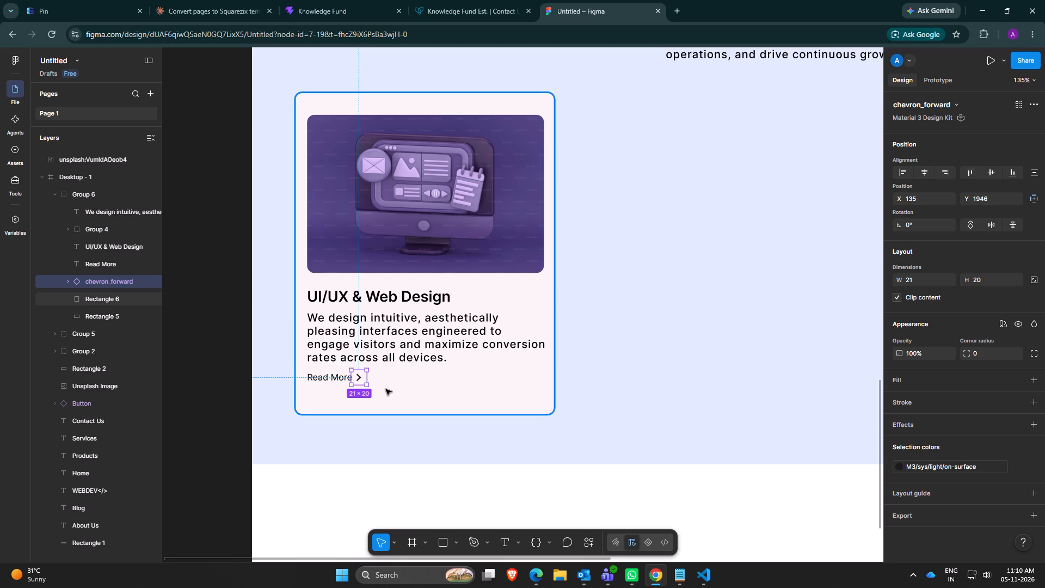
Make the card's Read More text Bold and set its fill colour to 00AAFF.
left_click(333, 379)
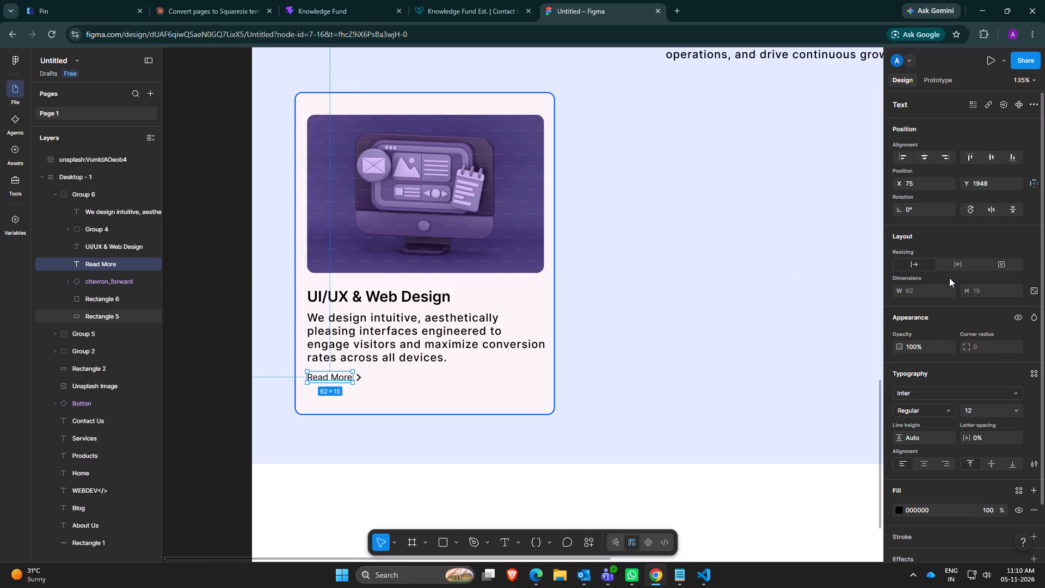
left_click(985, 407)
left_click(920, 405)
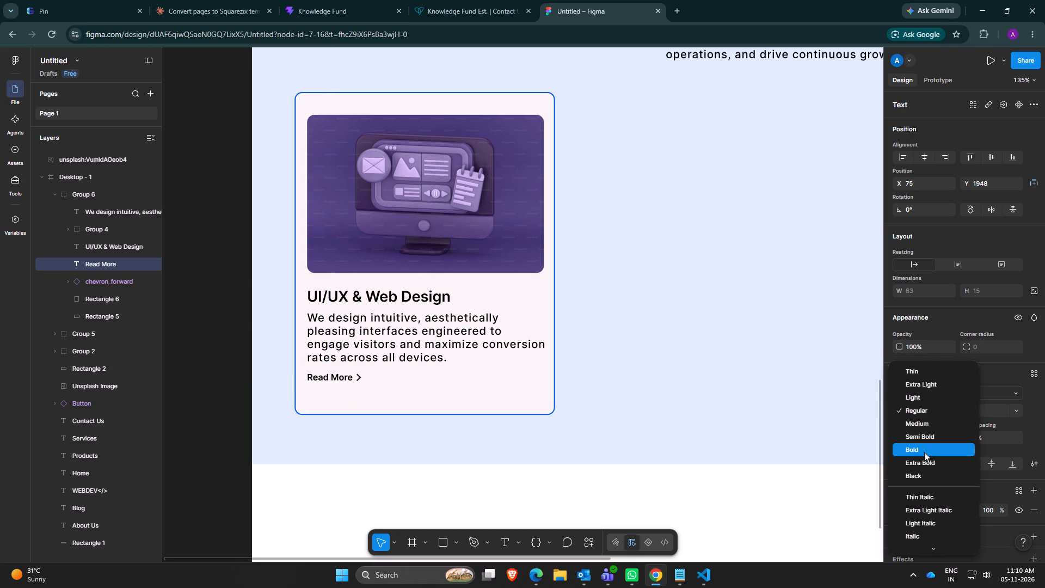
left_click(924, 452)
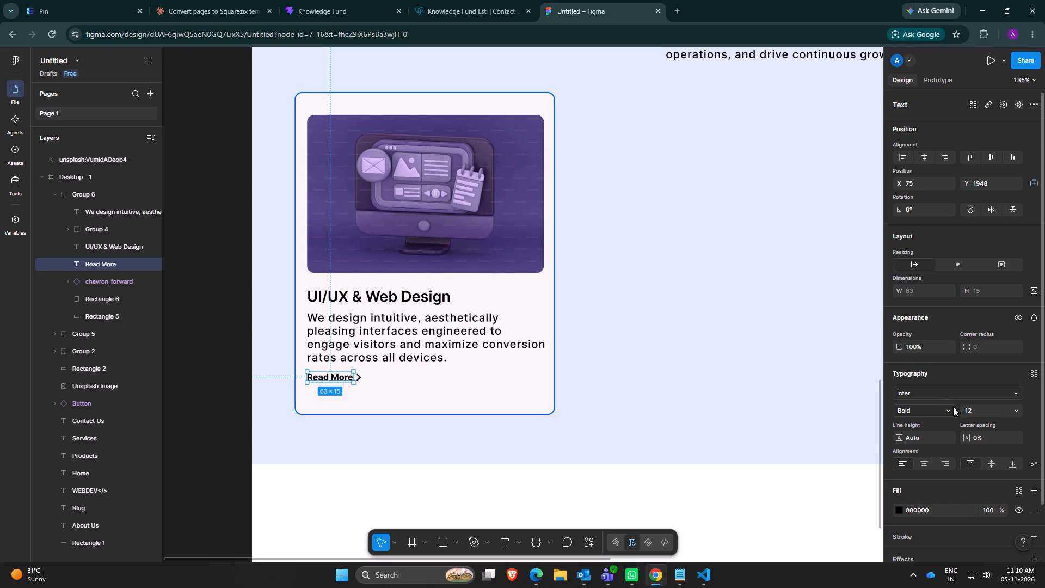
left_click(899, 508)
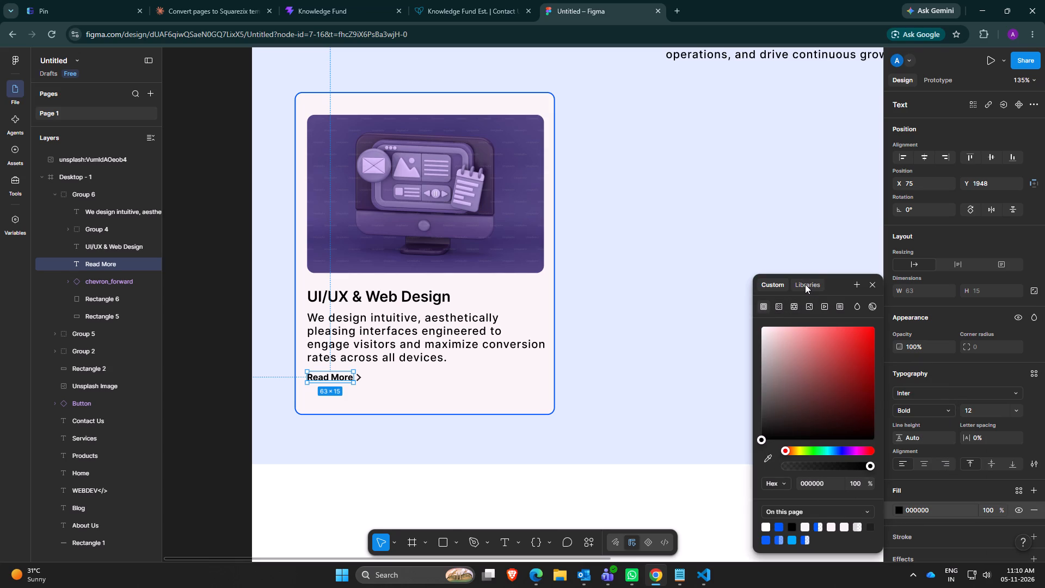
left_click(792, 540)
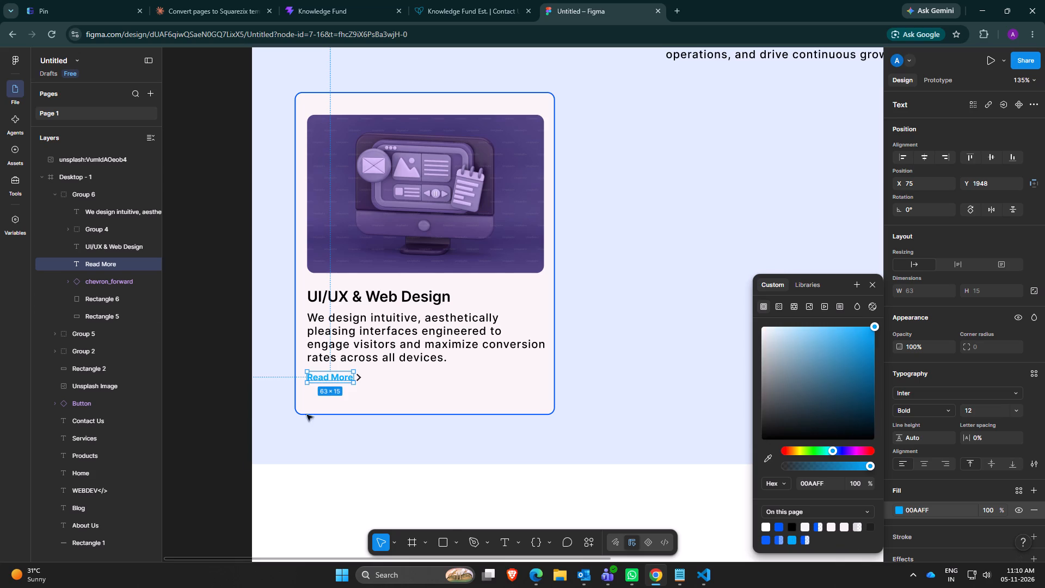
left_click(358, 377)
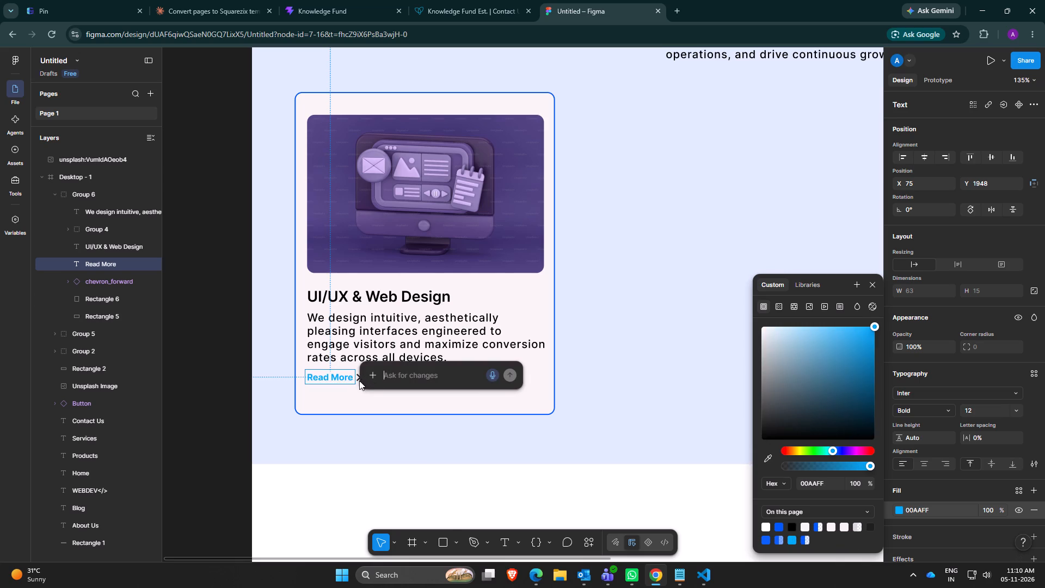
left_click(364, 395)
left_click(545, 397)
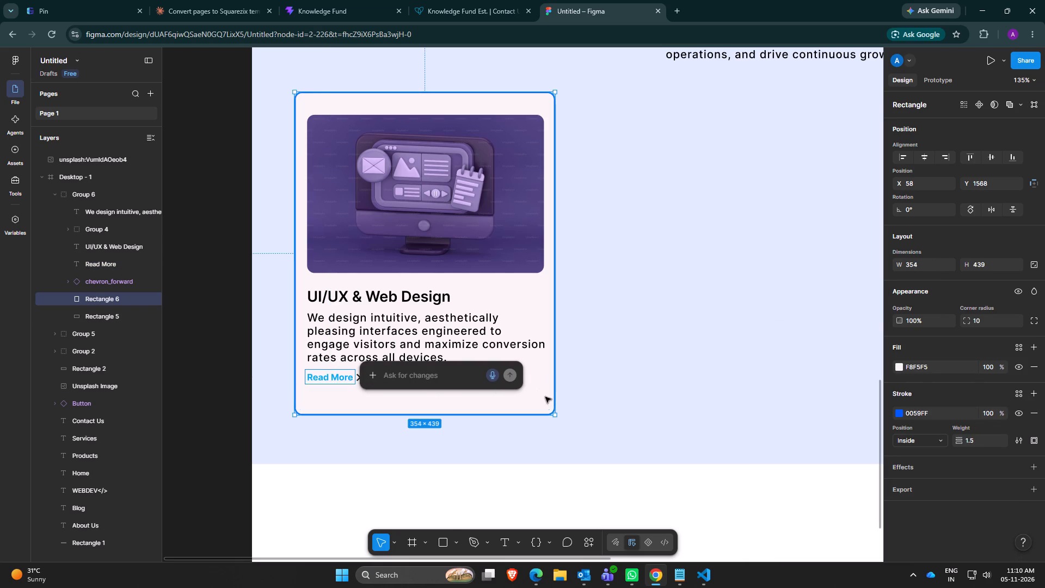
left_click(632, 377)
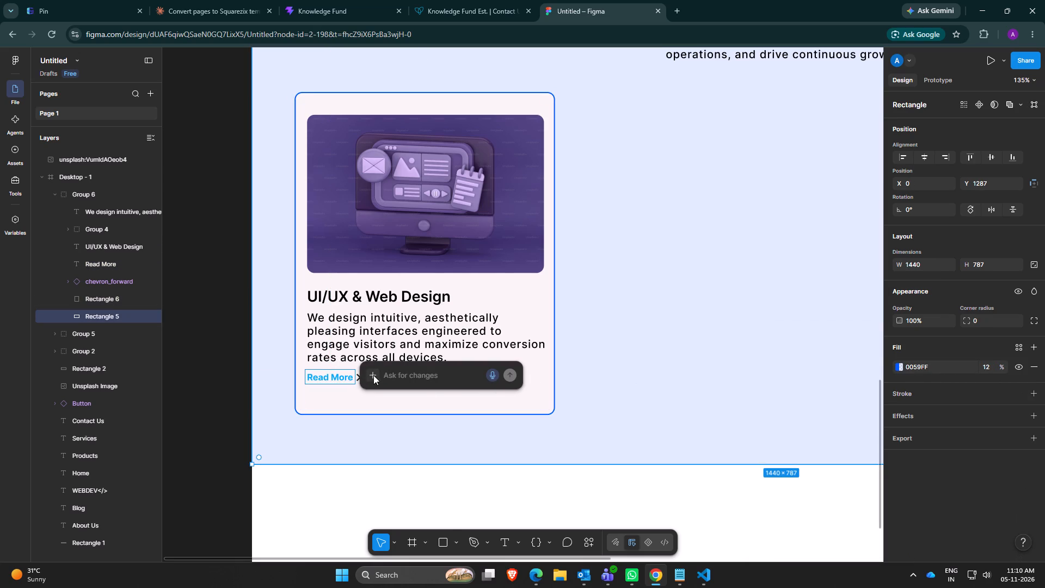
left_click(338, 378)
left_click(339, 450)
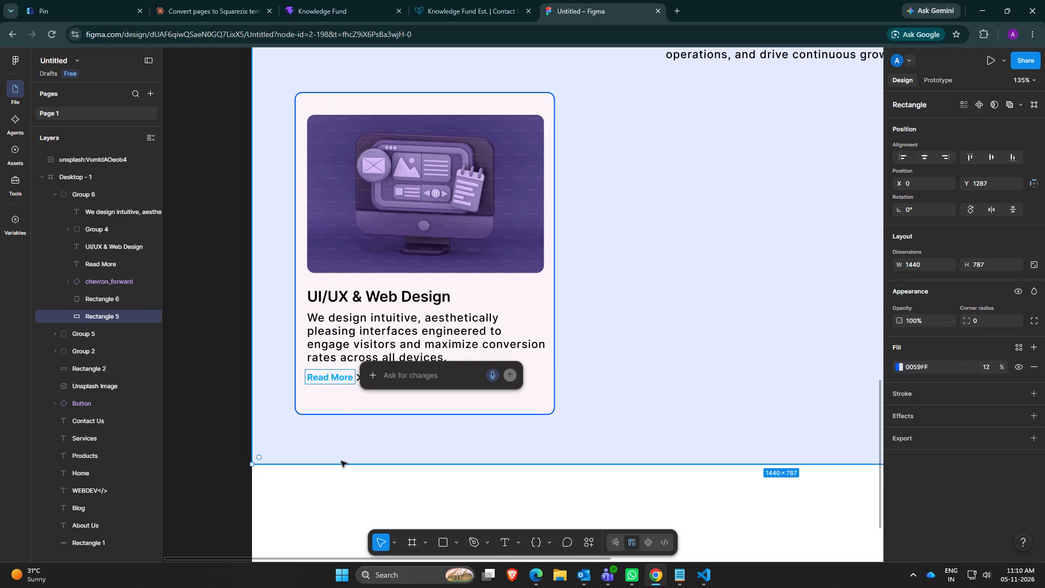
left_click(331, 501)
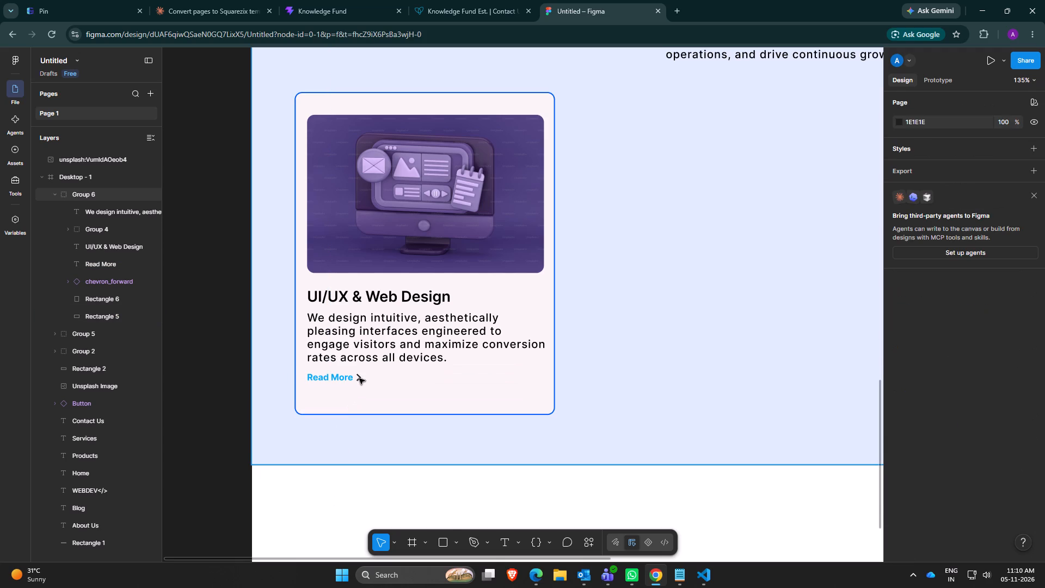
Recolour the chevron icon with 00AAFF so that it matches the Read More text.
left_click(359, 378)
left_click(106, 287)
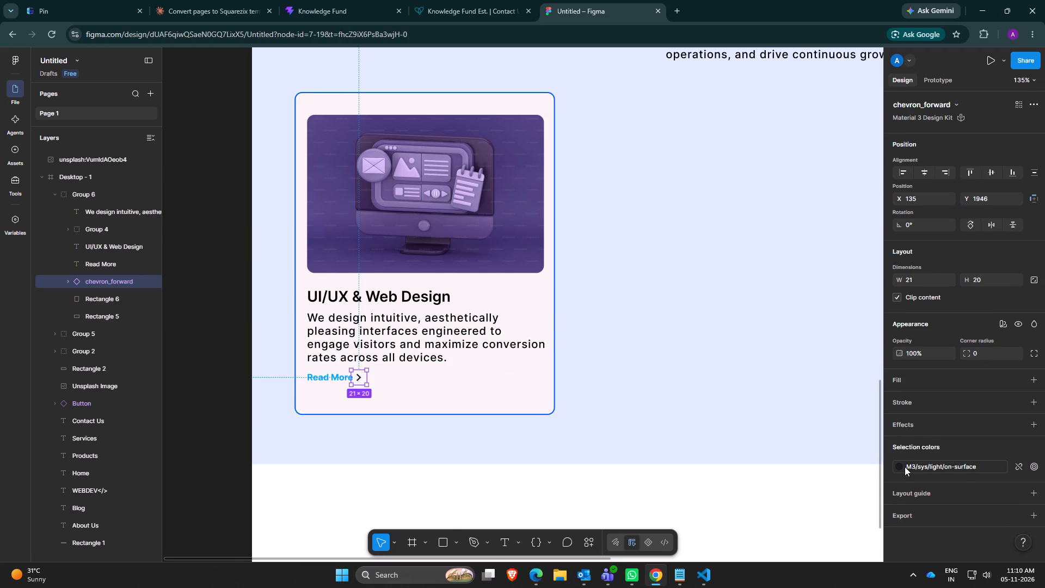
left_click(899, 468)
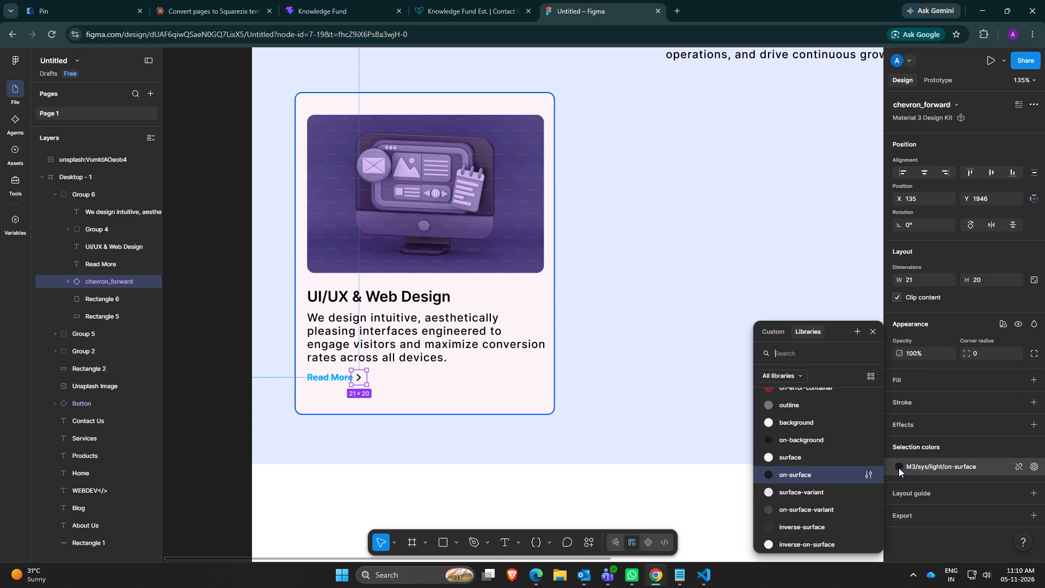
left_click(759, 333)
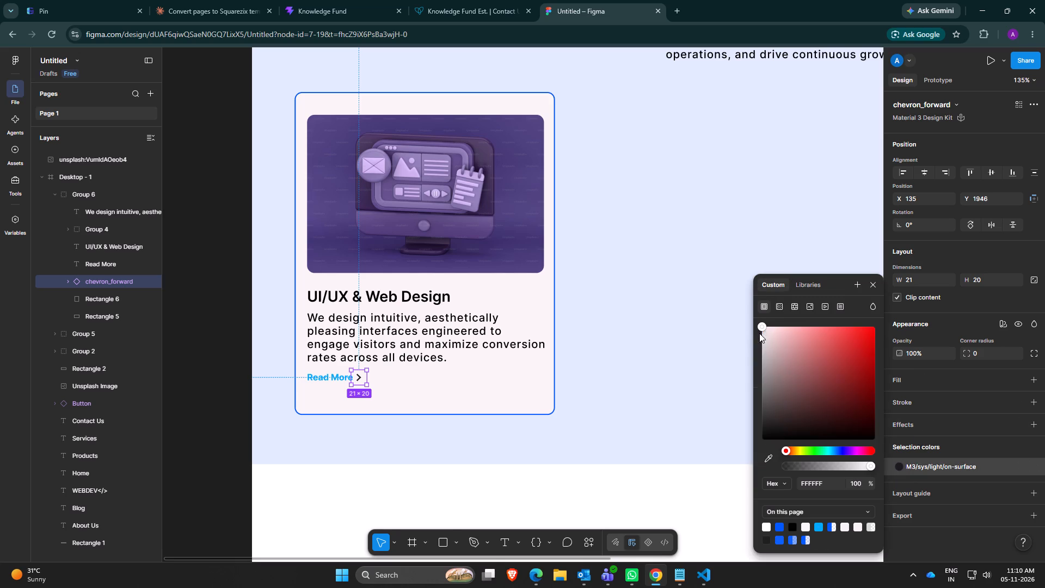
left_click(778, 541)
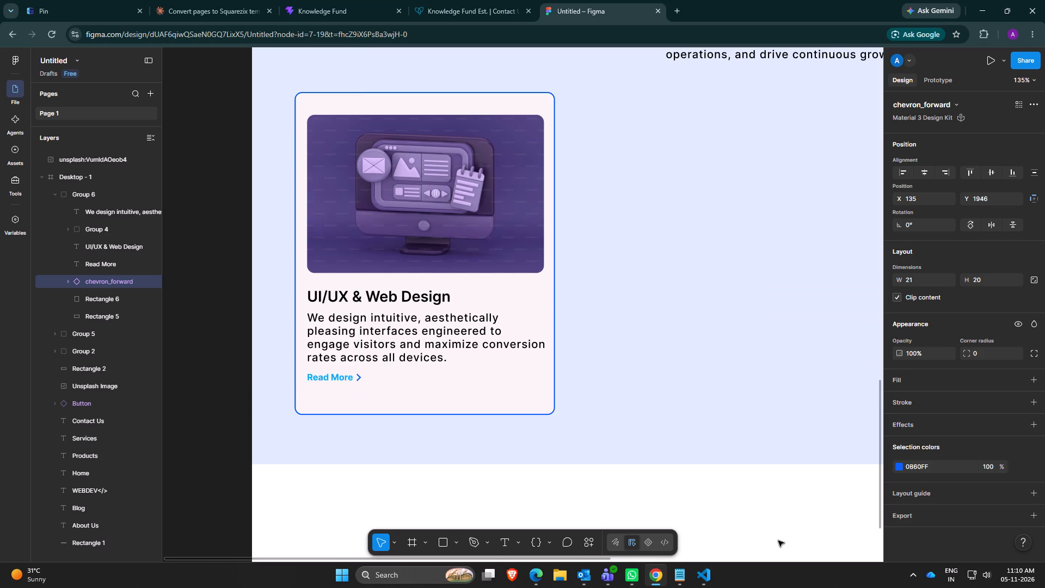
left_click(900, 466)
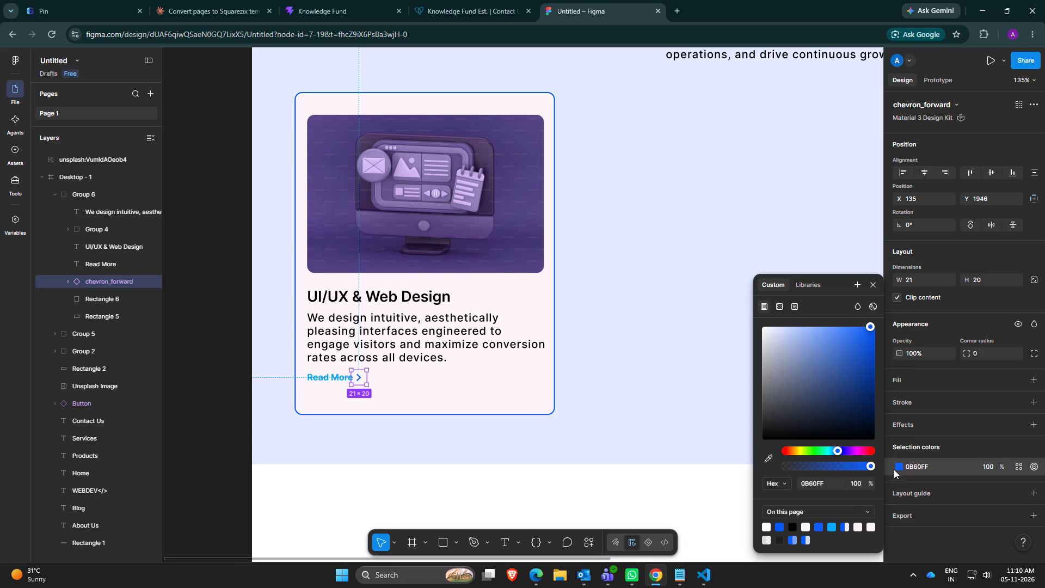
left_click(831, 523)
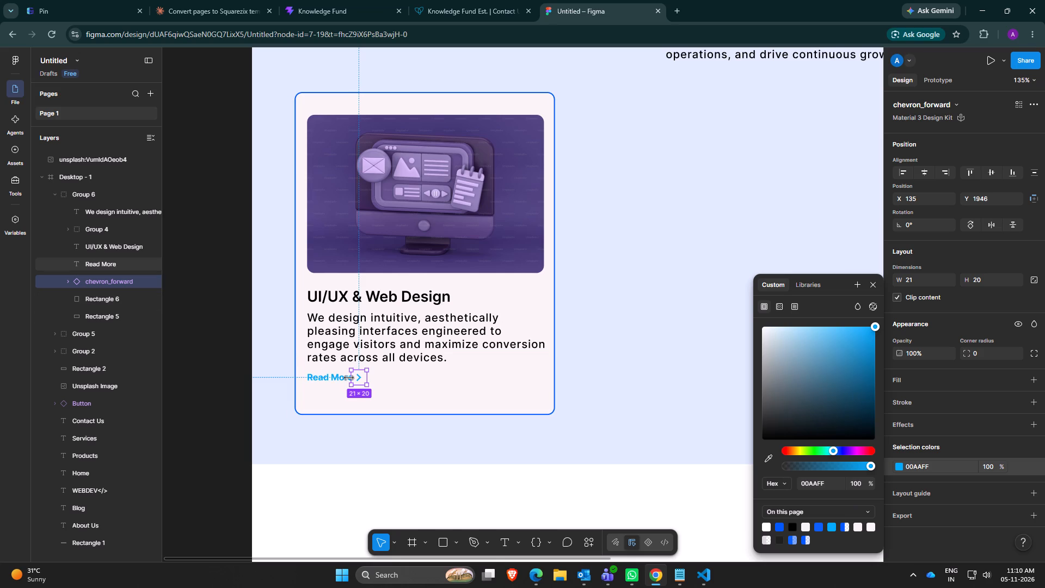
left_click(419, 505)
Shorten the card's background rectangle from its bottom edge to a height of about 420, keeping its width of 354.
left_click(416, 412)
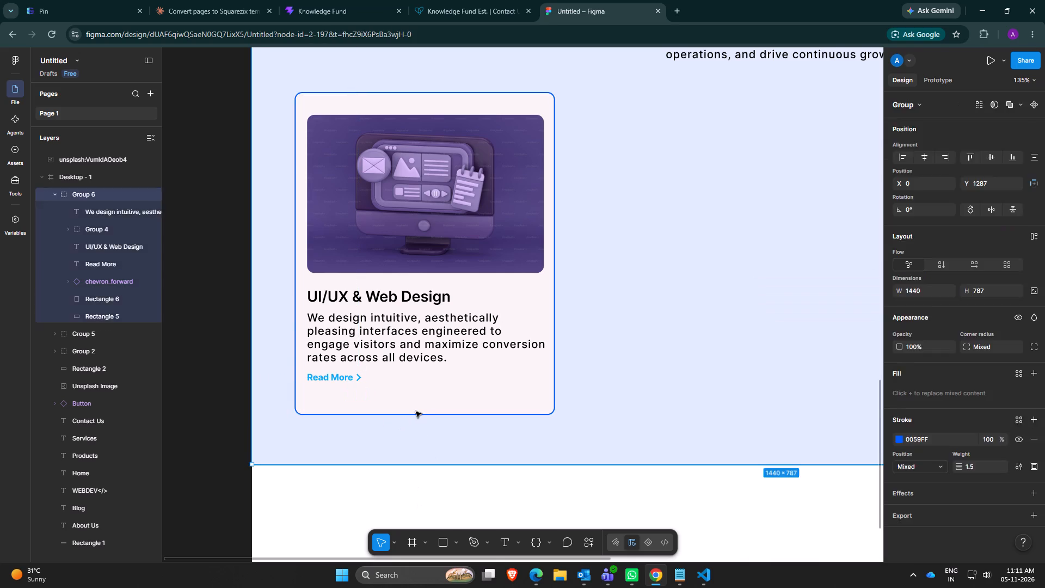
double_click(425, 395)
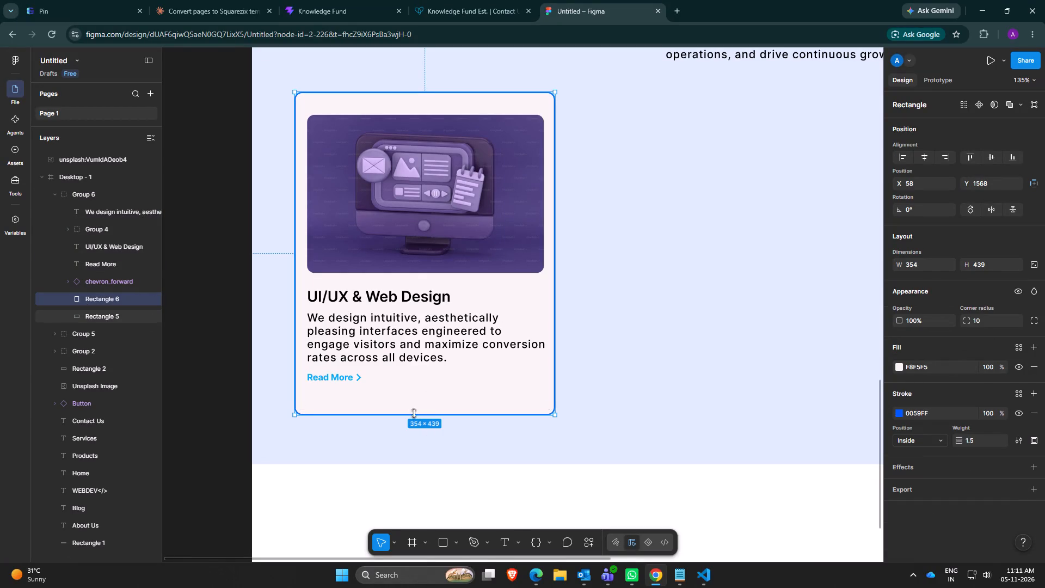
left_click_drag(420, 416, 424, 410)
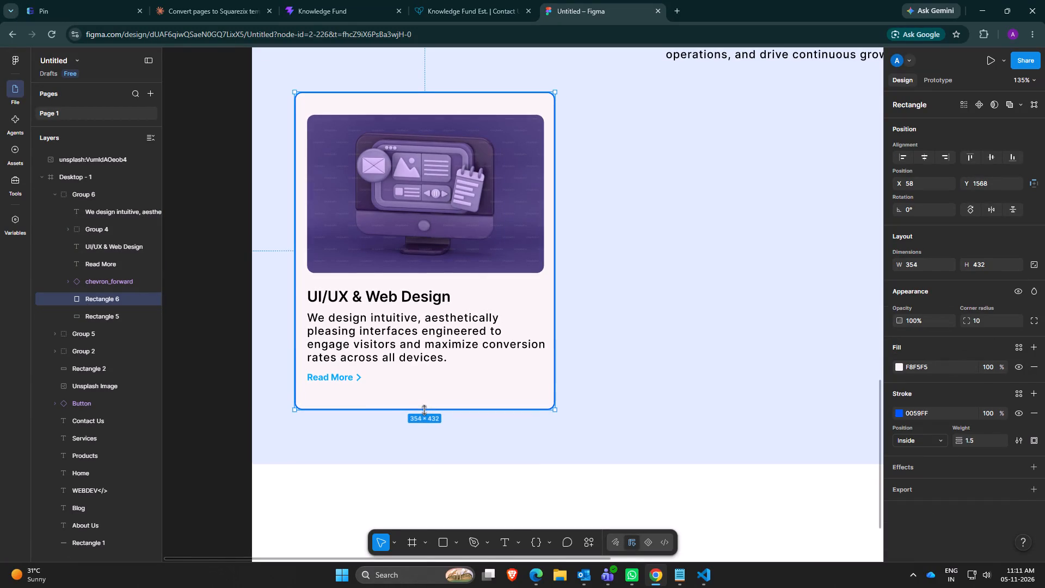
left_click_drag(424, 410, 427, 402)
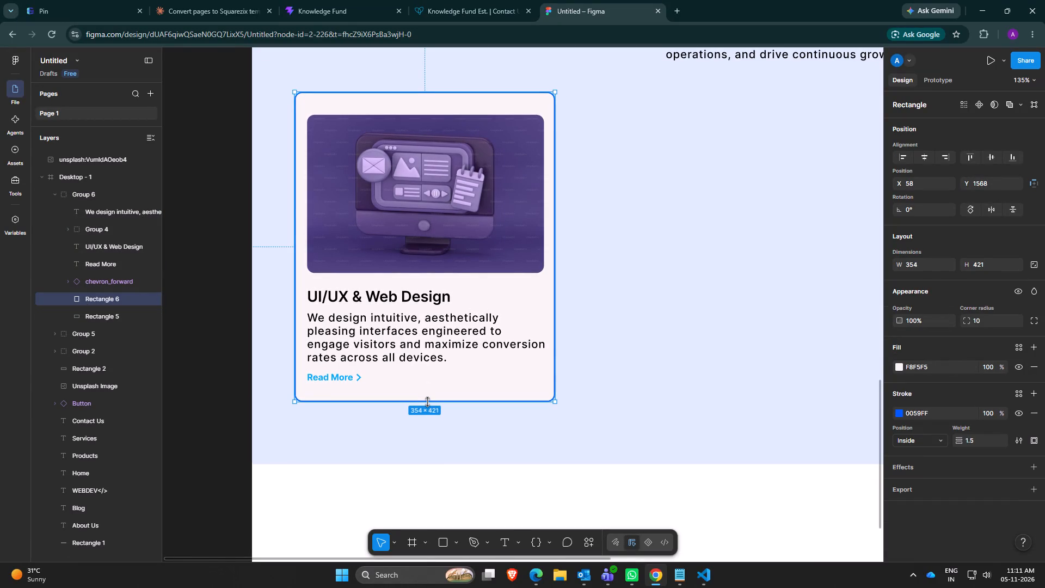
left_click_drag(427, 402, 428, 401)
left_click(647, 354)
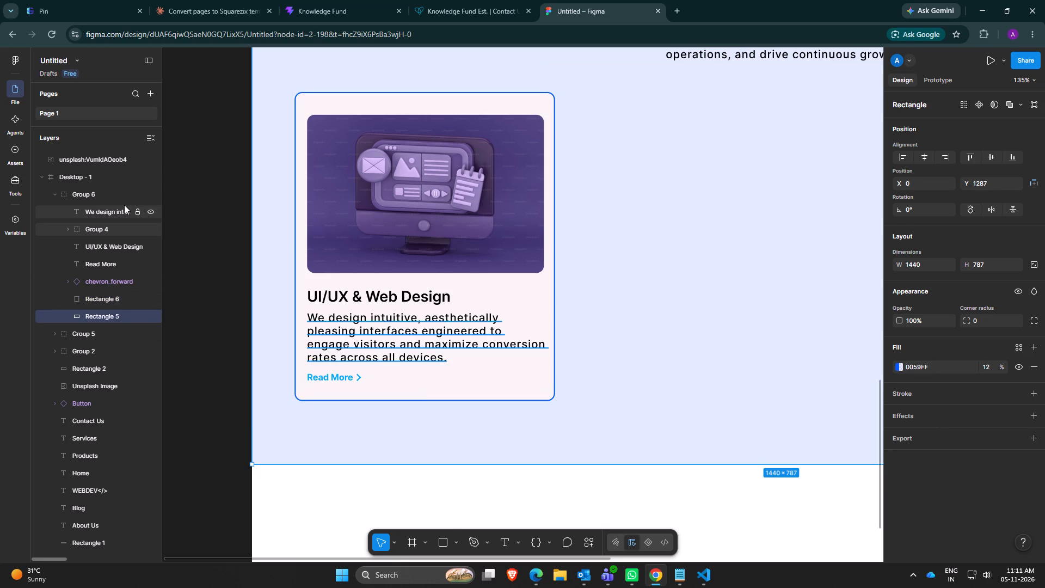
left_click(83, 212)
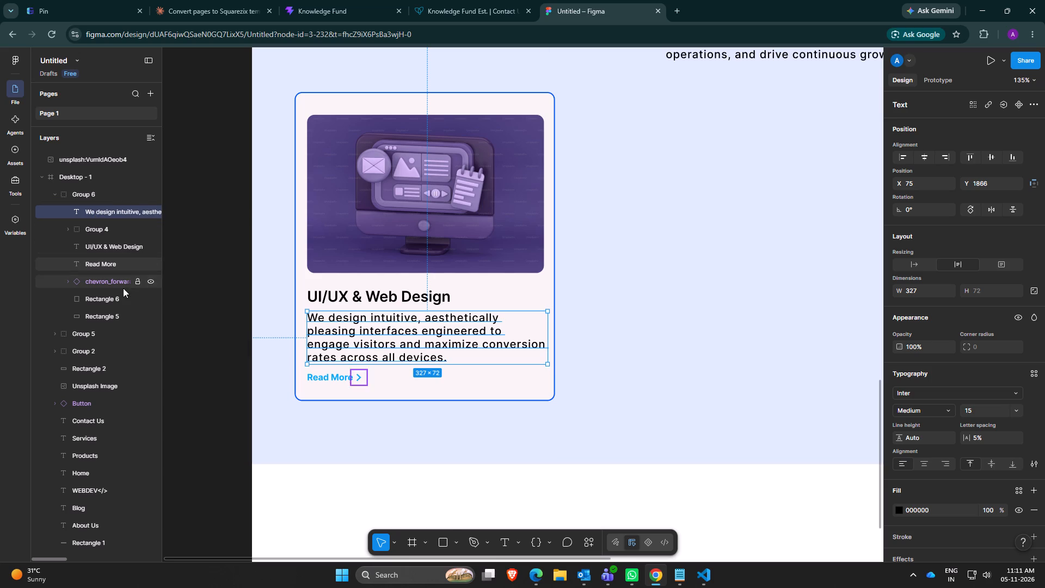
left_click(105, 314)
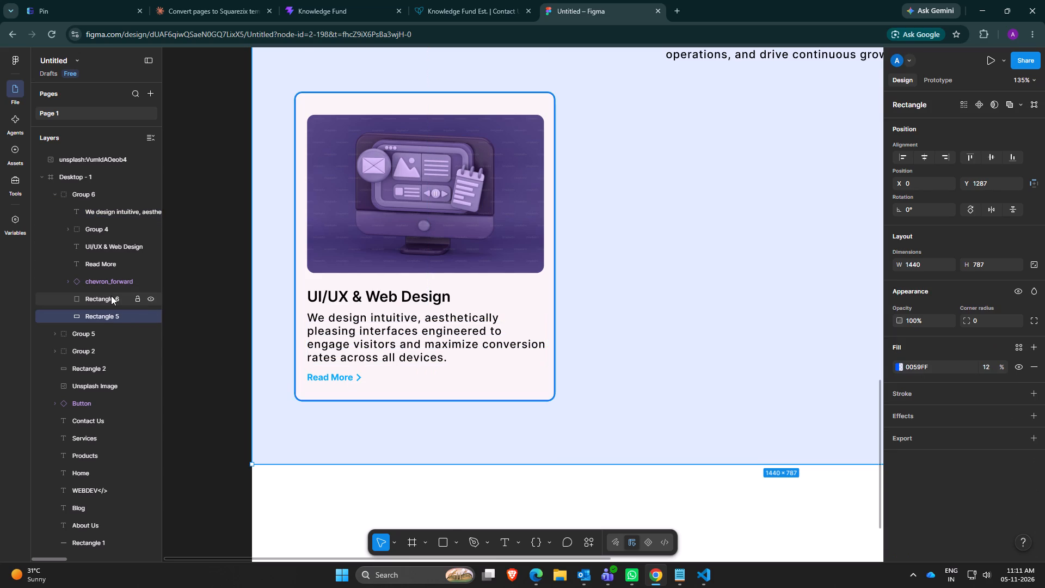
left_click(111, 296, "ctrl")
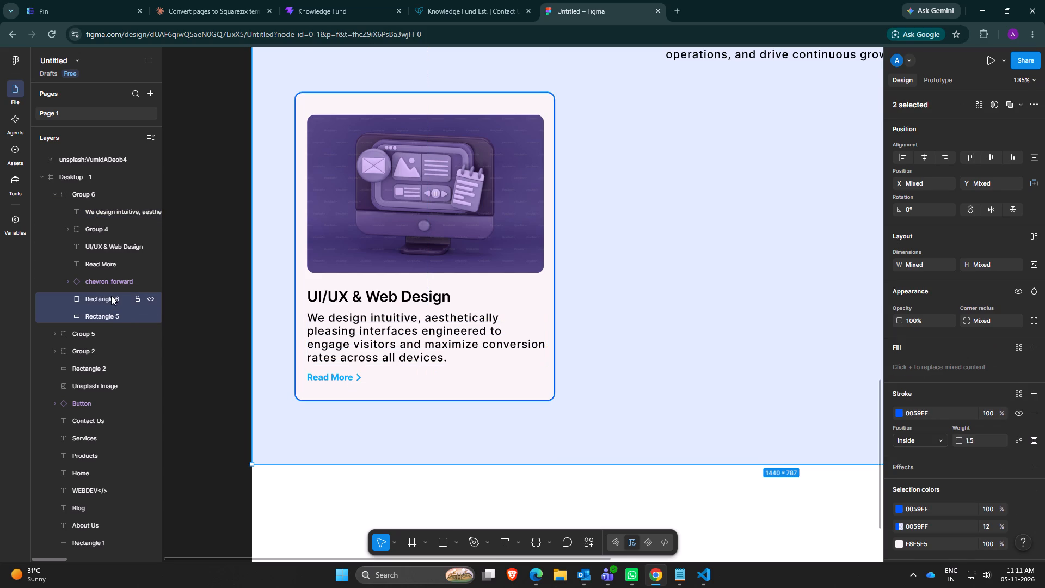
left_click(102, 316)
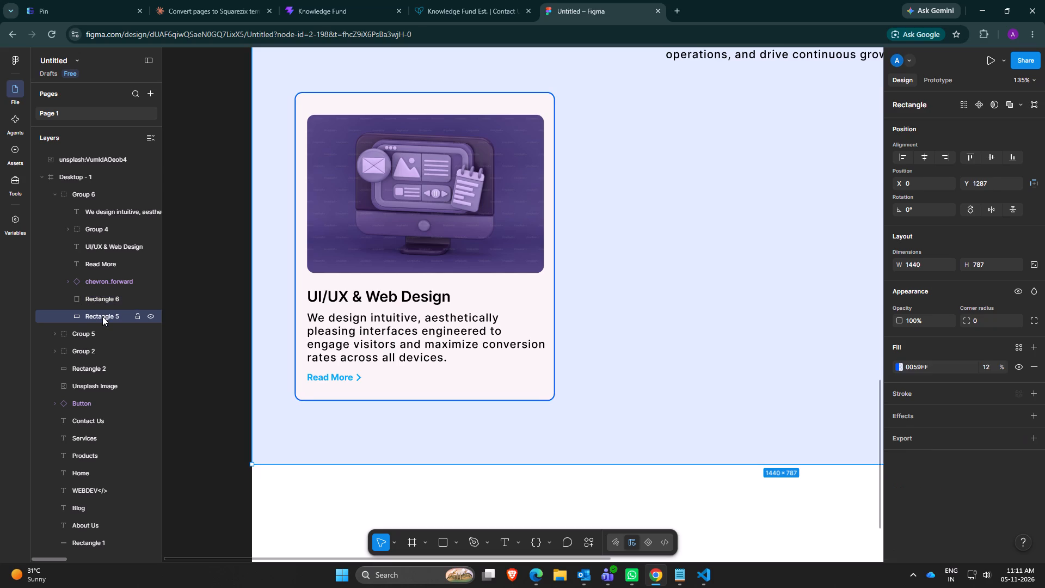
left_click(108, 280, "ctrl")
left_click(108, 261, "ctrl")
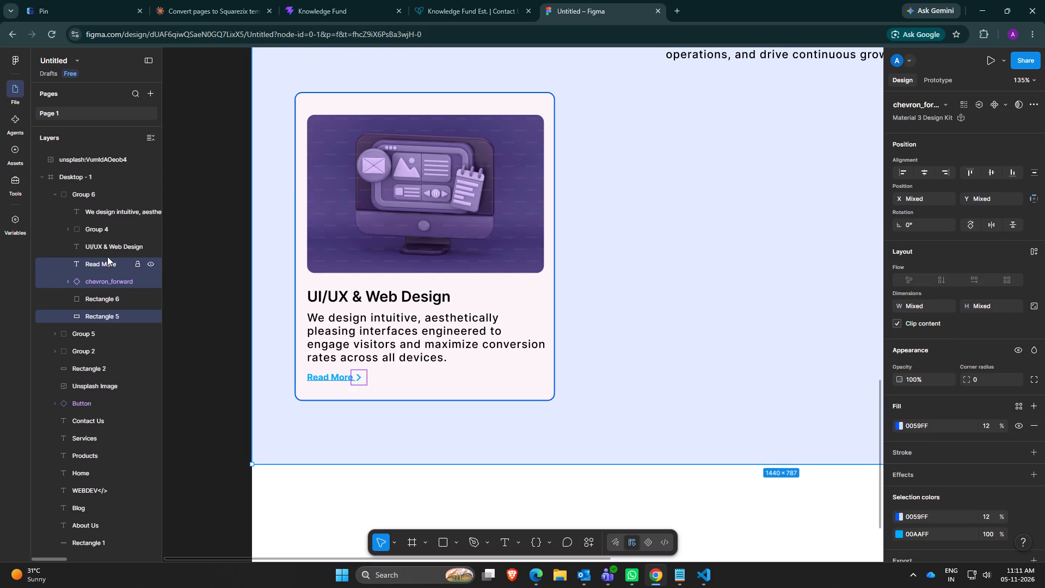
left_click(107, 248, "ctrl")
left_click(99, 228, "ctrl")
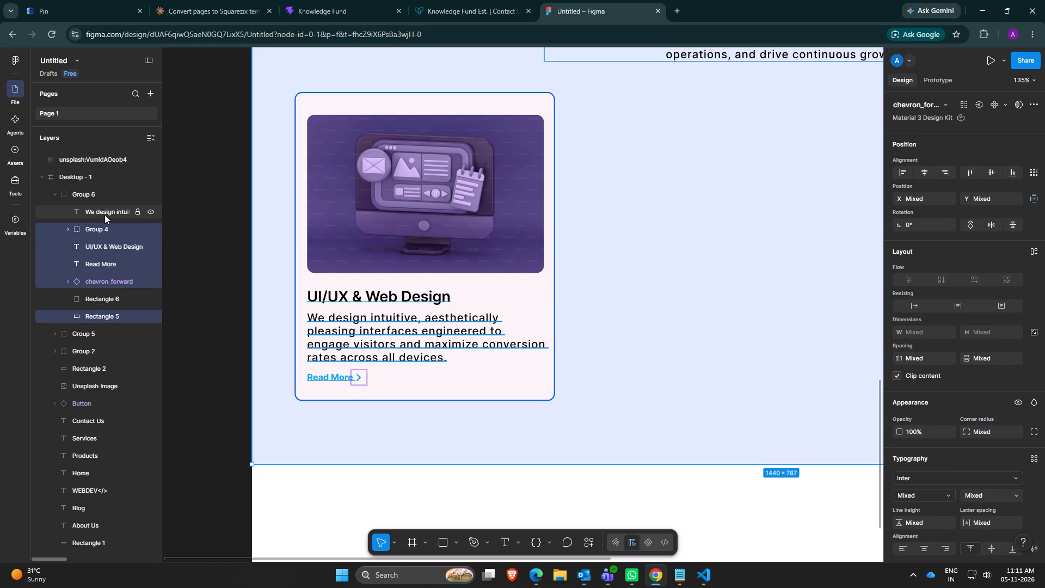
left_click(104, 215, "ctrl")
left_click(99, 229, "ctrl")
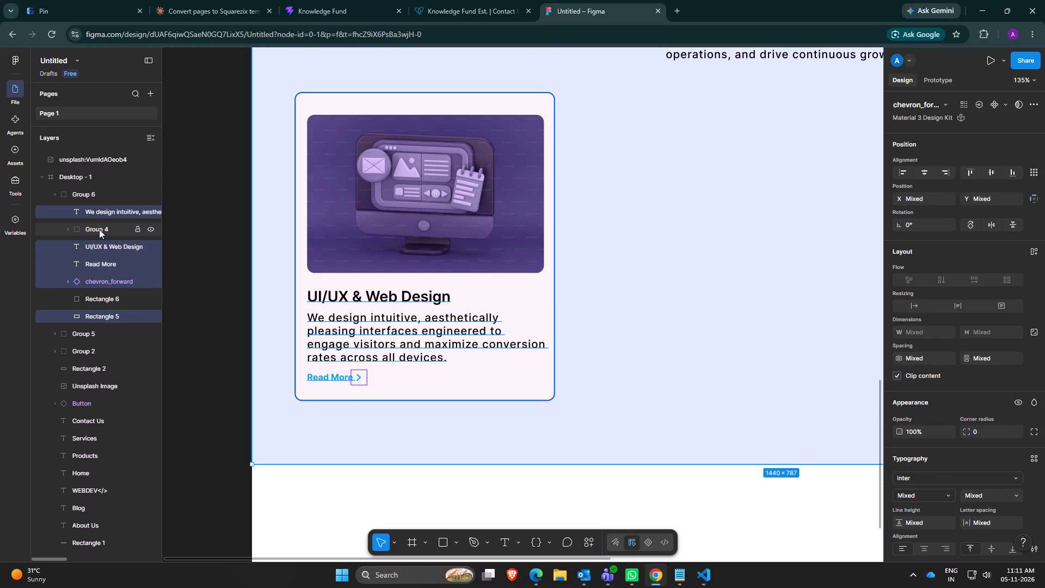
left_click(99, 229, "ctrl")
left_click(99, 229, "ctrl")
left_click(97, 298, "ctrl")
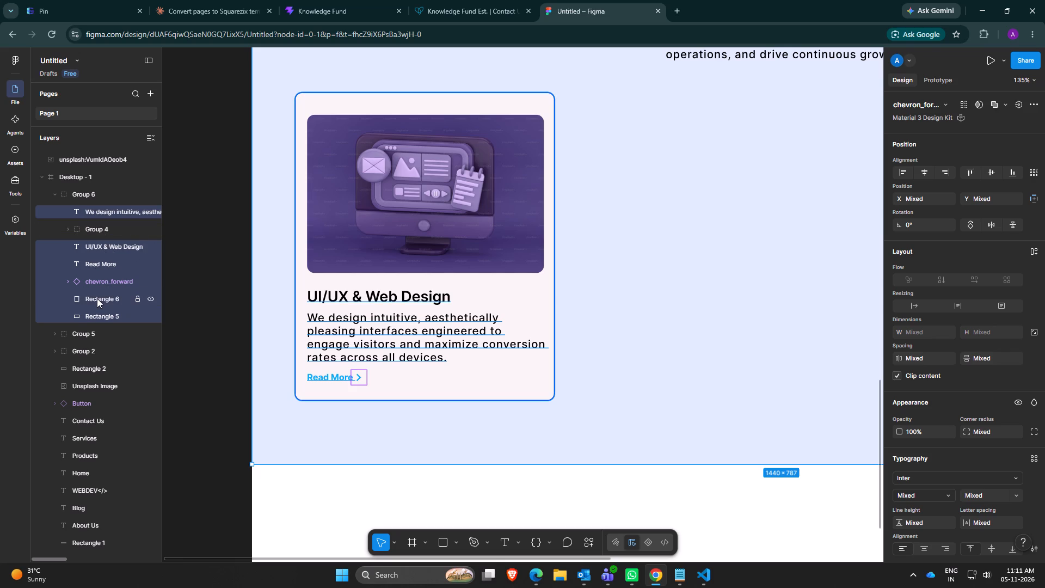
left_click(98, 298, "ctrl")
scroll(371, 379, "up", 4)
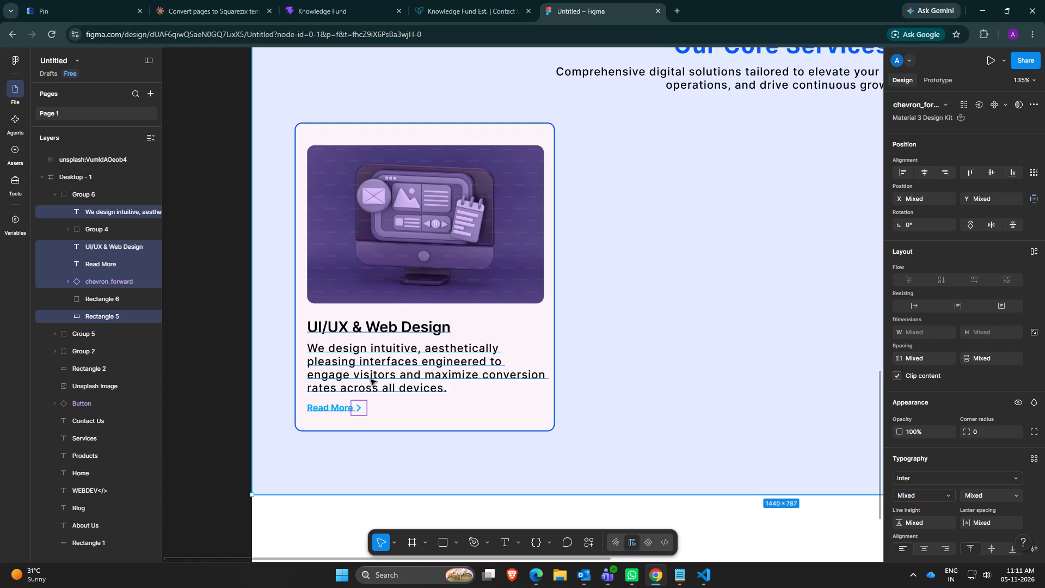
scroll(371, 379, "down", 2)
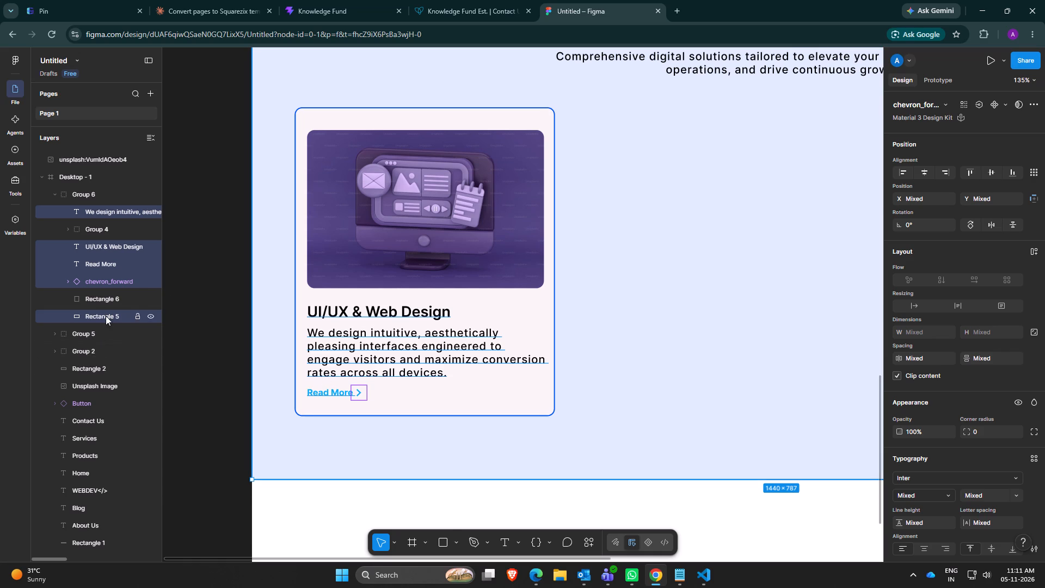
Group the card's description, title, Read More text, chevron, Rectangle 6 and Rectangle 5 together with the unsplash monitor image.
left_click(114, 304)
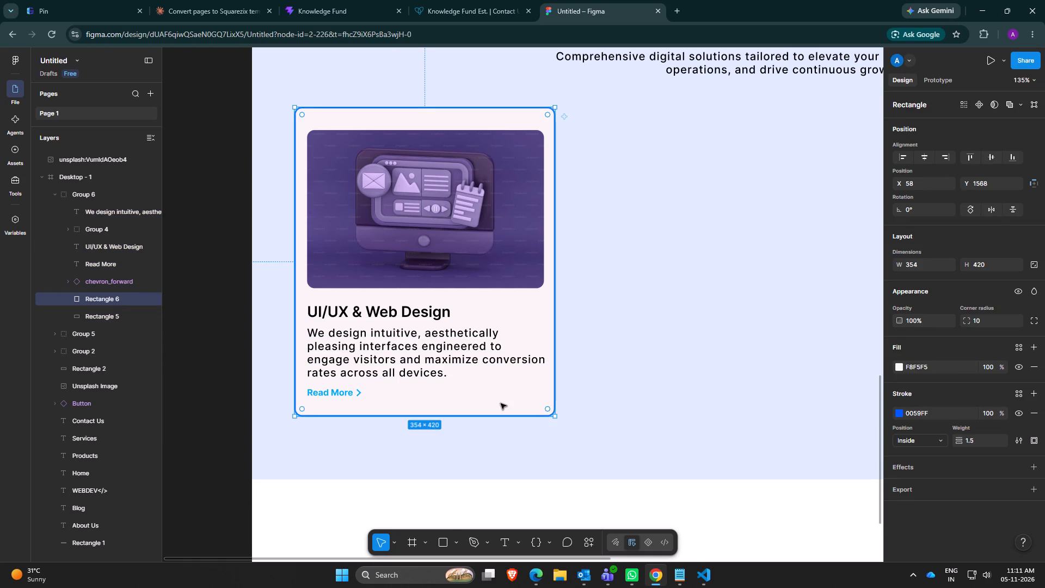
left_click(109, 318)
left_click(104, 294)
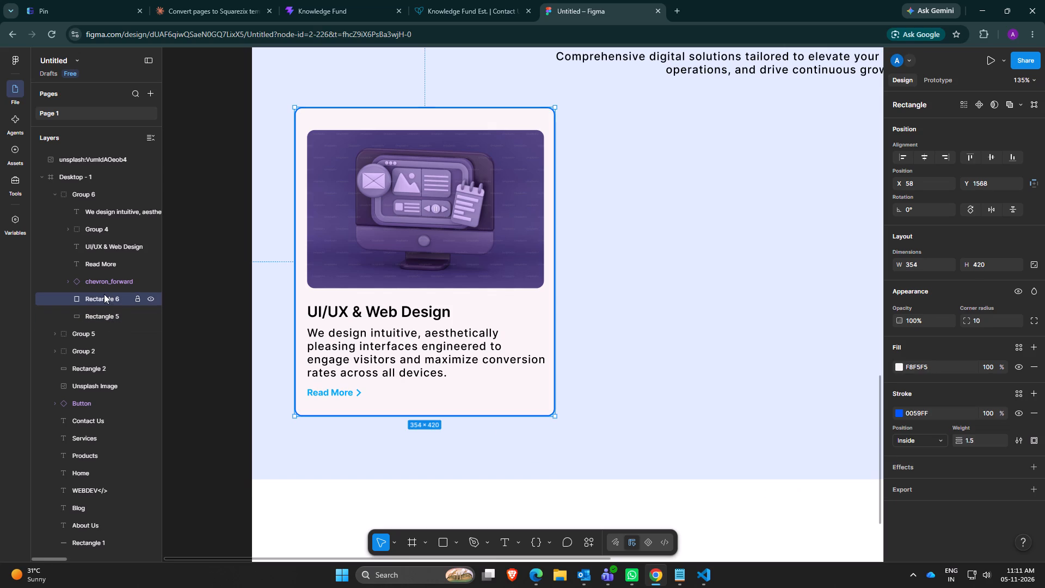
left_click(96, 315, "ctrl")
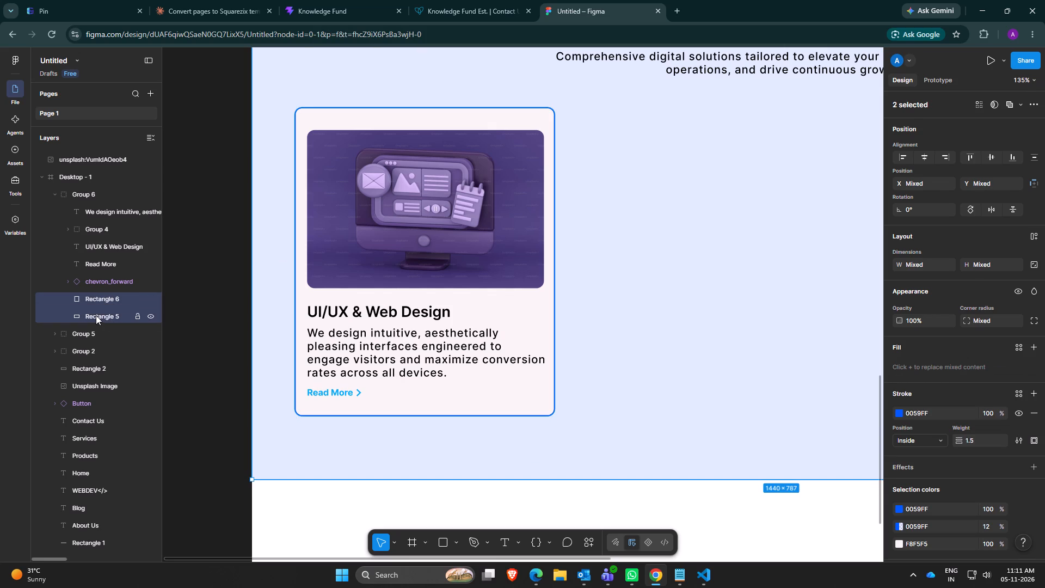
left_click(106, 275, "ctrl")
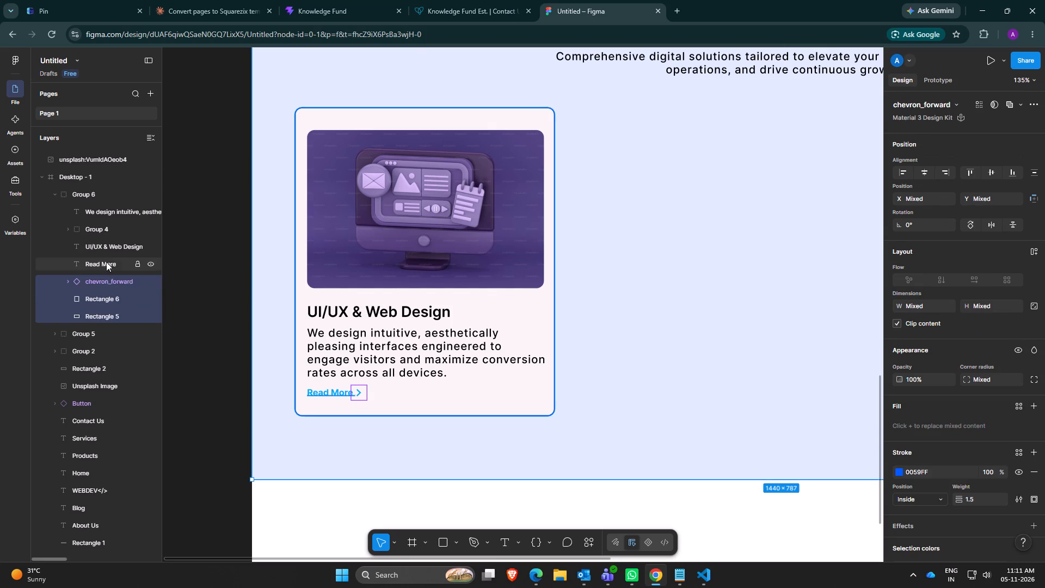
left_click(107, 258, "ctrl")
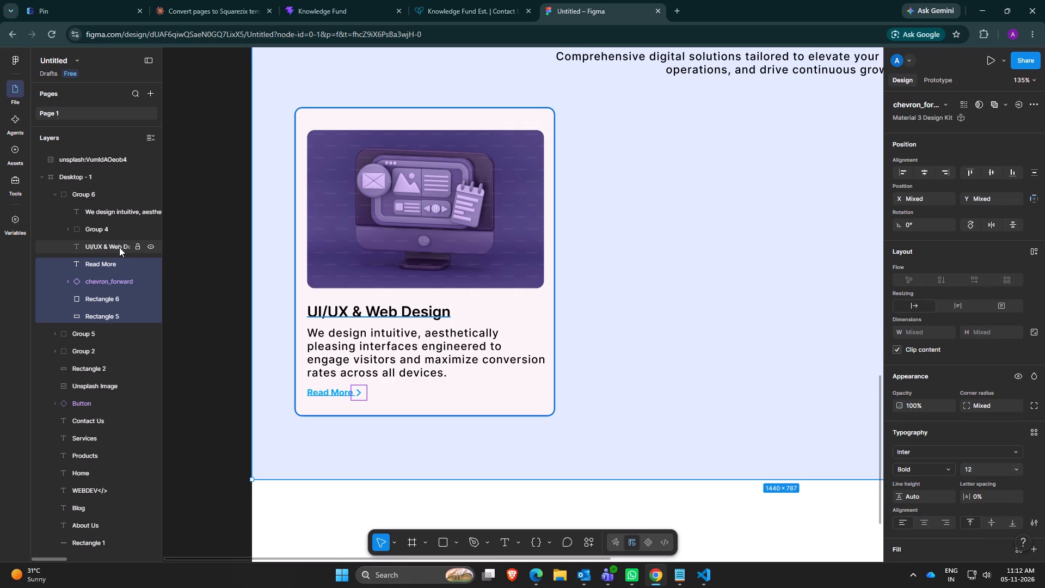
left_click(119, 247, "ctrl")
left_click(110, 212, "ctrl")
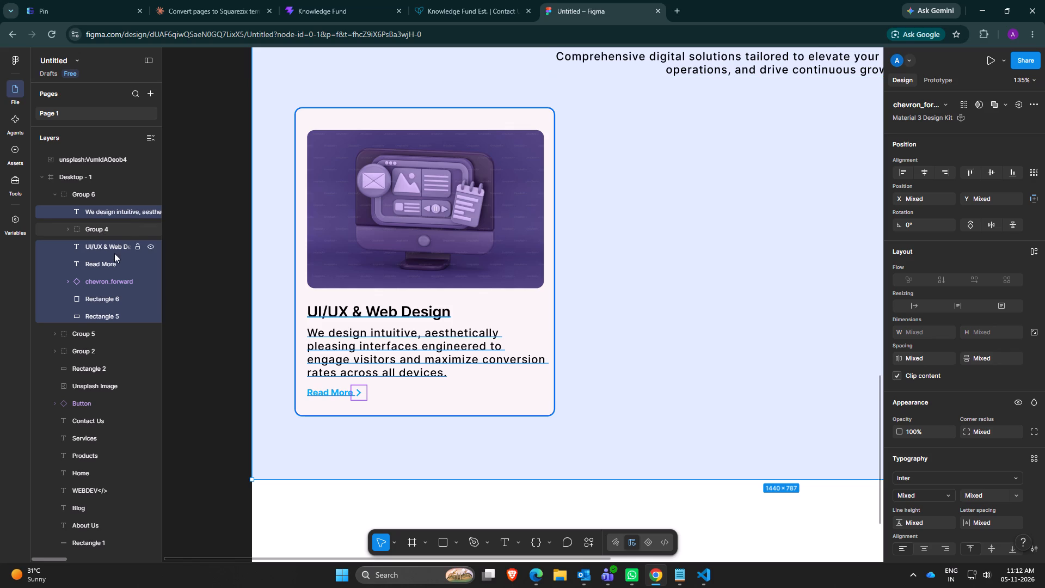
left_click(110, 156, "ctrl")
right_click(110, 156)
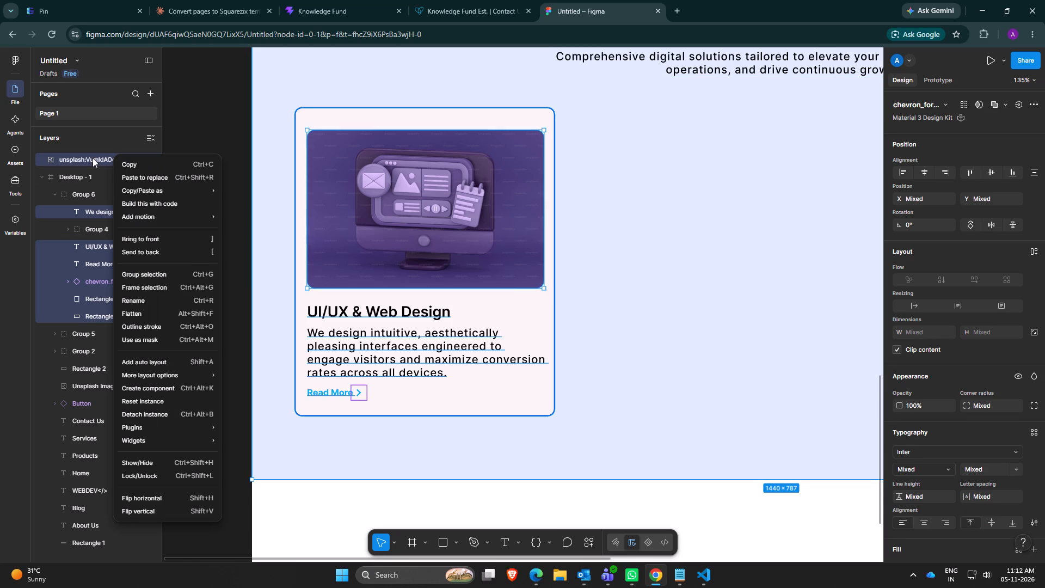
left_click(93, 158)
key("ctrl+g")
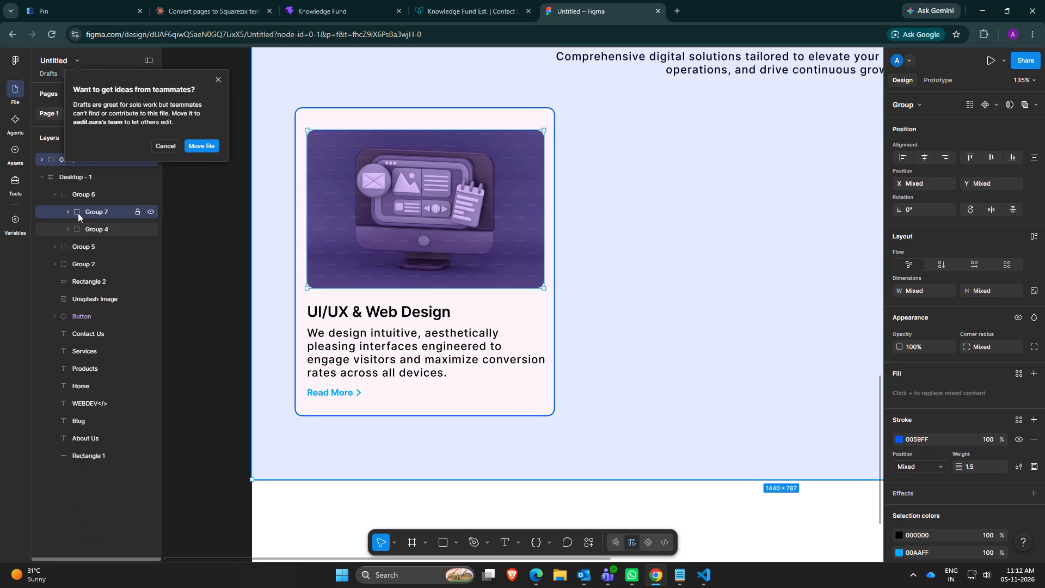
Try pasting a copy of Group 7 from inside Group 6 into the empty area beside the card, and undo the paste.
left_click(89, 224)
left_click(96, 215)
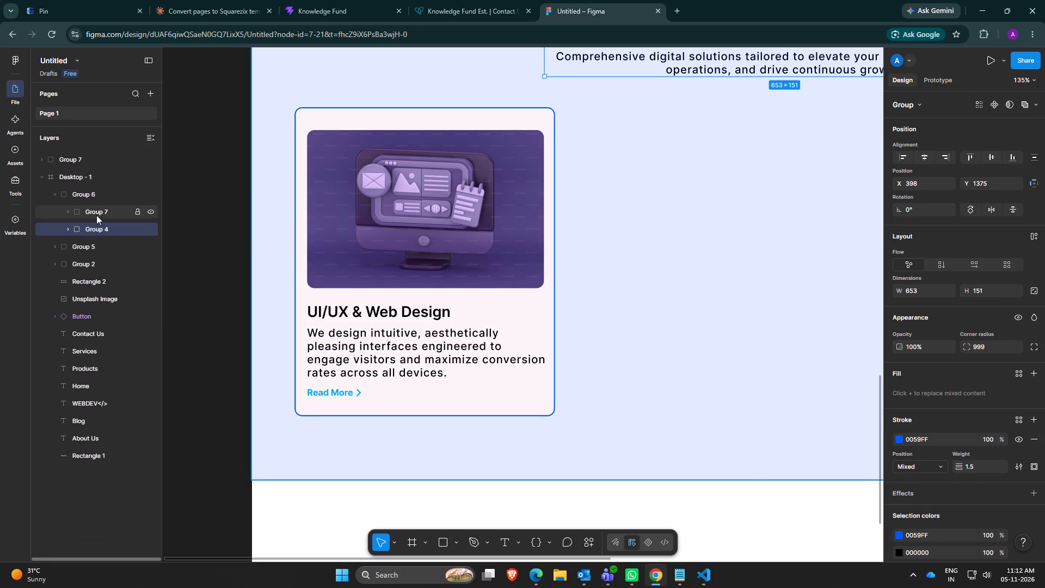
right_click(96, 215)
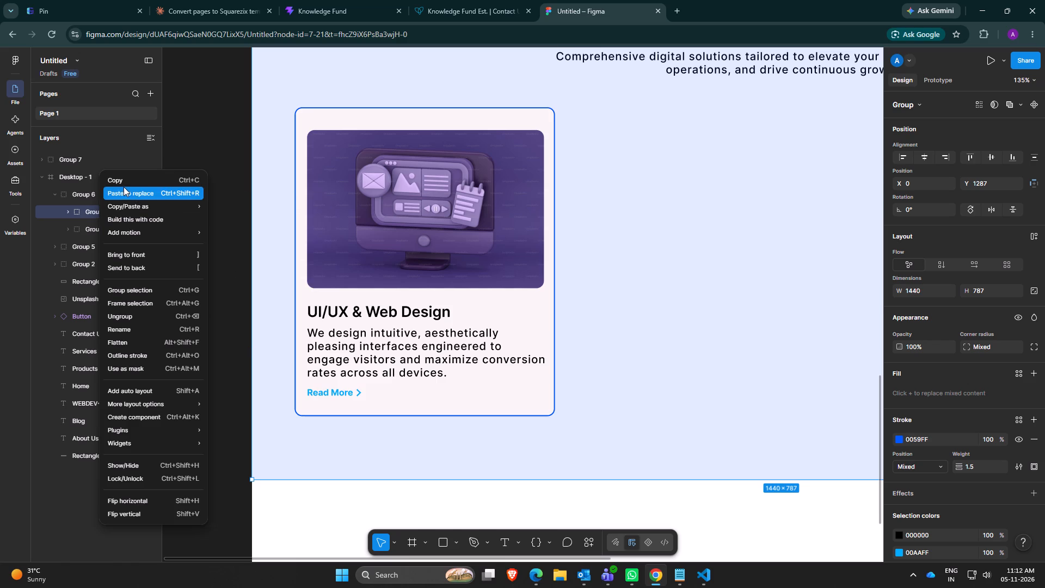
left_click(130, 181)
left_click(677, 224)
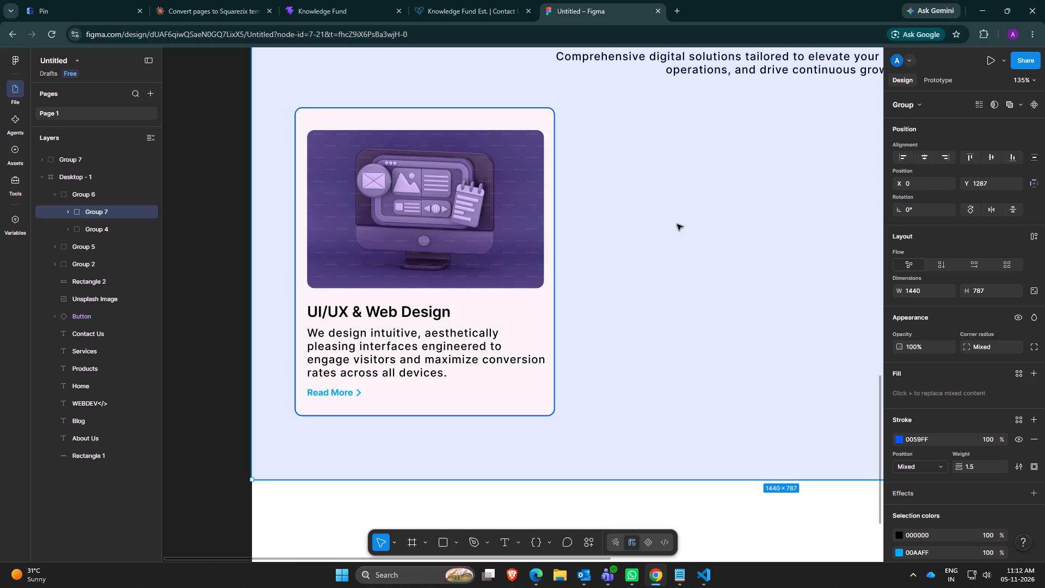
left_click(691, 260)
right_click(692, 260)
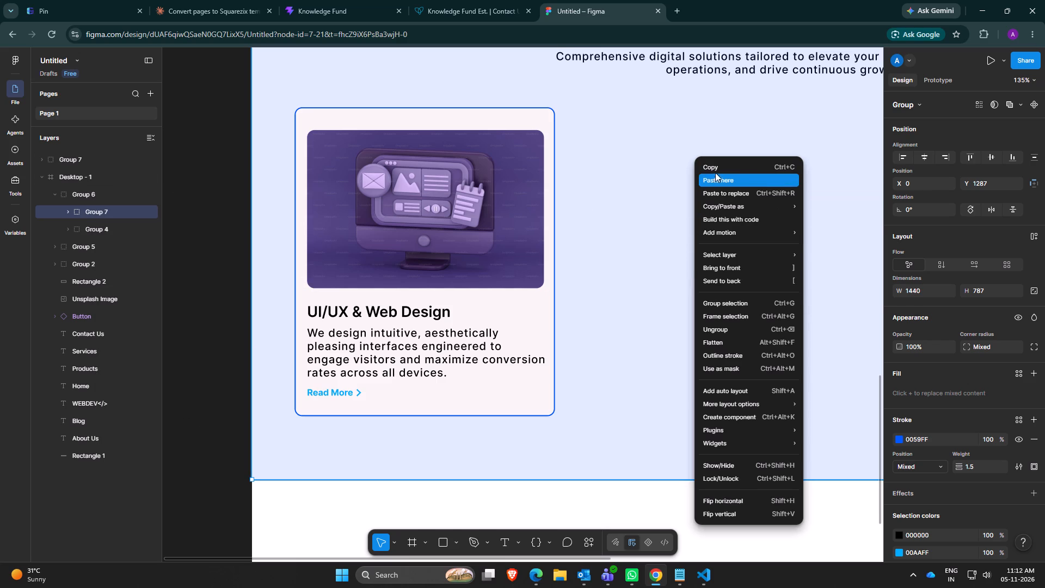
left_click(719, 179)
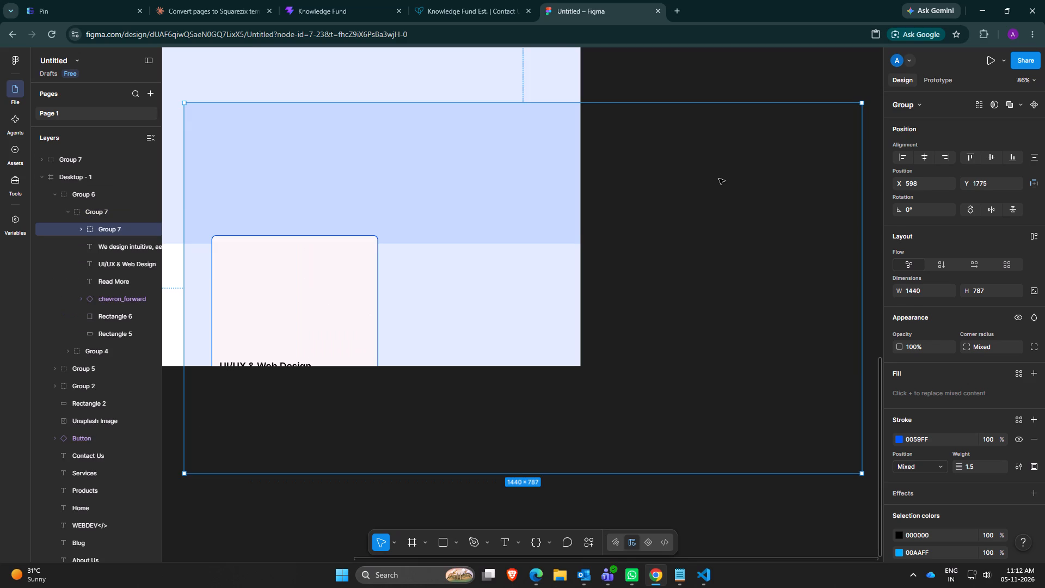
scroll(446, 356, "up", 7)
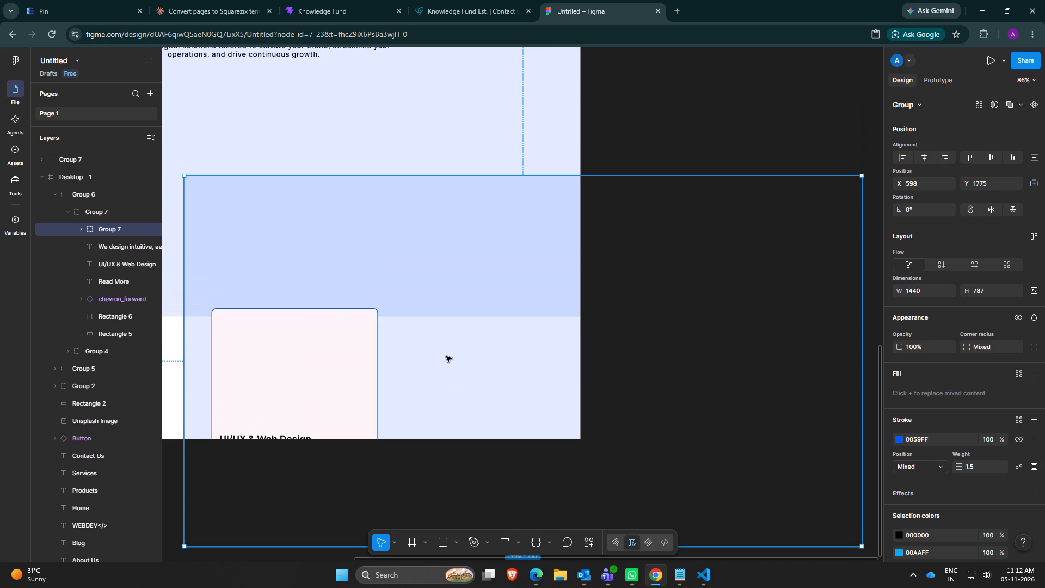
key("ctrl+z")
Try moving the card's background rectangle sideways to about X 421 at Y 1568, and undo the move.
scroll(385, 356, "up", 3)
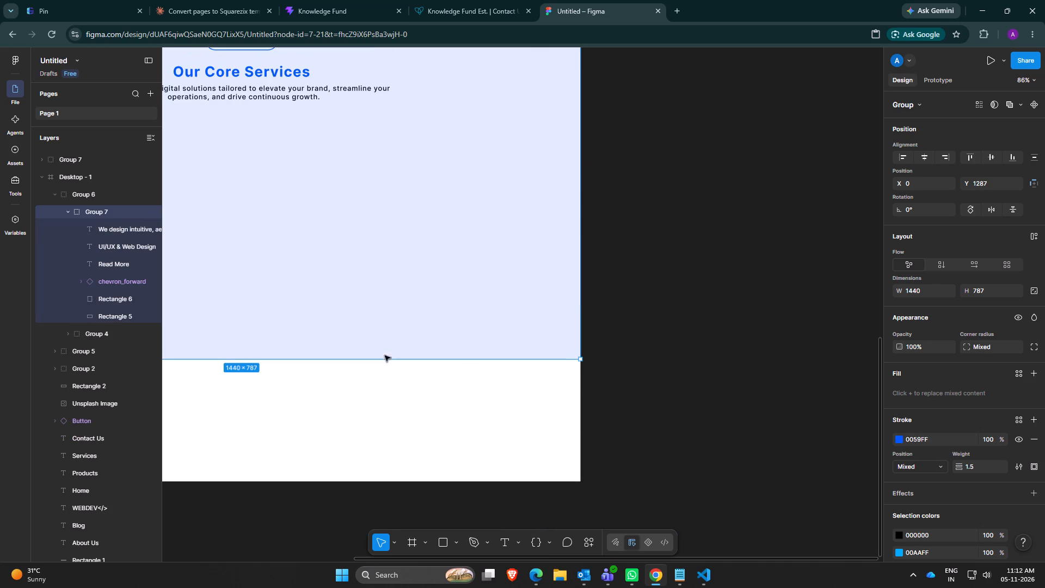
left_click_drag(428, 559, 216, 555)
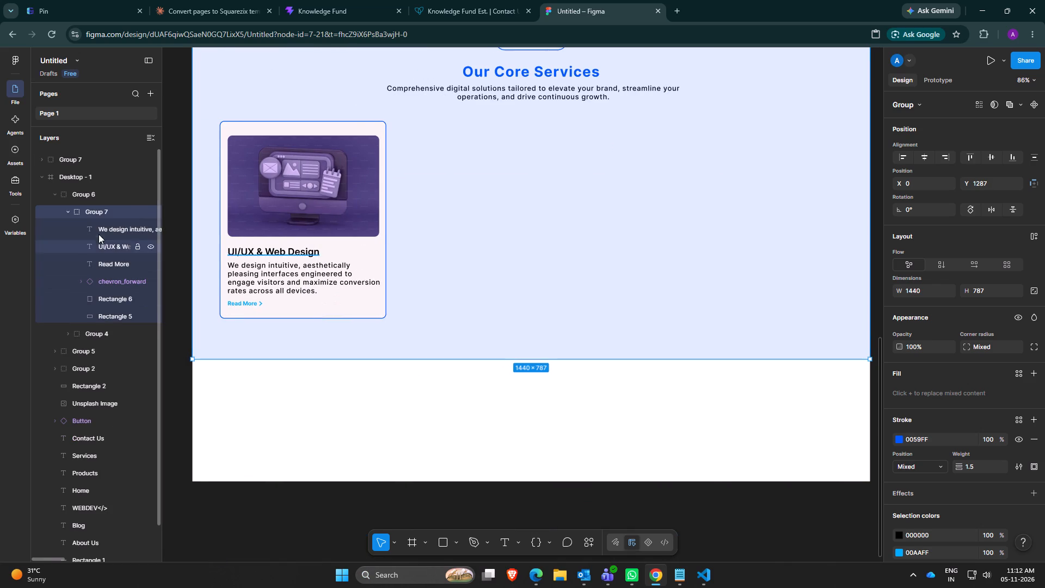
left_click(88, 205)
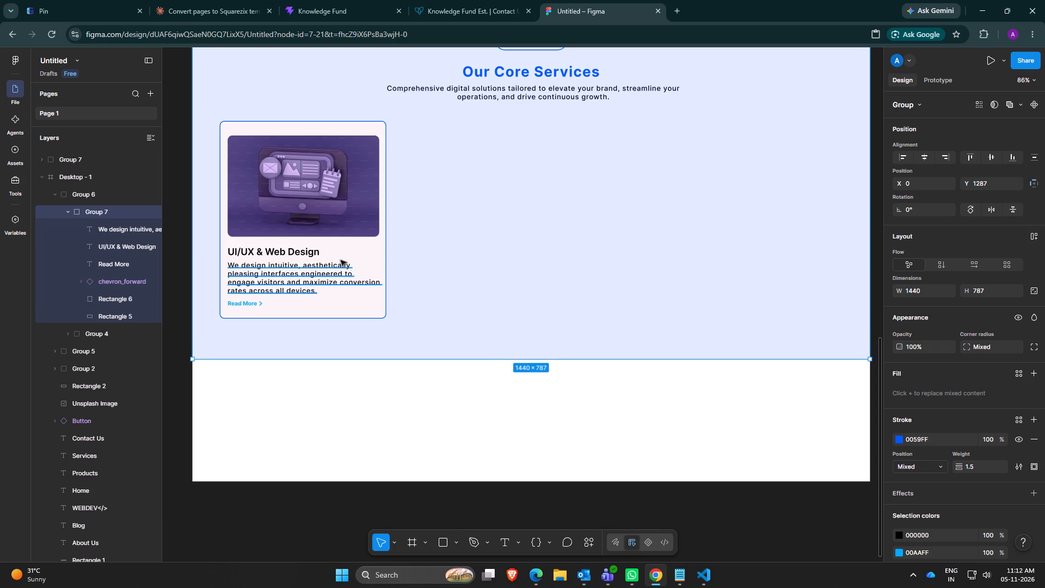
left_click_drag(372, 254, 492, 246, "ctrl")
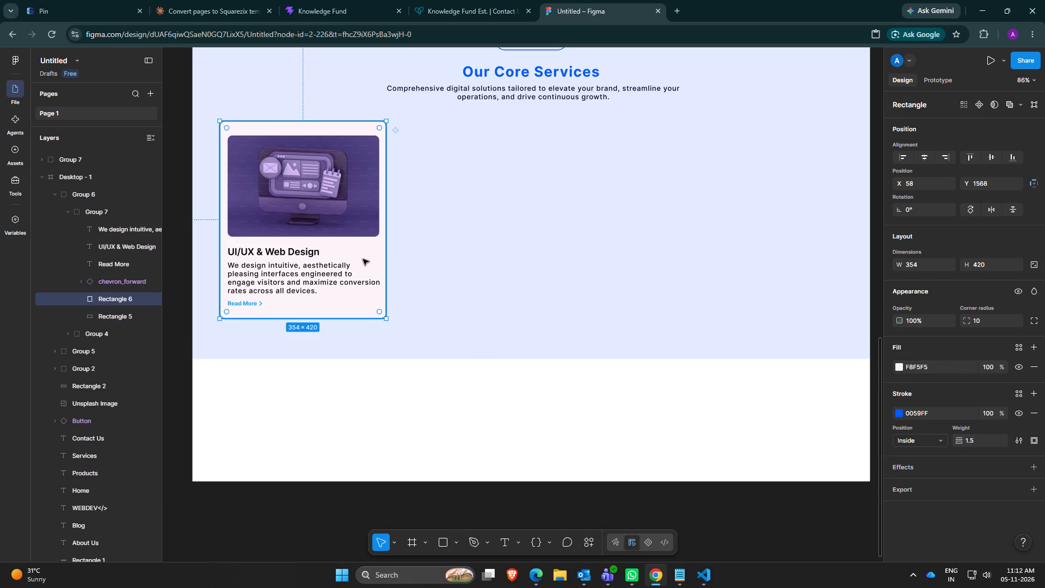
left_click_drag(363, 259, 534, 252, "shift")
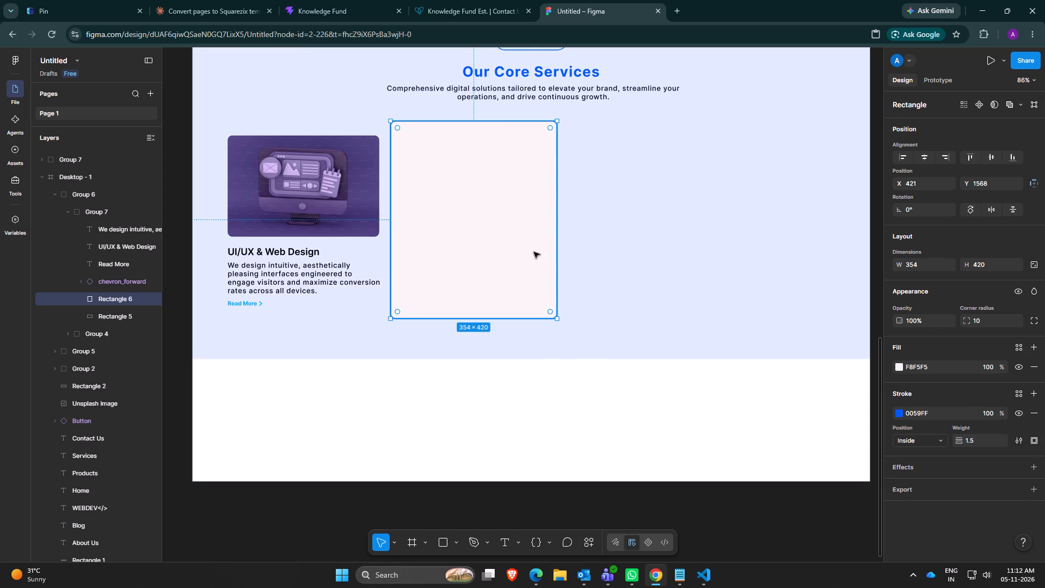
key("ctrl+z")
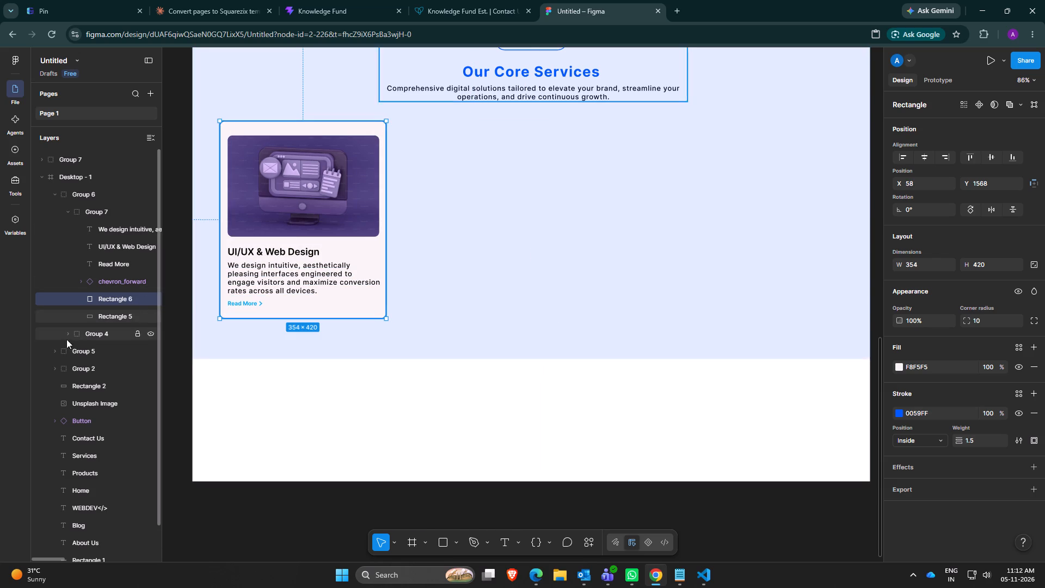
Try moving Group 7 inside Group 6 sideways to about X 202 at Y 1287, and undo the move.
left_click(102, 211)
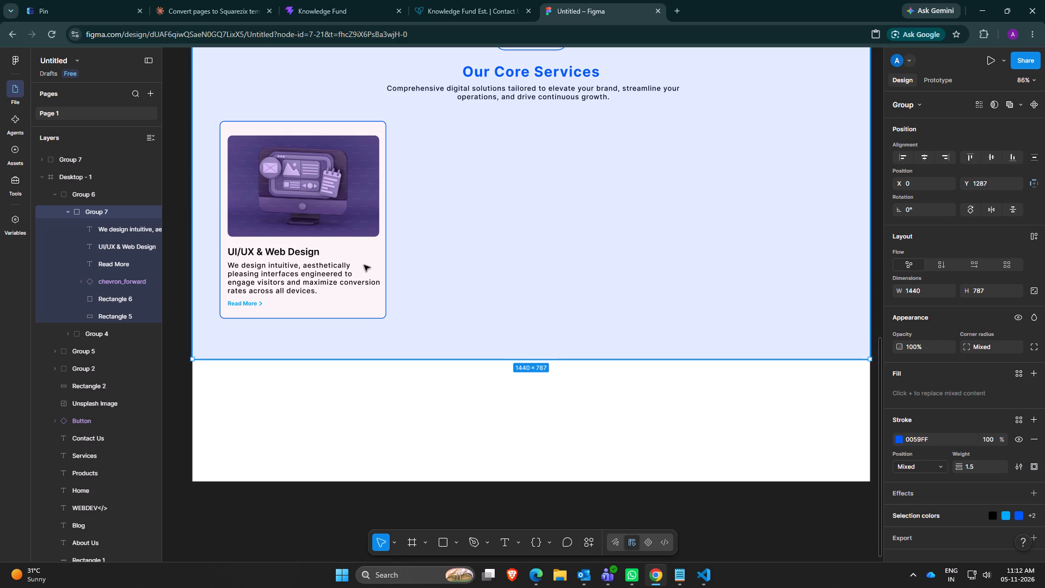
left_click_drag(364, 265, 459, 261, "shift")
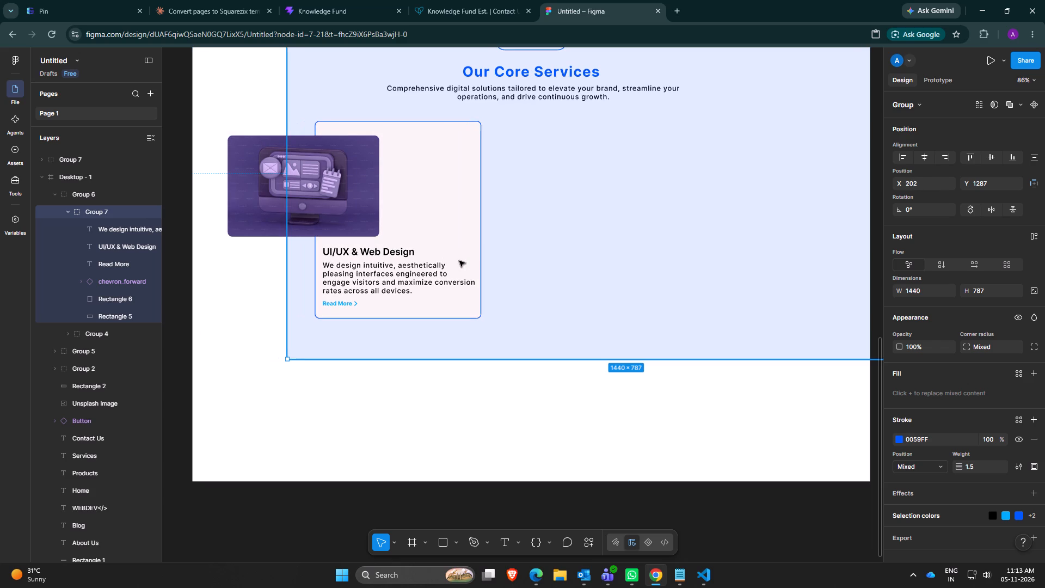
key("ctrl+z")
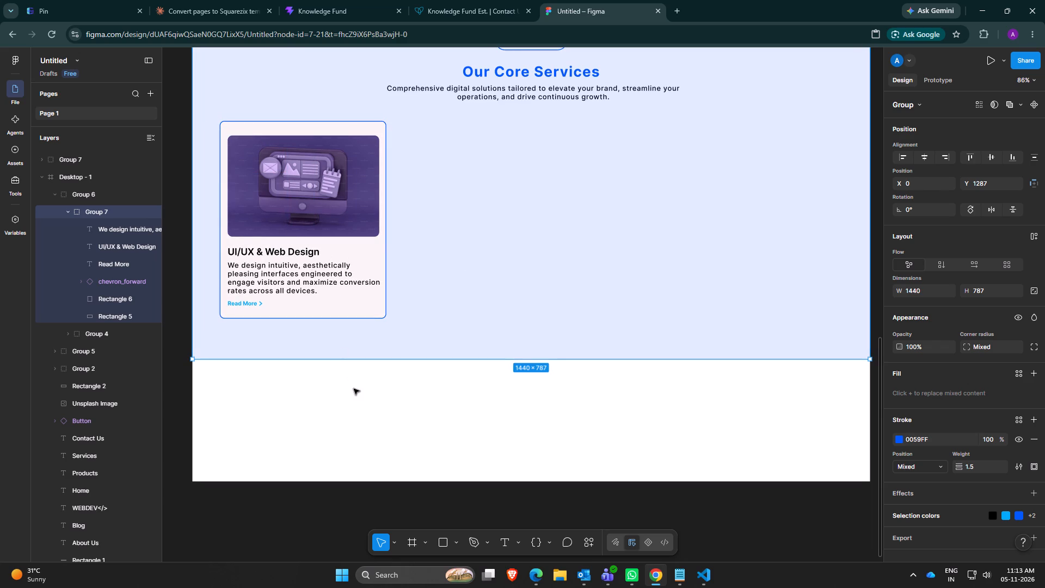
Replace the UI/UX & Web Design title's text inside Group 7 with blank lines.
left_click(102, 249)
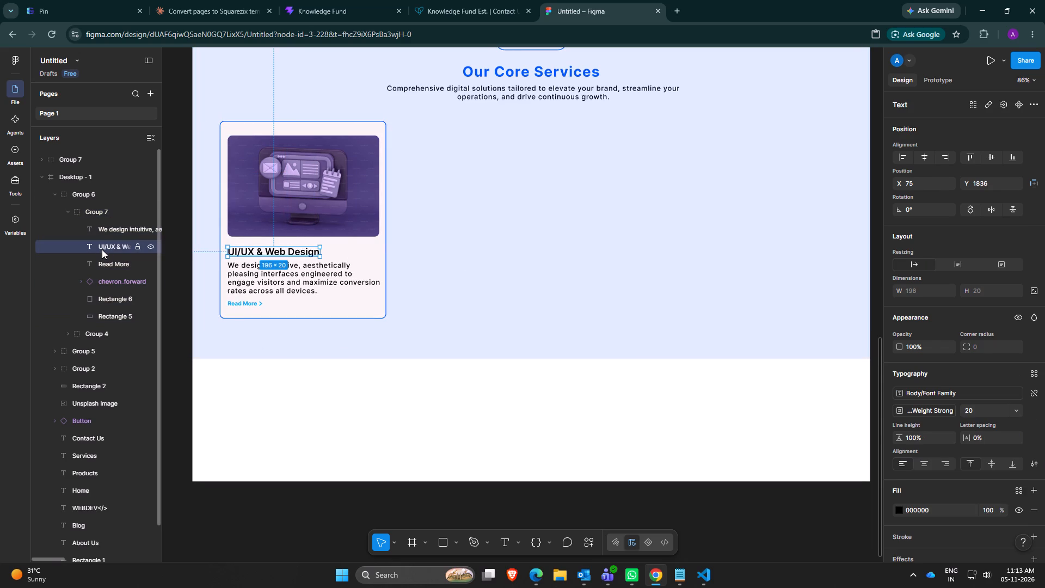
key("Return")
key("Return")
key("Return")
key("Return")
key("Return")
key("Return")
key("Return")
key("Return")
key("Return")
key("Return")
key("Return")
key("Return")
key("Return")
key("Return")
key("Return")
key("Return")
key("Return")
key("Return")
key("Return")
key("Return")
key("Return")
key("Return")
left_click_drag(267, 96, 419, 258)
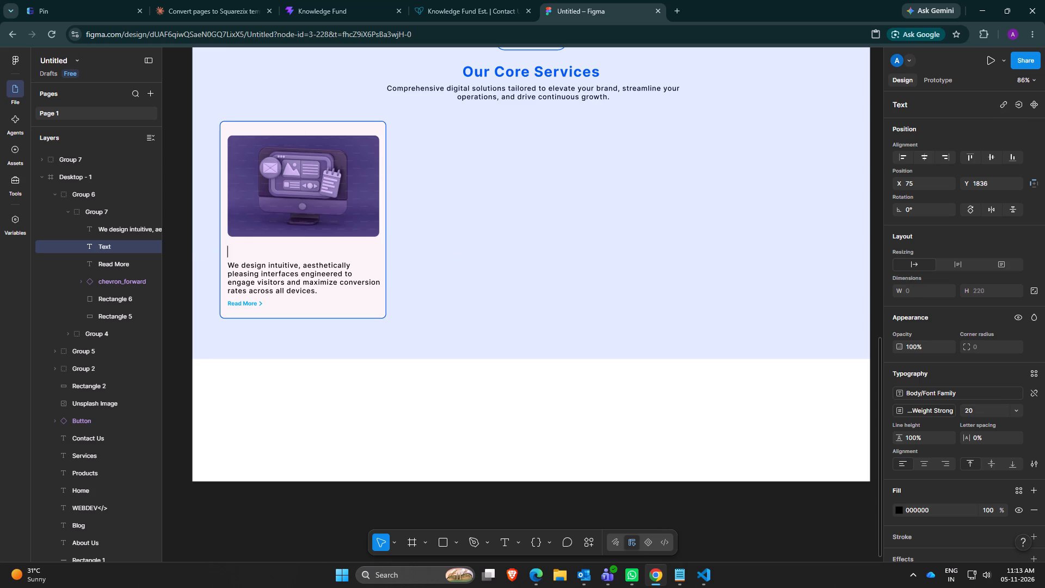
left_click_drag(419, 258, 423, 269)
left_click_drag(413, 345, 232, 101)
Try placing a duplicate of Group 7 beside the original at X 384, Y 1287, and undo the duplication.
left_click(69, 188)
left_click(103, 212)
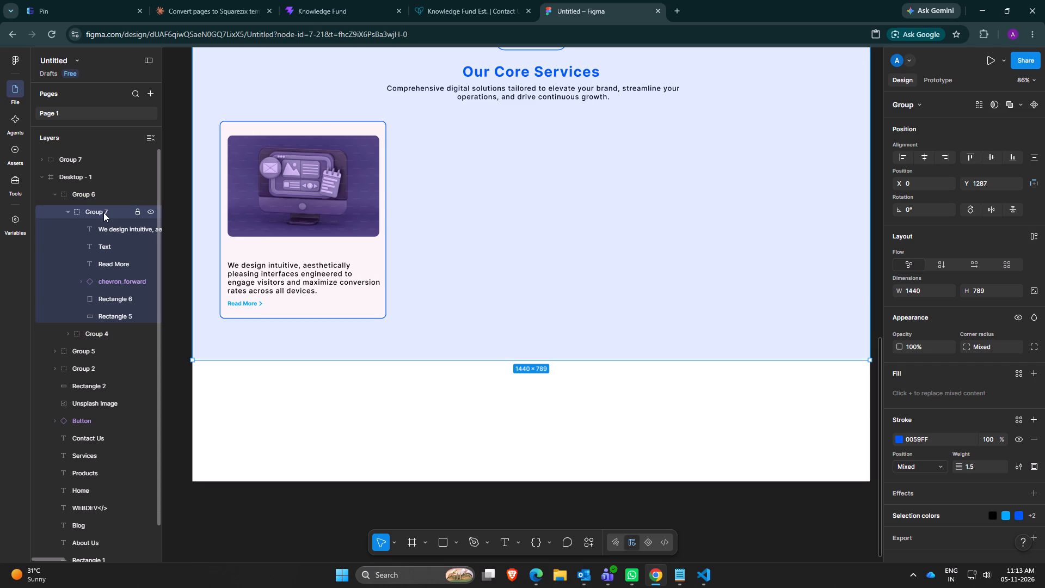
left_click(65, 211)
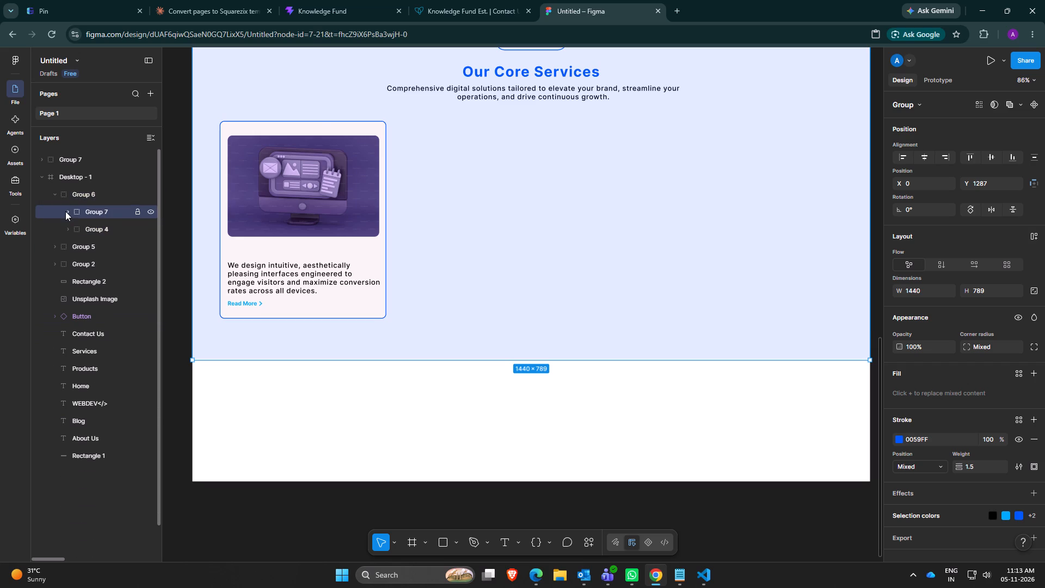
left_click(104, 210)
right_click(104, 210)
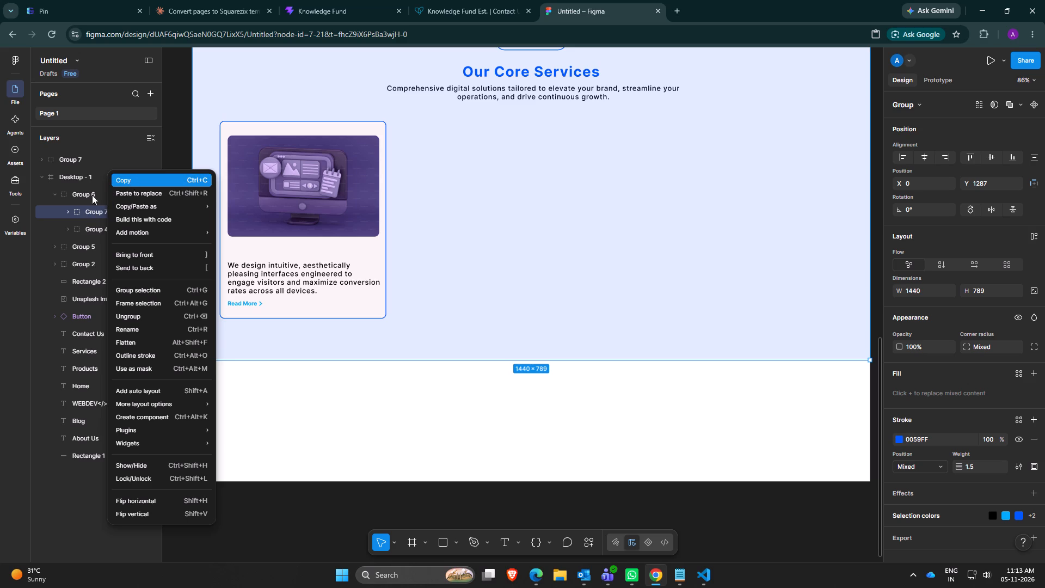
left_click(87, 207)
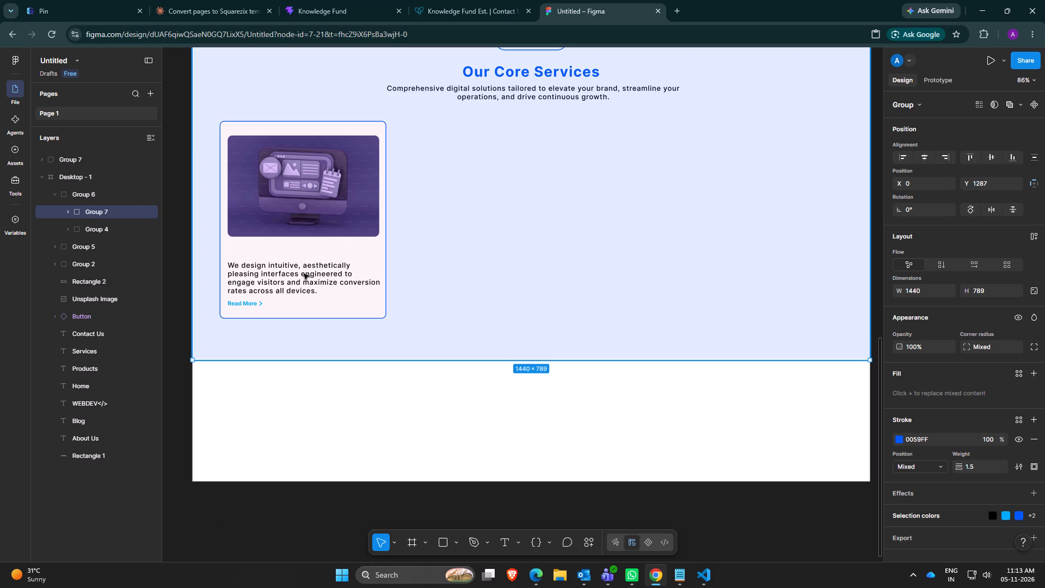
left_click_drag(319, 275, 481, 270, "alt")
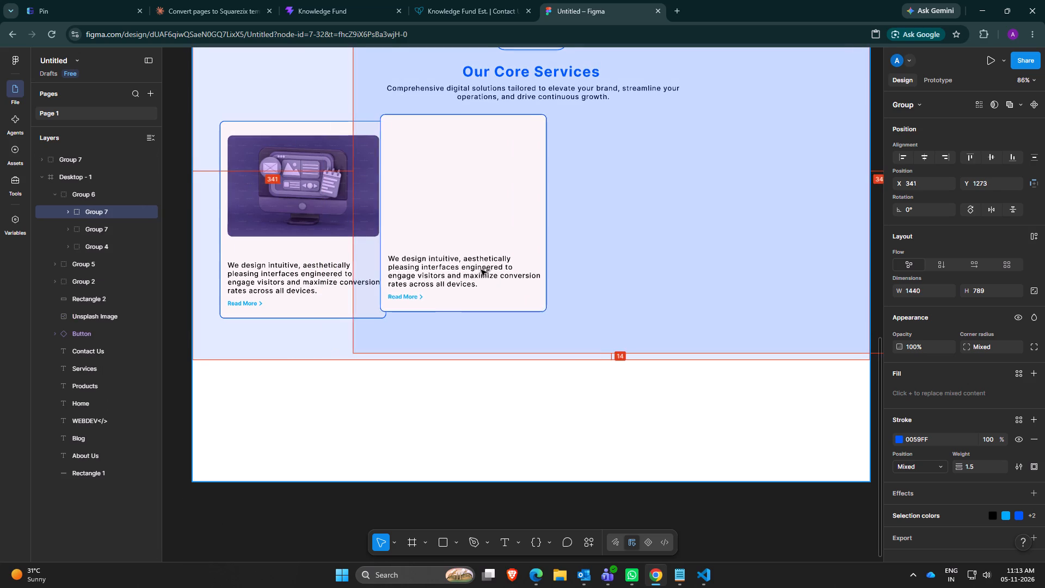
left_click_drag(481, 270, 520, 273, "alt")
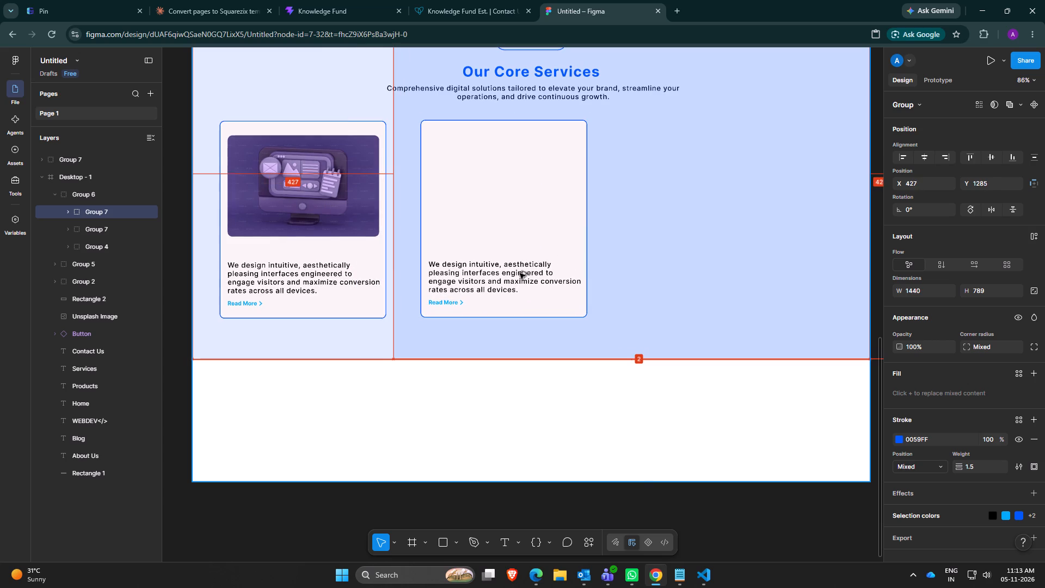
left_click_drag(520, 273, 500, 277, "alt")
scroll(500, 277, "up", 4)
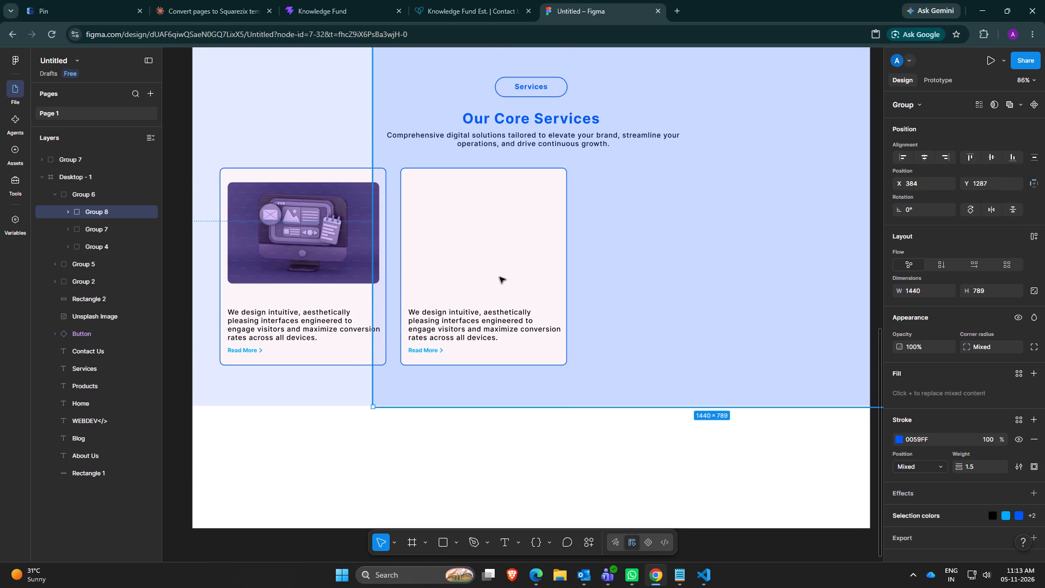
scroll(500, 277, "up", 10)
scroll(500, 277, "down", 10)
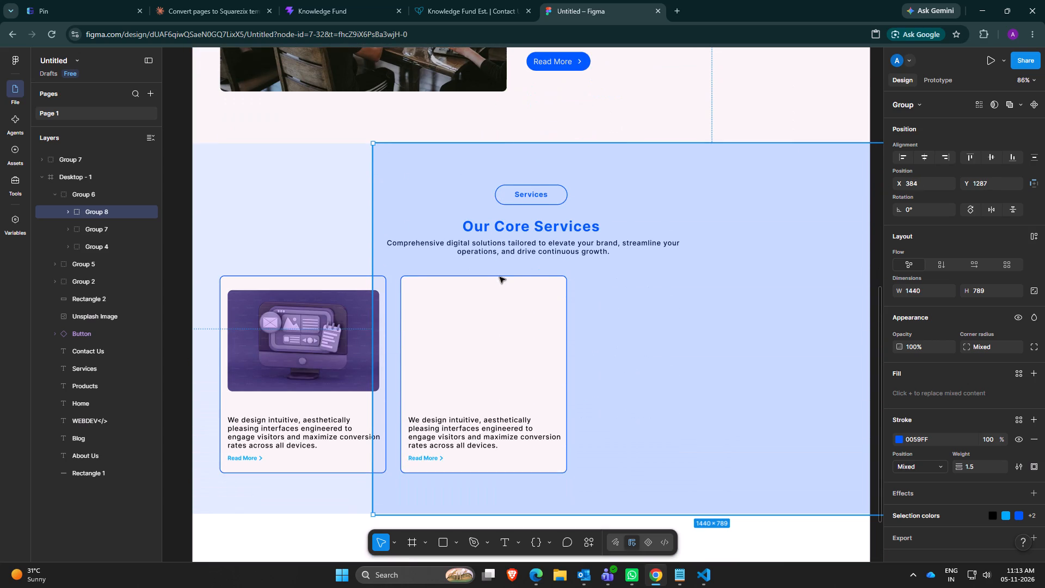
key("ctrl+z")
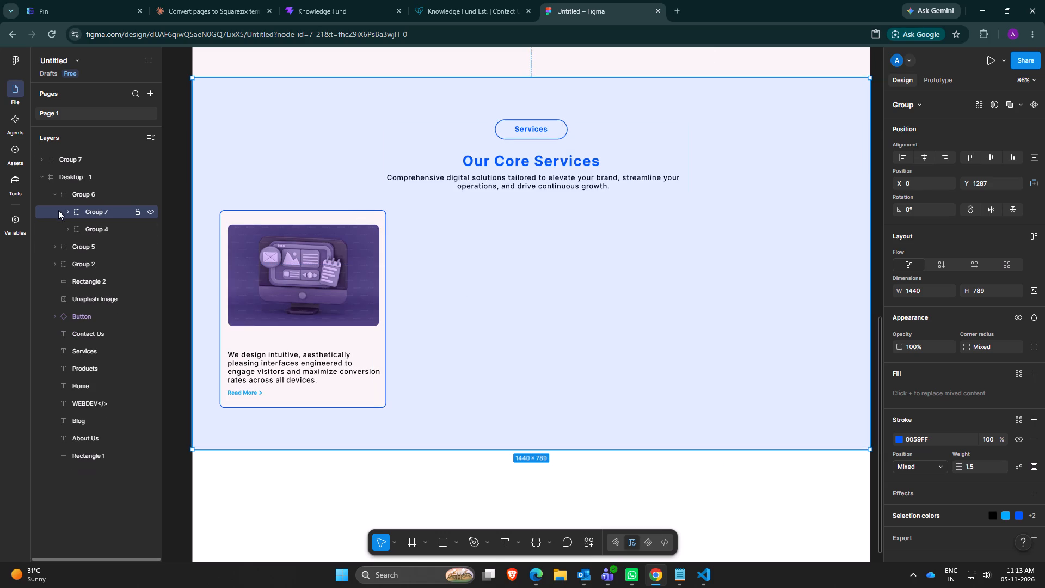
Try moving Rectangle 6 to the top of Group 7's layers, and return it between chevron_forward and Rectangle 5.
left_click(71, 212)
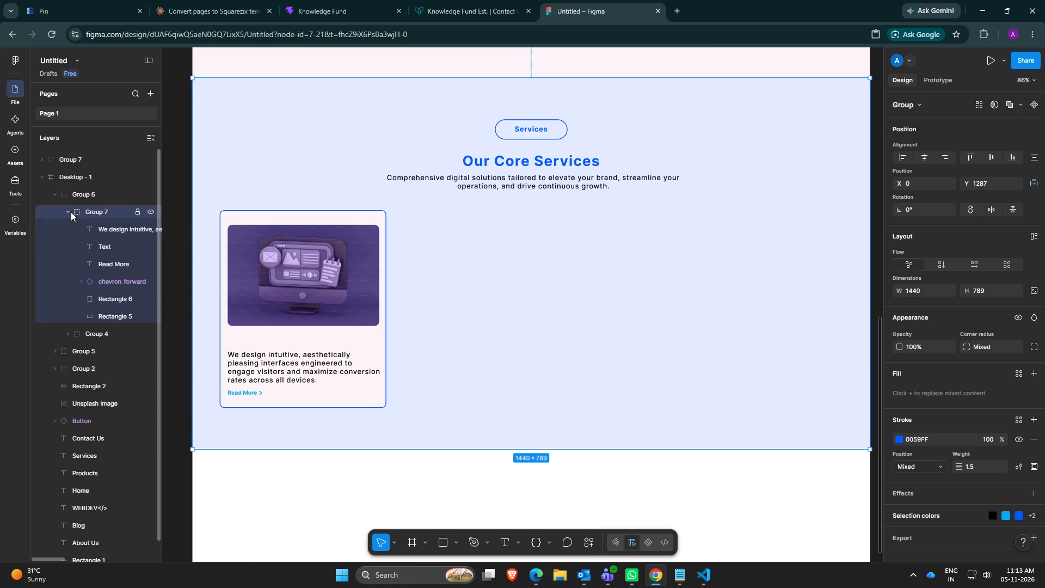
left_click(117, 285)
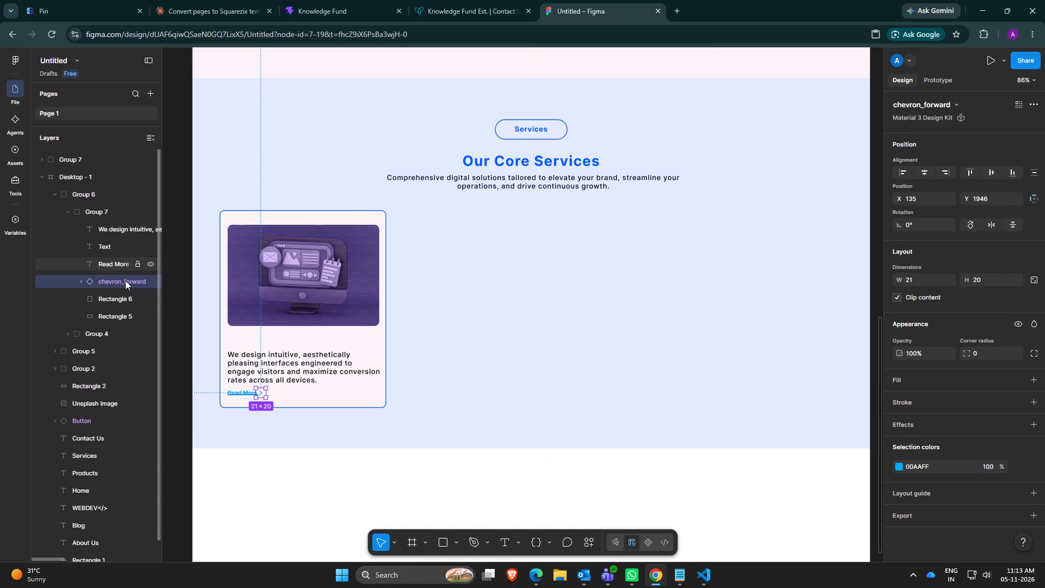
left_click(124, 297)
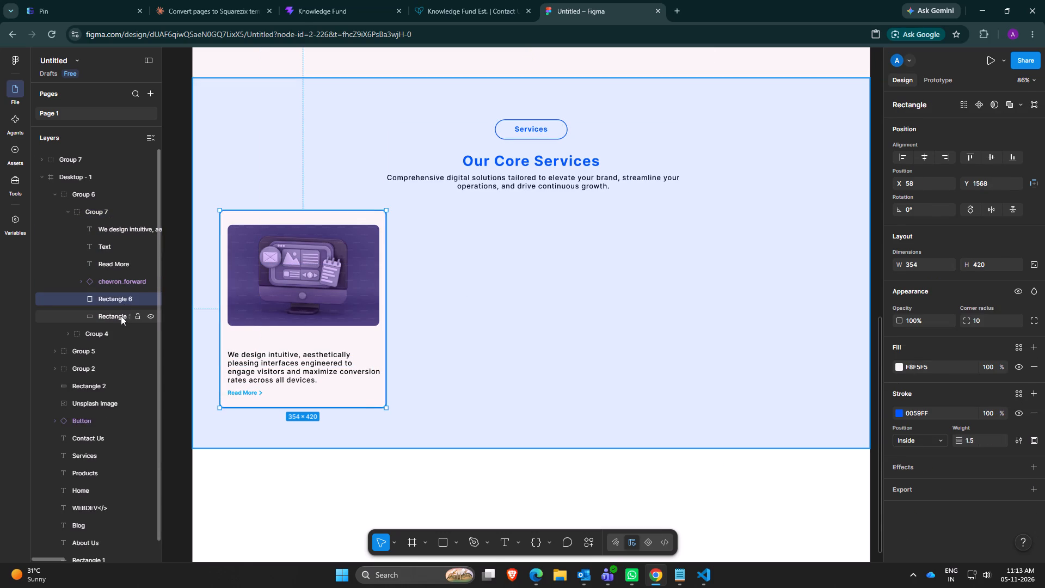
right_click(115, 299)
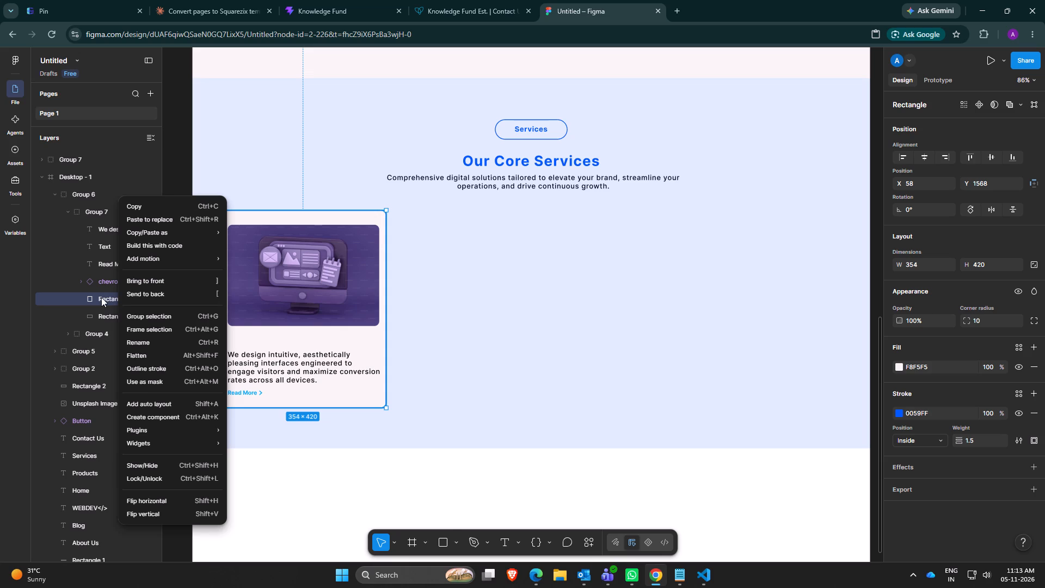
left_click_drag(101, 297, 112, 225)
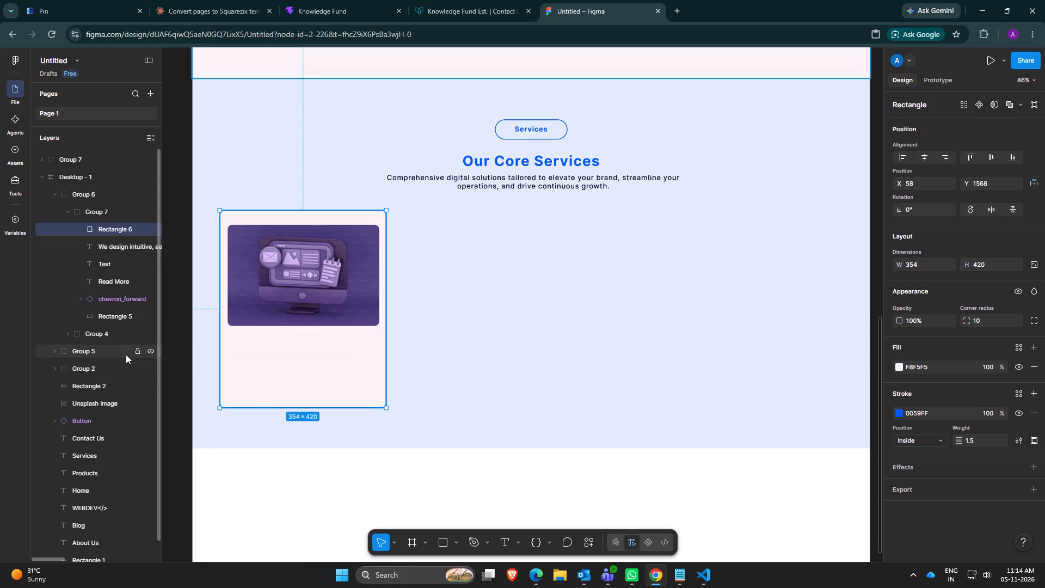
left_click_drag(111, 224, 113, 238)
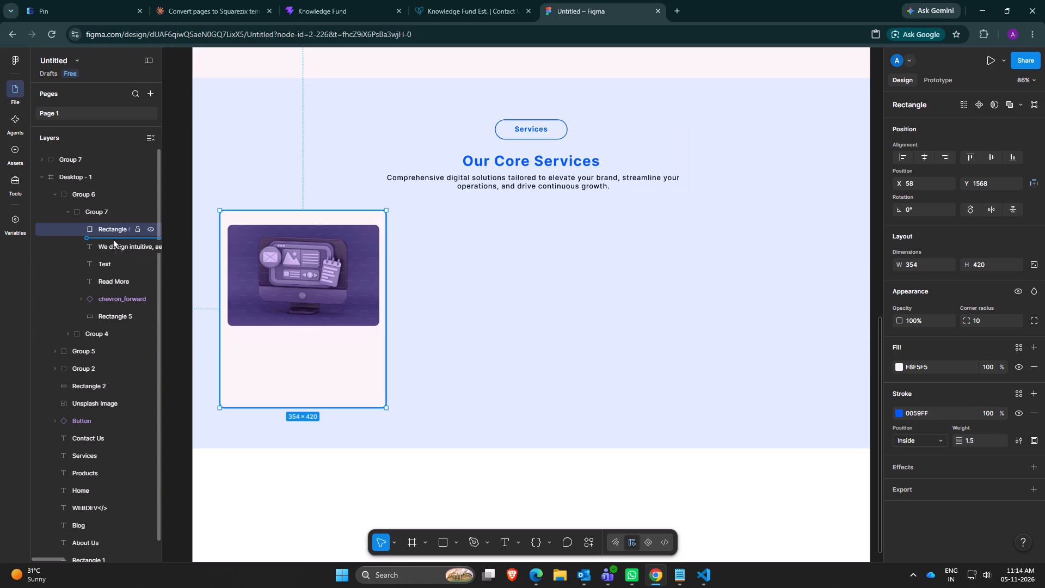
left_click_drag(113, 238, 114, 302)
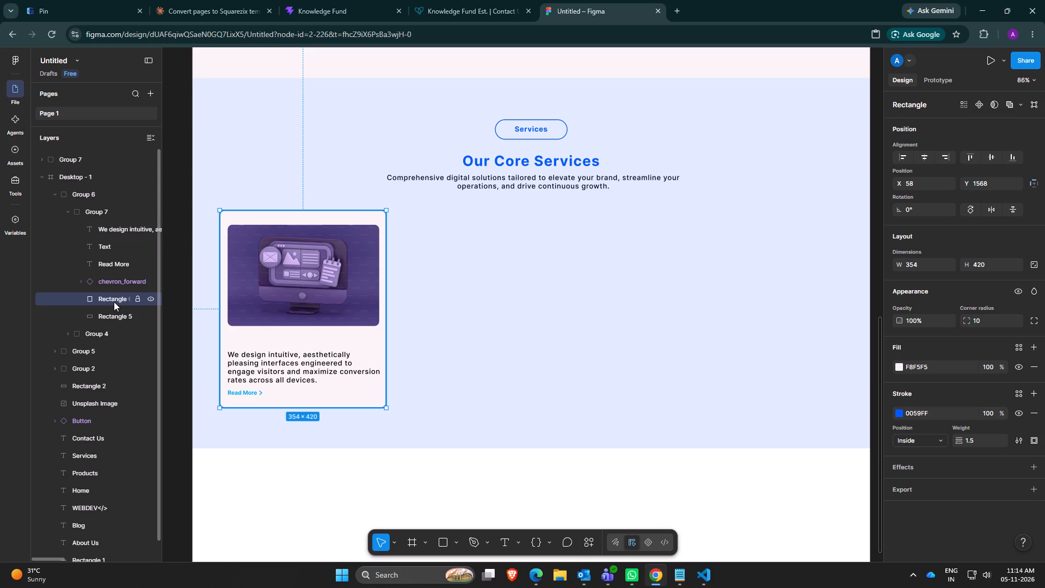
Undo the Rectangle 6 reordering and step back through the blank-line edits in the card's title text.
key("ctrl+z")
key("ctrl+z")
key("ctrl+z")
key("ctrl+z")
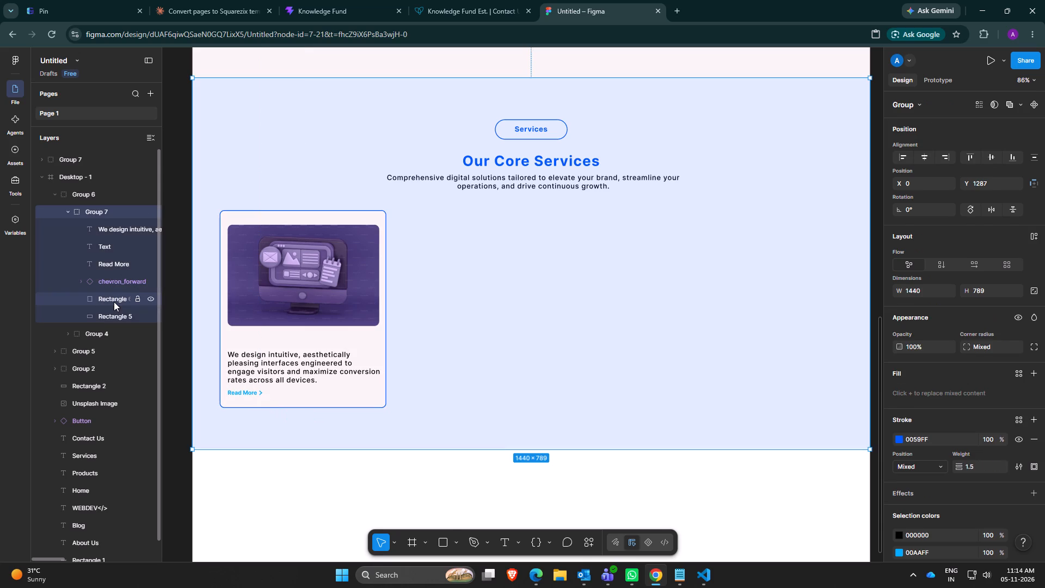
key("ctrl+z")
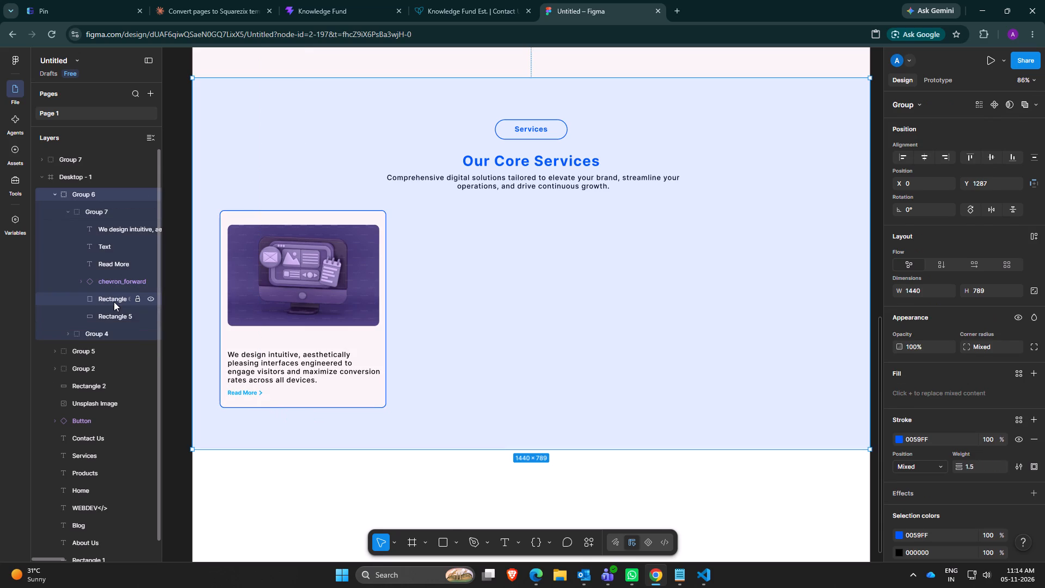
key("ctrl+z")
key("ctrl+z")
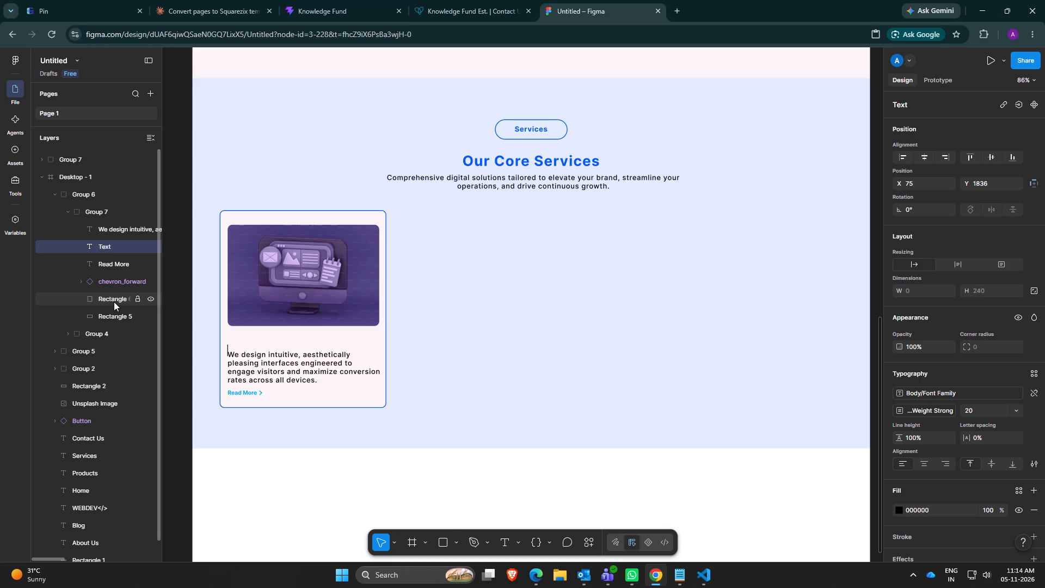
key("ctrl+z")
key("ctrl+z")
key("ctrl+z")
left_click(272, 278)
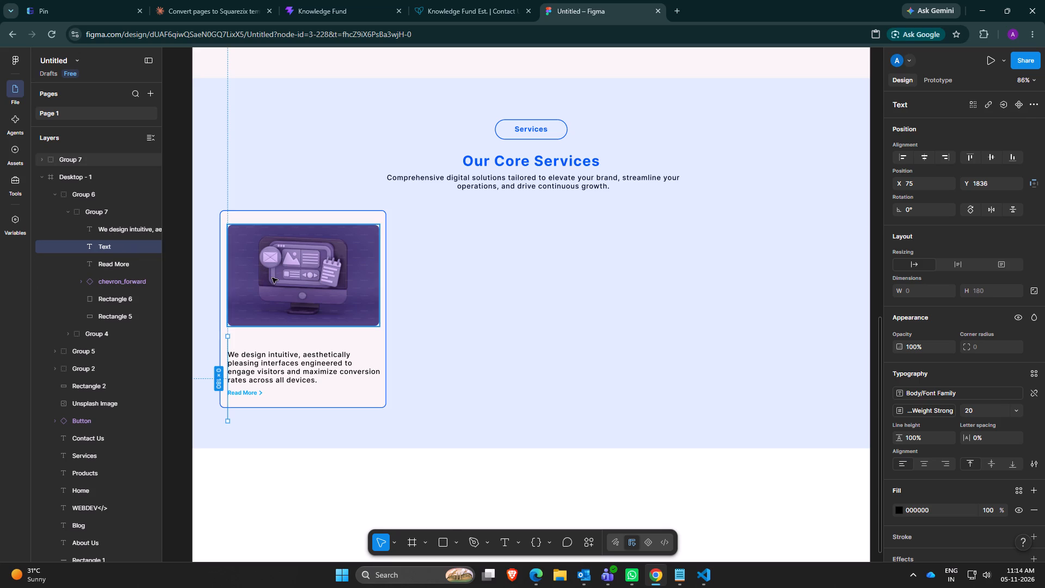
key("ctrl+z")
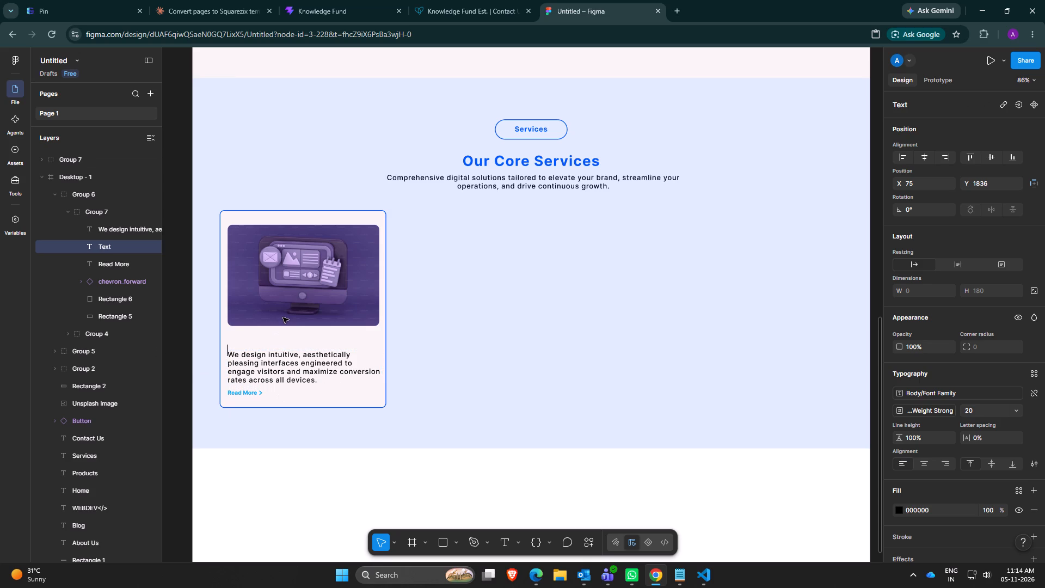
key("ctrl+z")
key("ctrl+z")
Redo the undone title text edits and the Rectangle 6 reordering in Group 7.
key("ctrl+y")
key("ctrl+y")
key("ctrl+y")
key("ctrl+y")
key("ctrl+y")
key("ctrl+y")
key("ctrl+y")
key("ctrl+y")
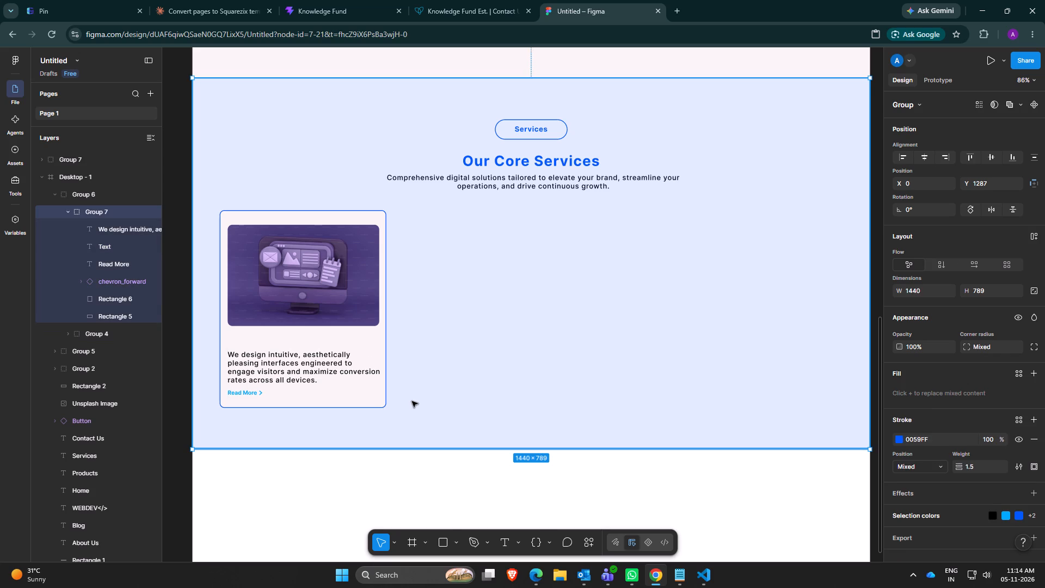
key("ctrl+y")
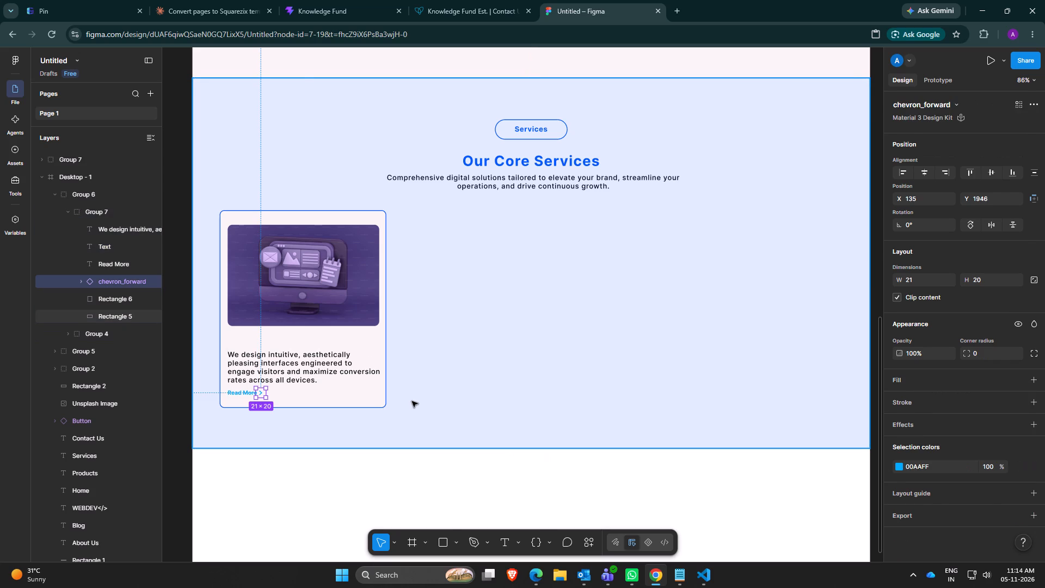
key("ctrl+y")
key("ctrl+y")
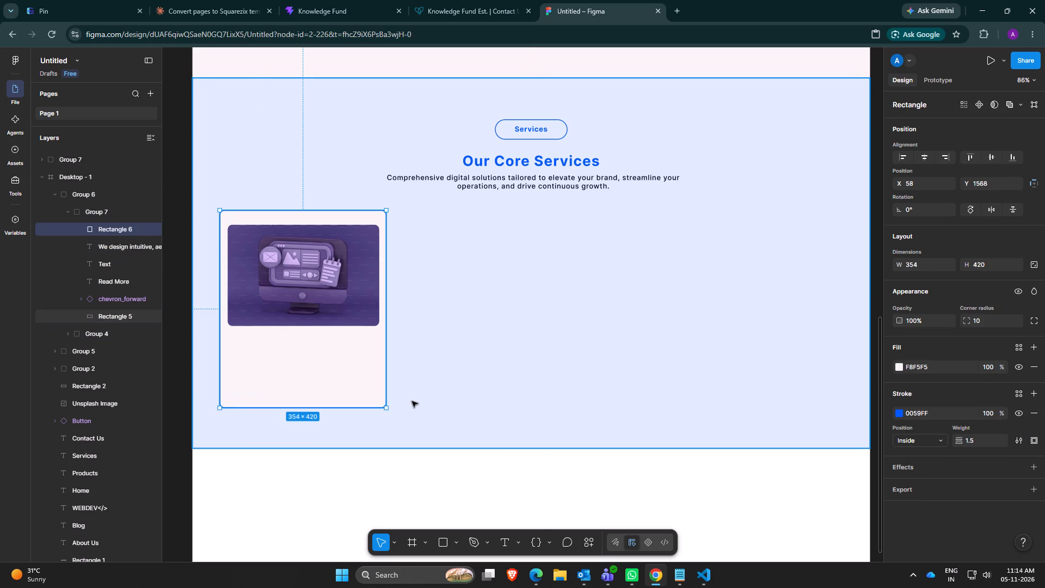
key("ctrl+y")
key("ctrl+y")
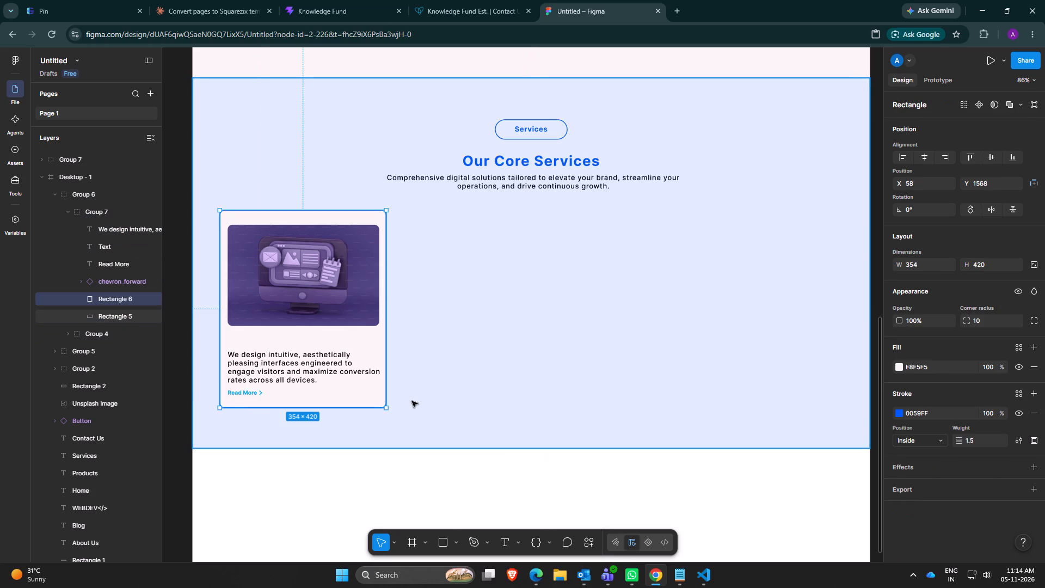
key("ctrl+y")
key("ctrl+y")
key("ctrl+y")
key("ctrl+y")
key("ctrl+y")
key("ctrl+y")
Inspect the blank Text layer in the Services card's Group 7 and its typography settings.
left_click(103, 242)
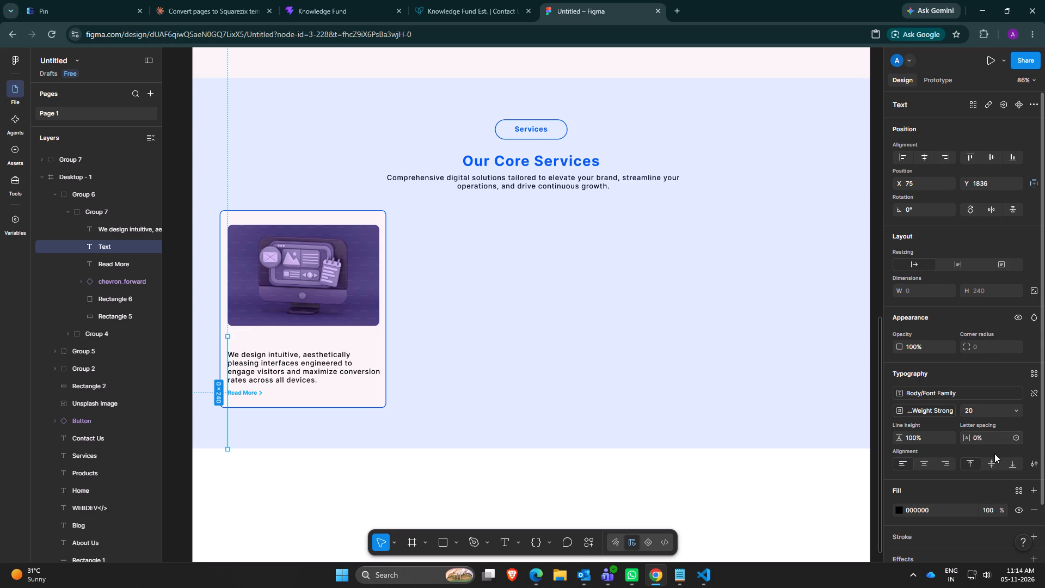
scroll(984, 476, "down", 1)
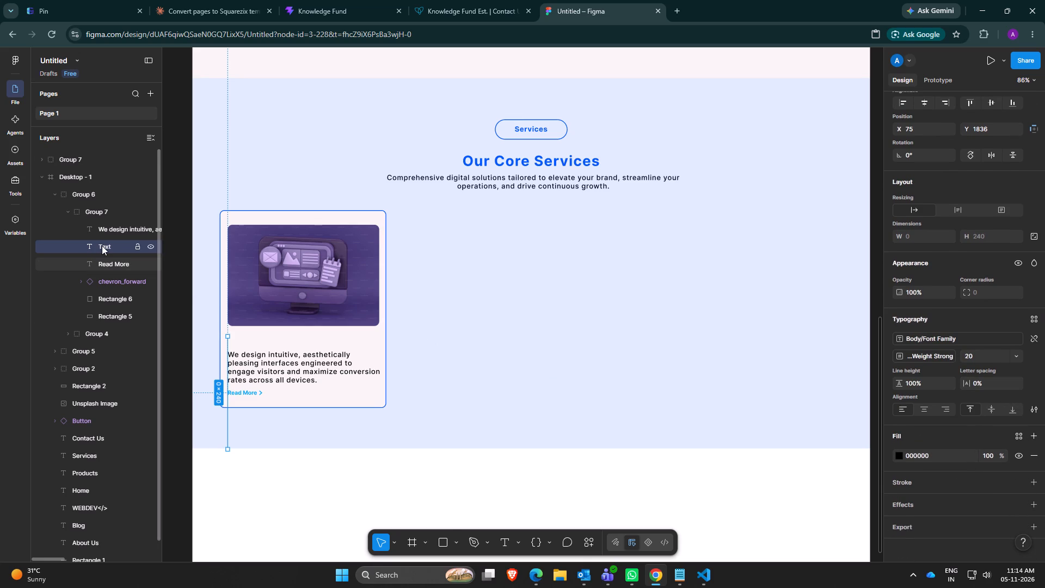
scroll(1032, 297, "up", 8)
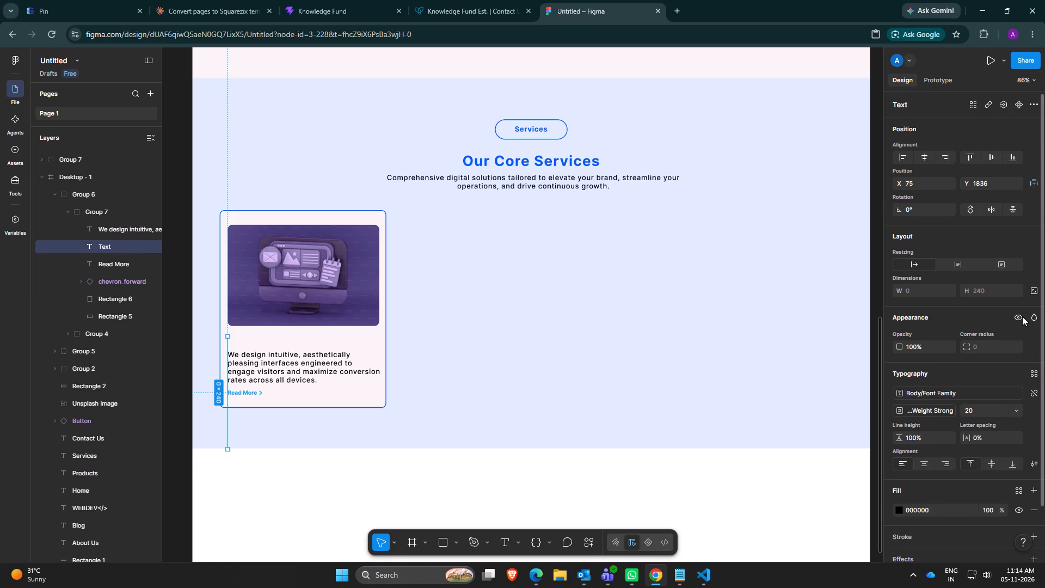
scroll(1022, 316, "up", 3)
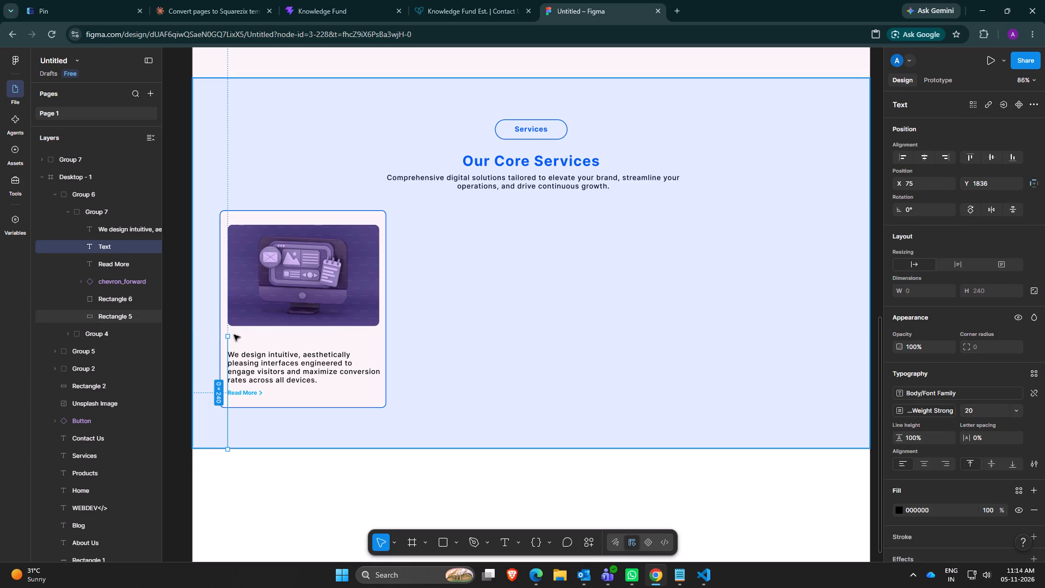
double_click(243, 336)
left_click(243, 336)
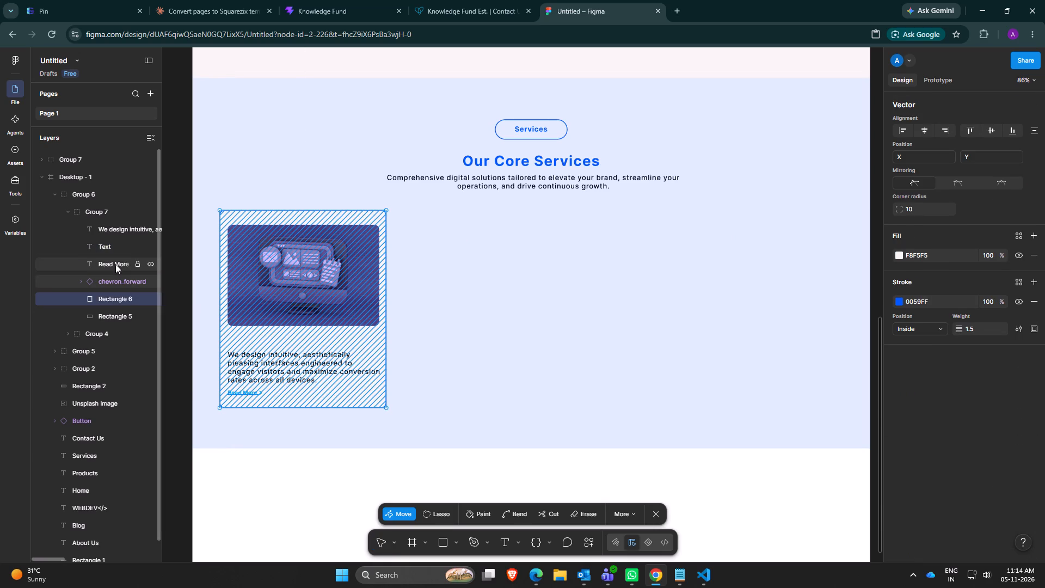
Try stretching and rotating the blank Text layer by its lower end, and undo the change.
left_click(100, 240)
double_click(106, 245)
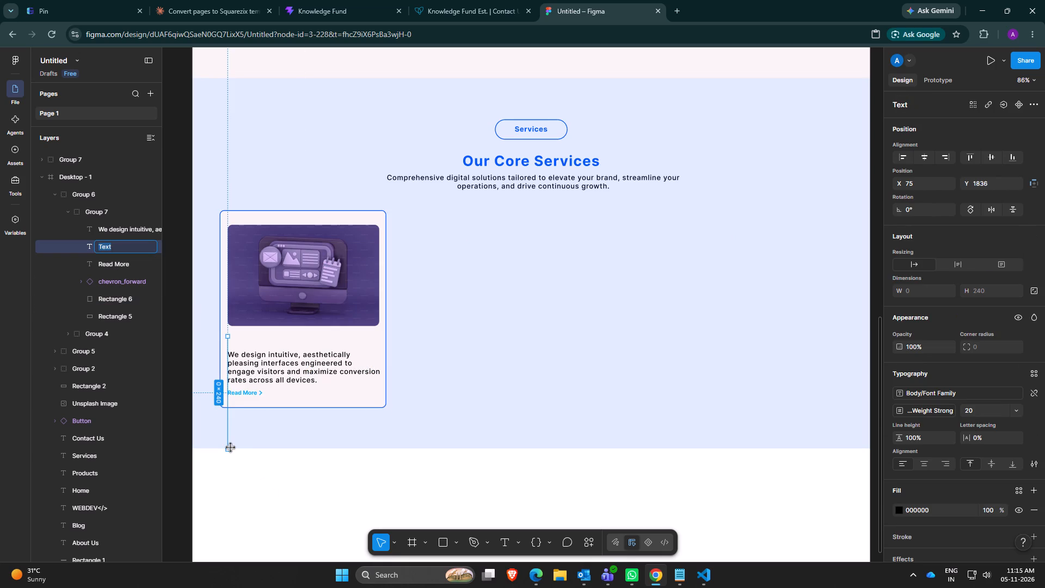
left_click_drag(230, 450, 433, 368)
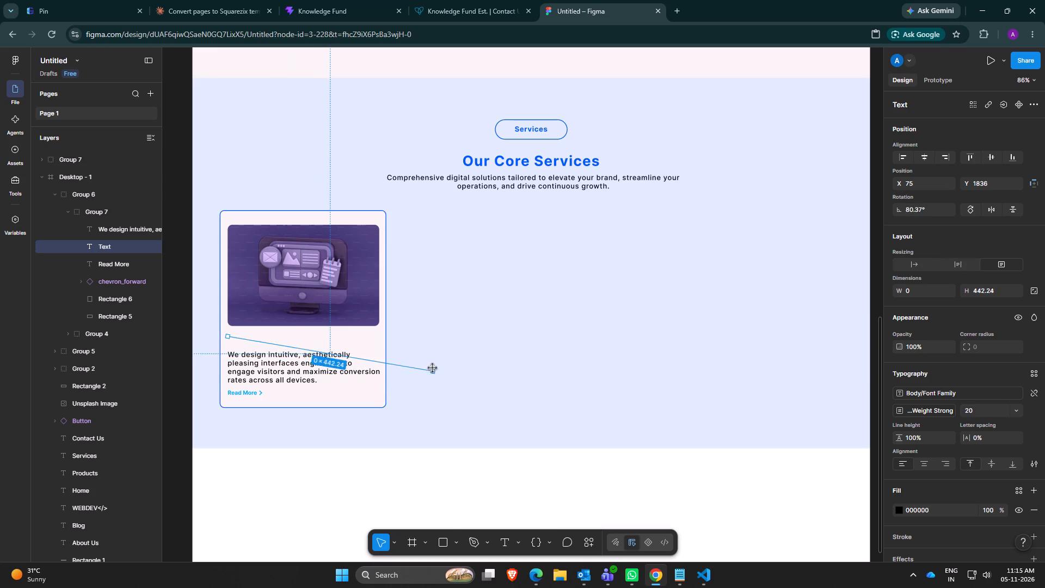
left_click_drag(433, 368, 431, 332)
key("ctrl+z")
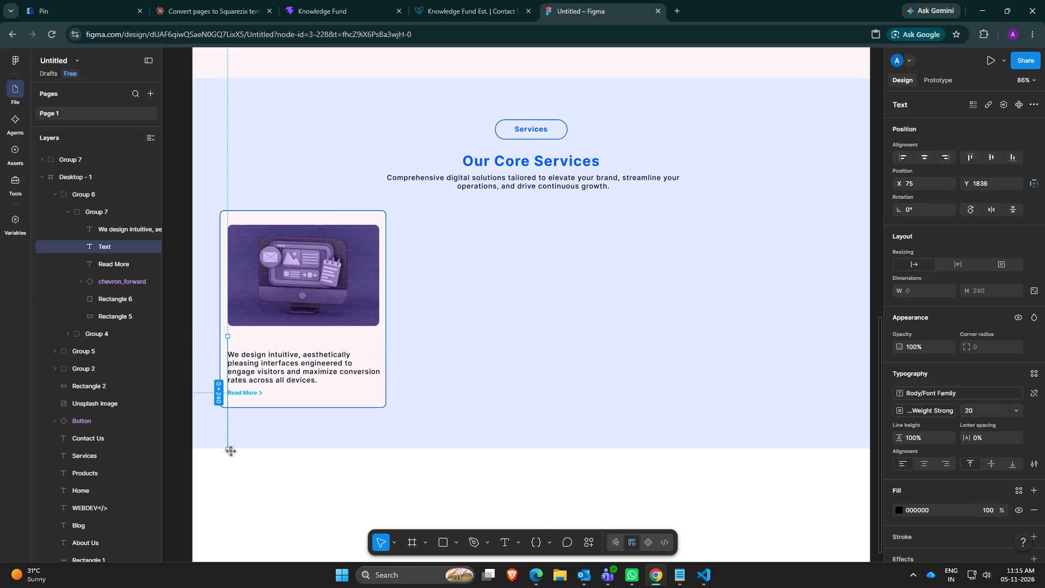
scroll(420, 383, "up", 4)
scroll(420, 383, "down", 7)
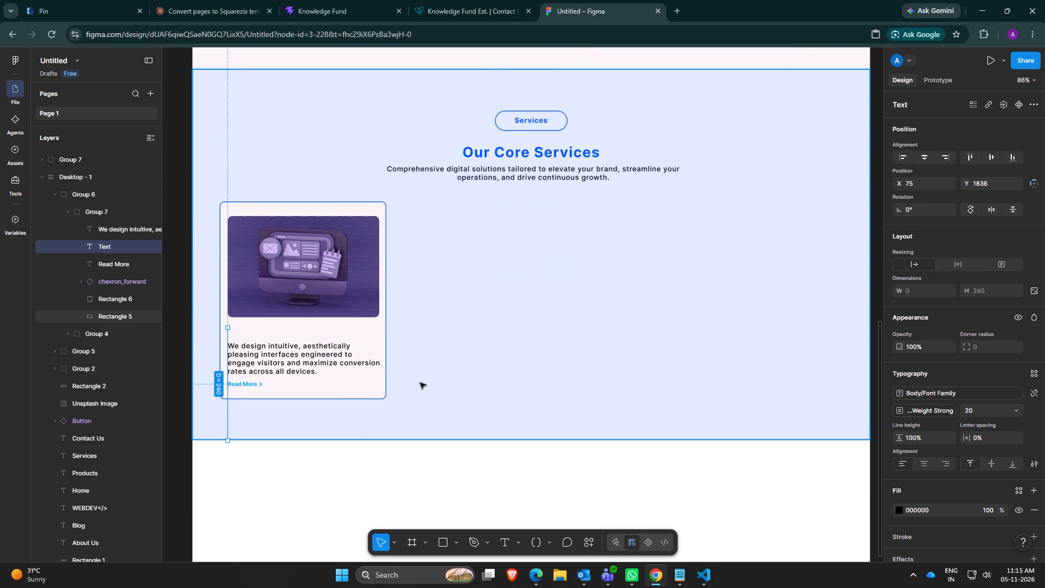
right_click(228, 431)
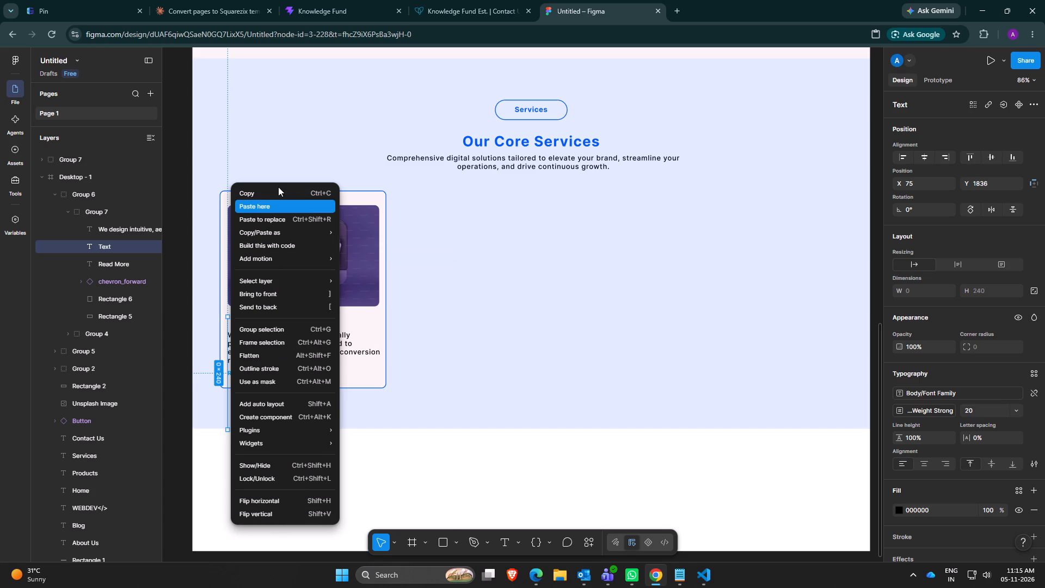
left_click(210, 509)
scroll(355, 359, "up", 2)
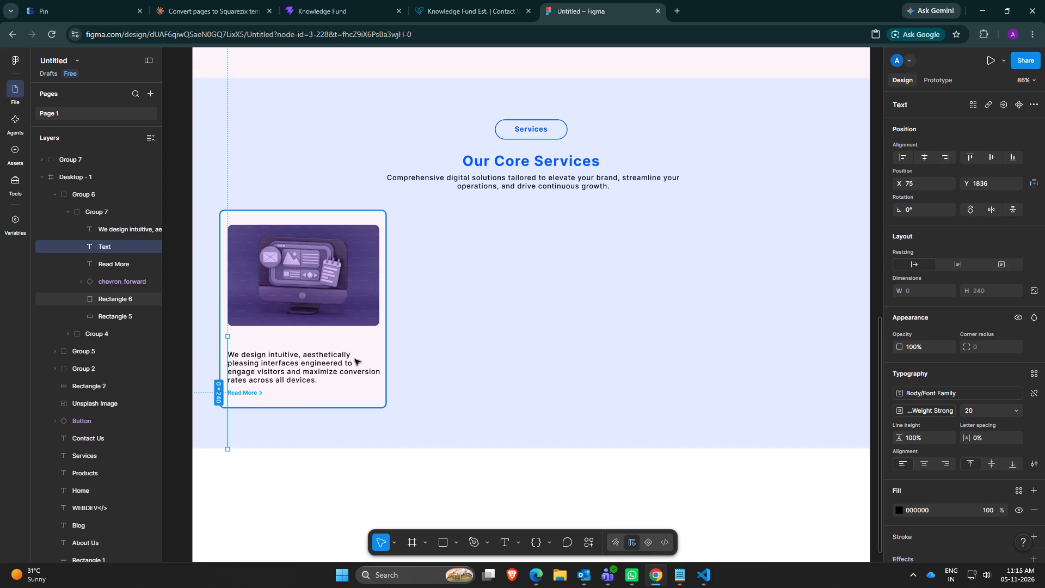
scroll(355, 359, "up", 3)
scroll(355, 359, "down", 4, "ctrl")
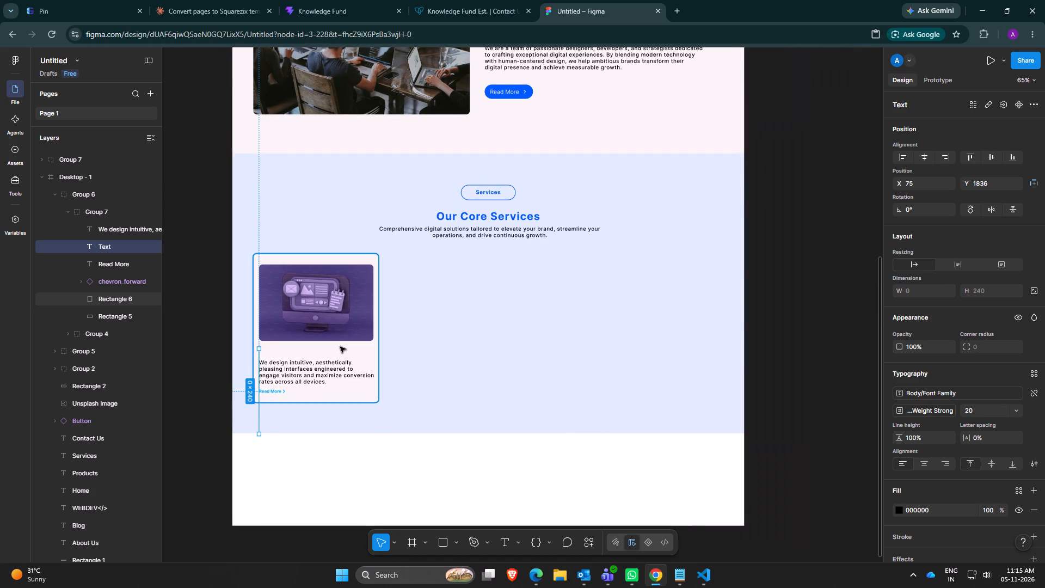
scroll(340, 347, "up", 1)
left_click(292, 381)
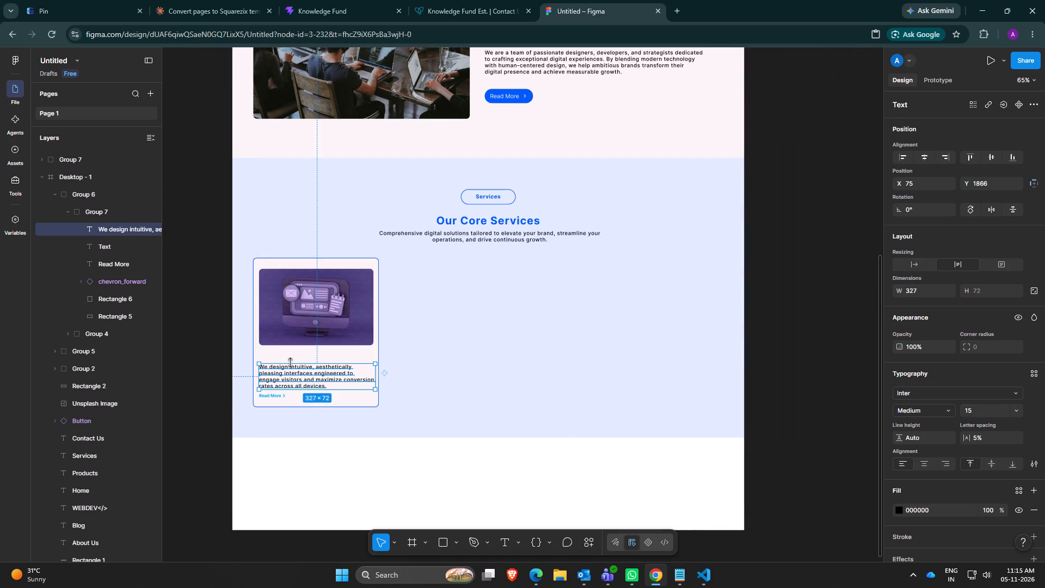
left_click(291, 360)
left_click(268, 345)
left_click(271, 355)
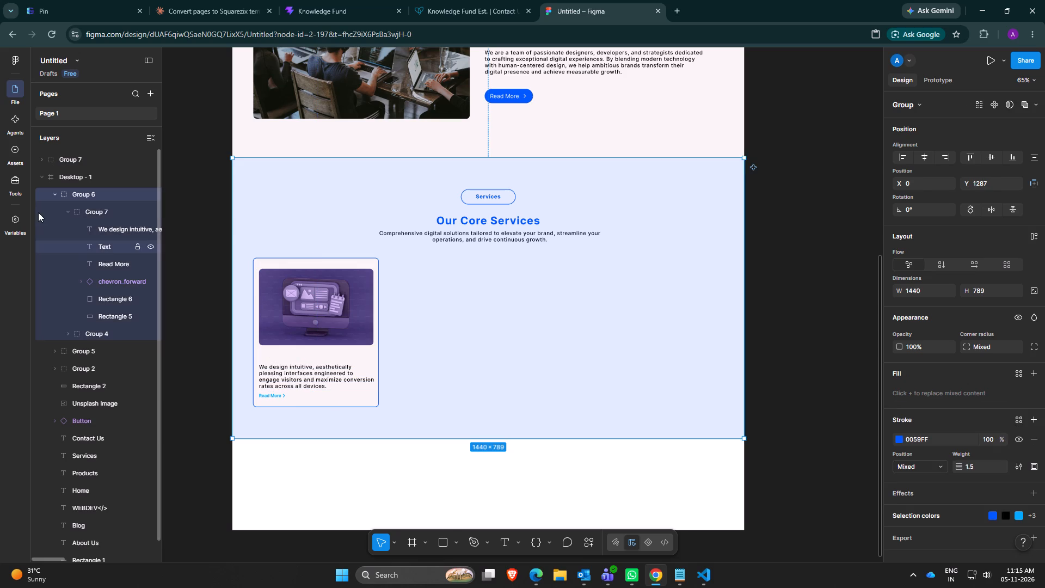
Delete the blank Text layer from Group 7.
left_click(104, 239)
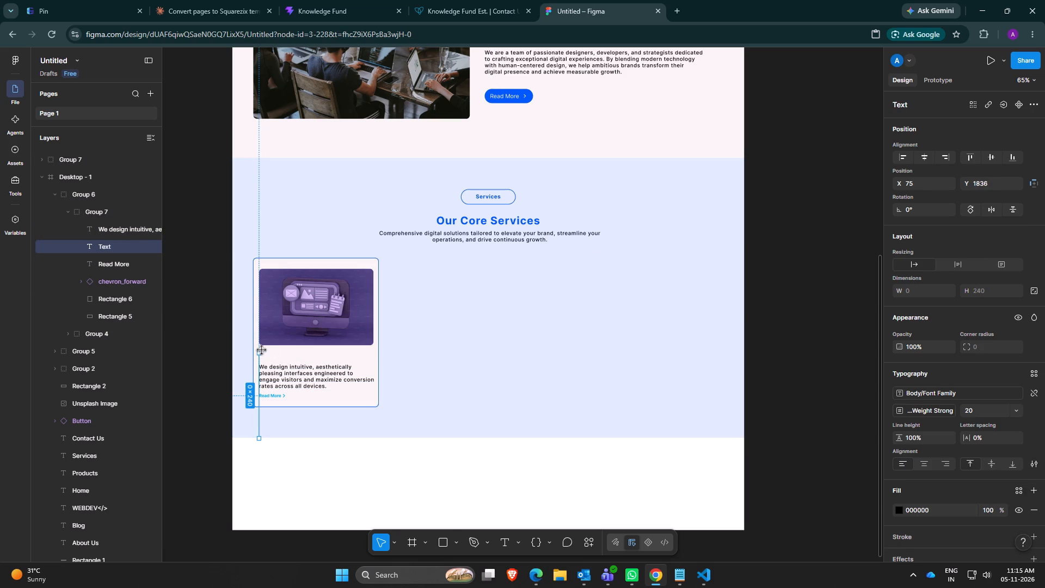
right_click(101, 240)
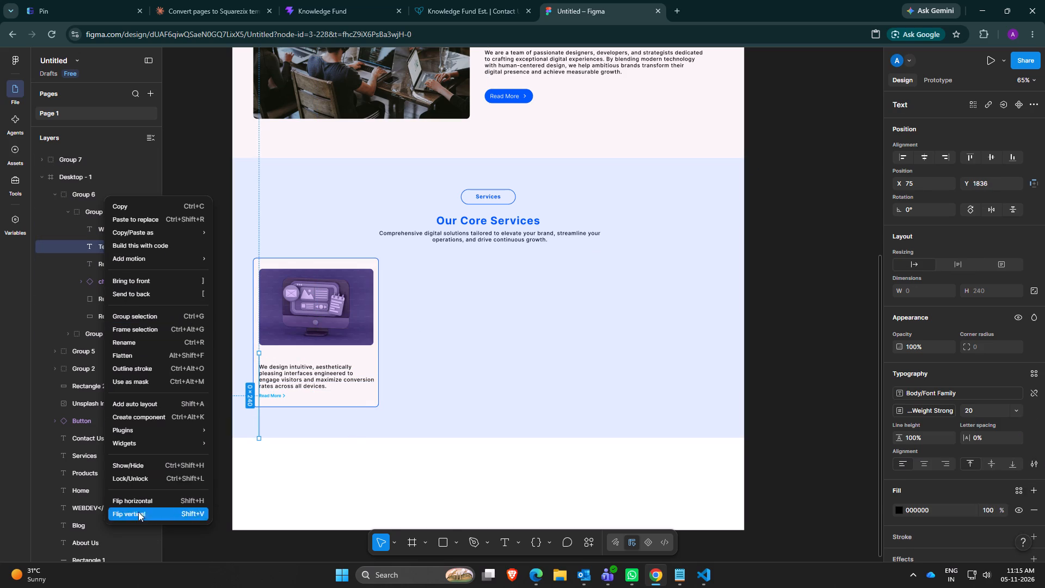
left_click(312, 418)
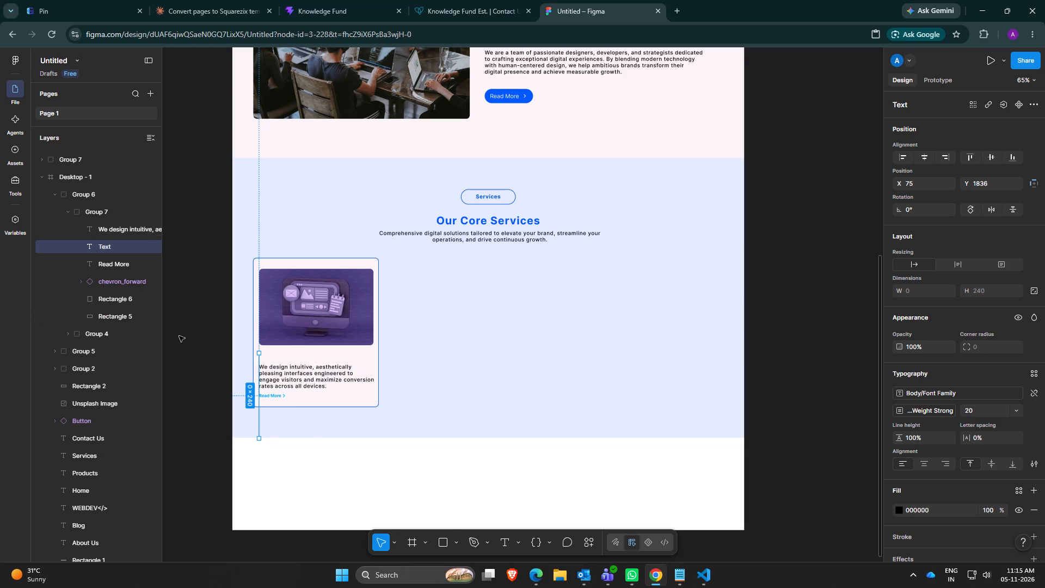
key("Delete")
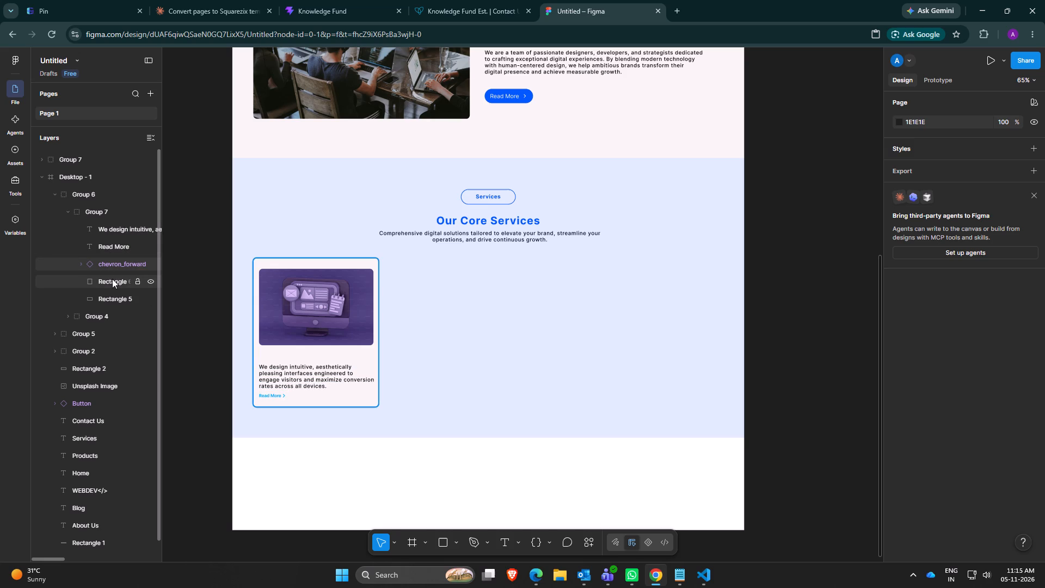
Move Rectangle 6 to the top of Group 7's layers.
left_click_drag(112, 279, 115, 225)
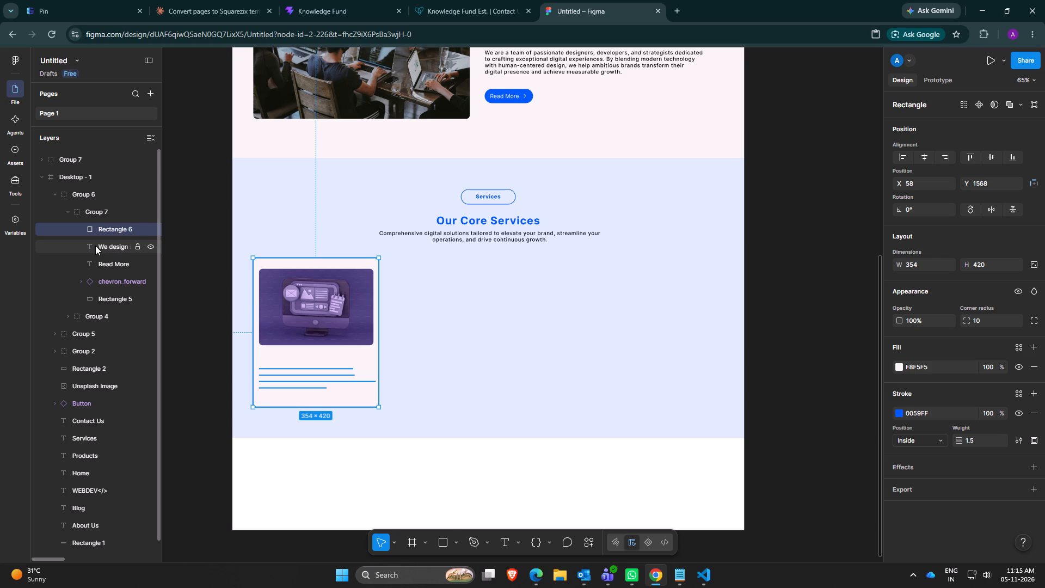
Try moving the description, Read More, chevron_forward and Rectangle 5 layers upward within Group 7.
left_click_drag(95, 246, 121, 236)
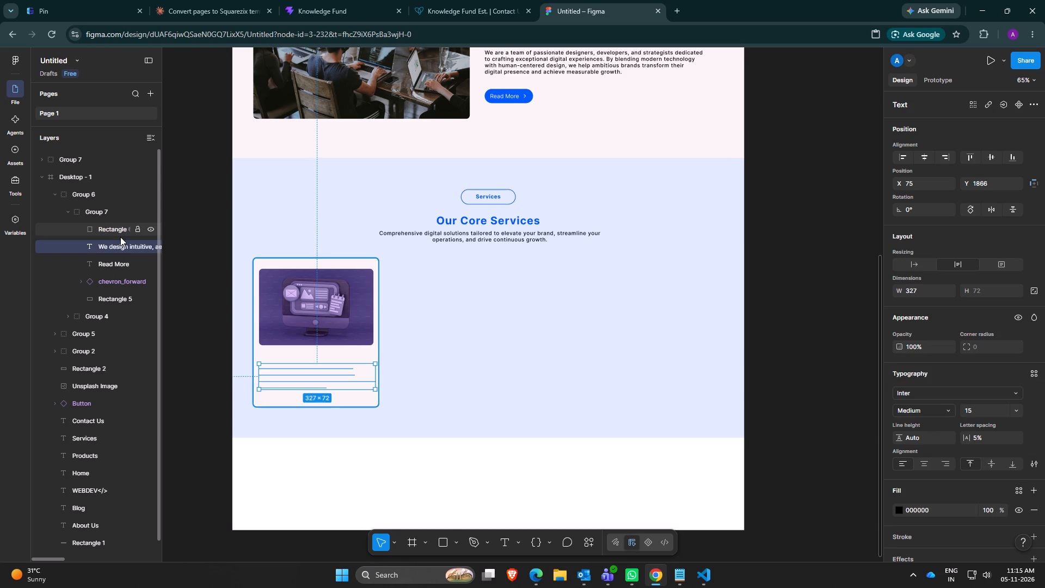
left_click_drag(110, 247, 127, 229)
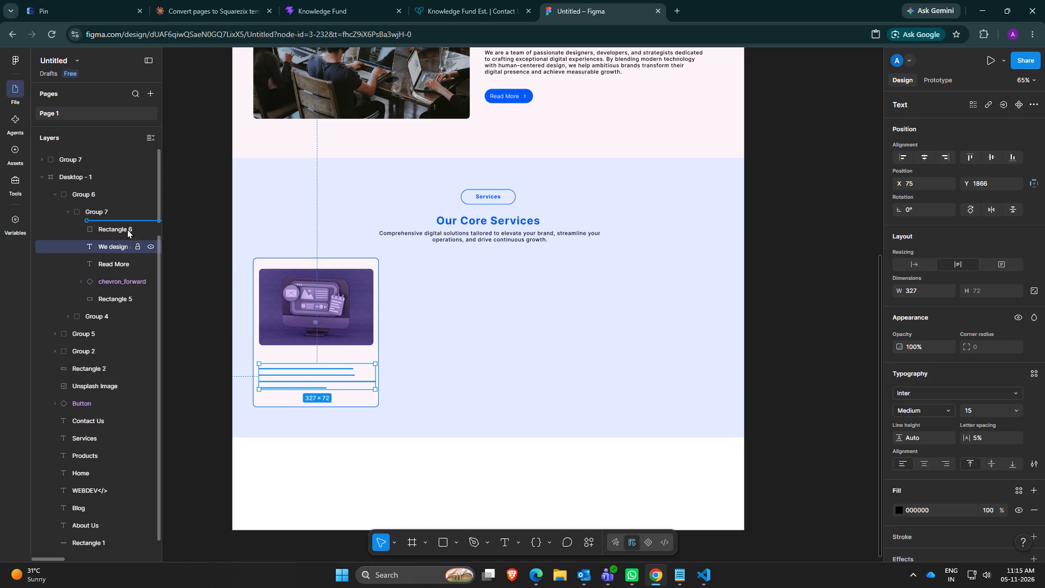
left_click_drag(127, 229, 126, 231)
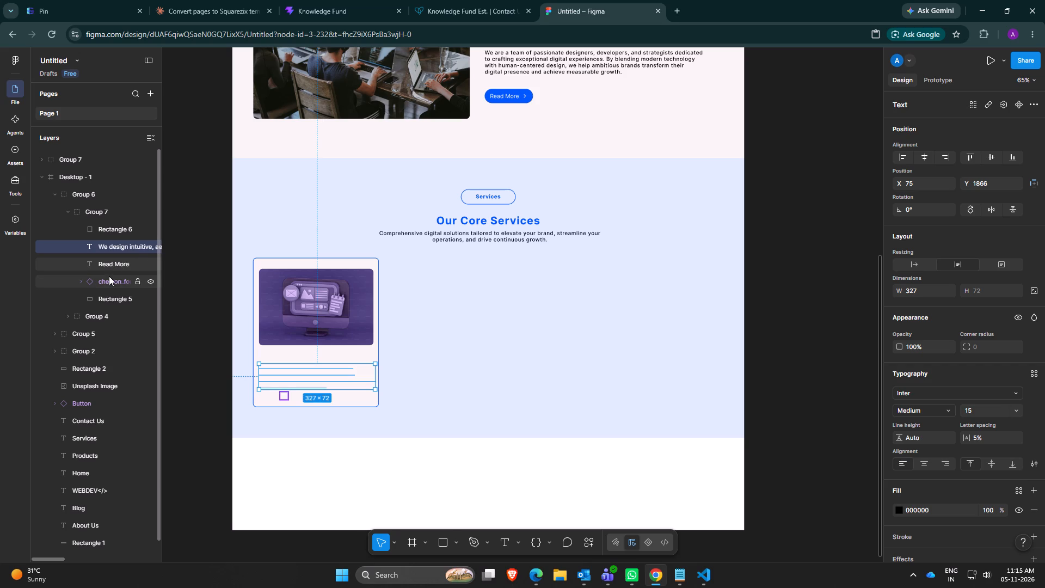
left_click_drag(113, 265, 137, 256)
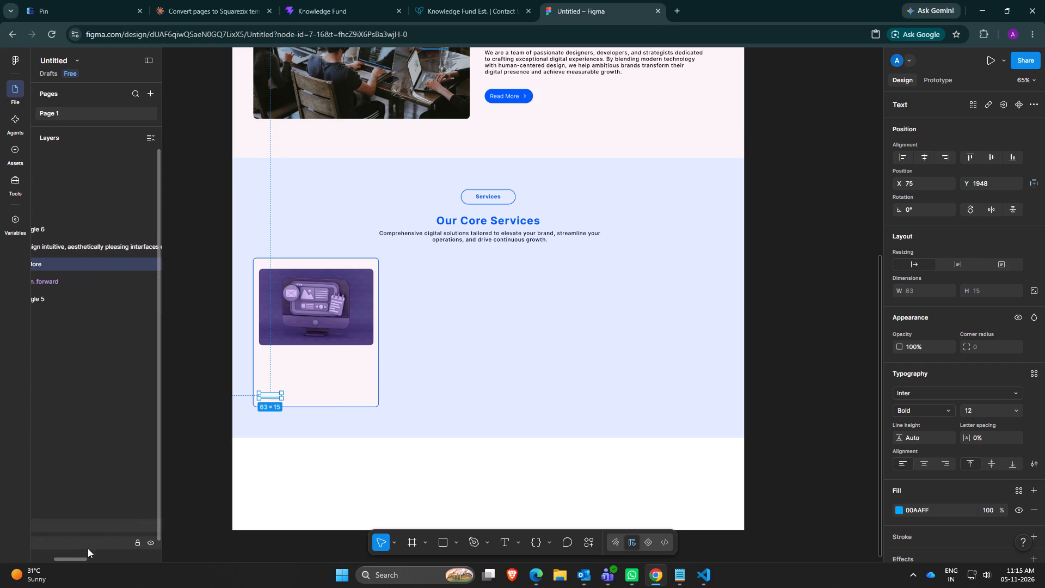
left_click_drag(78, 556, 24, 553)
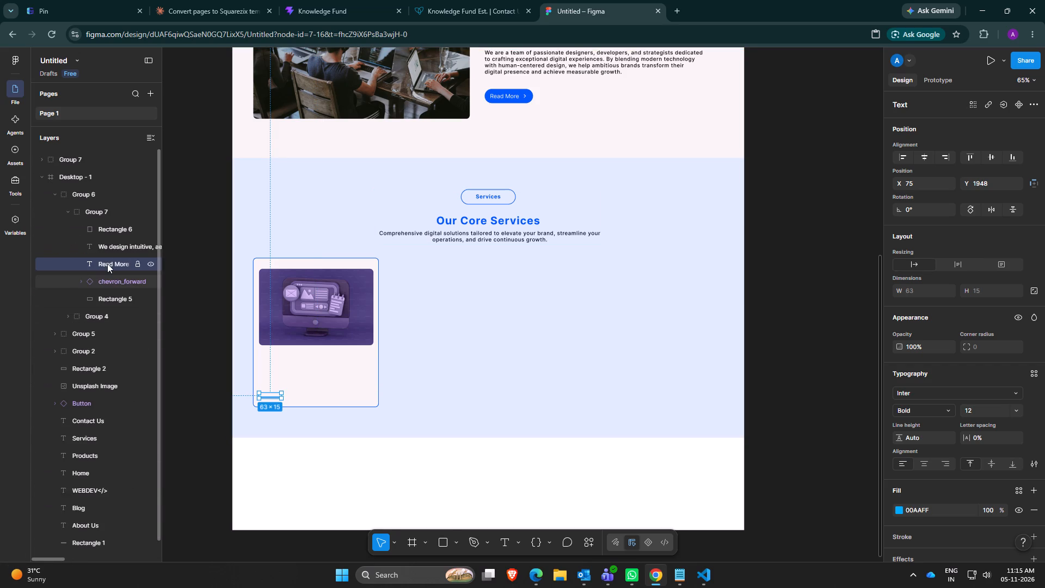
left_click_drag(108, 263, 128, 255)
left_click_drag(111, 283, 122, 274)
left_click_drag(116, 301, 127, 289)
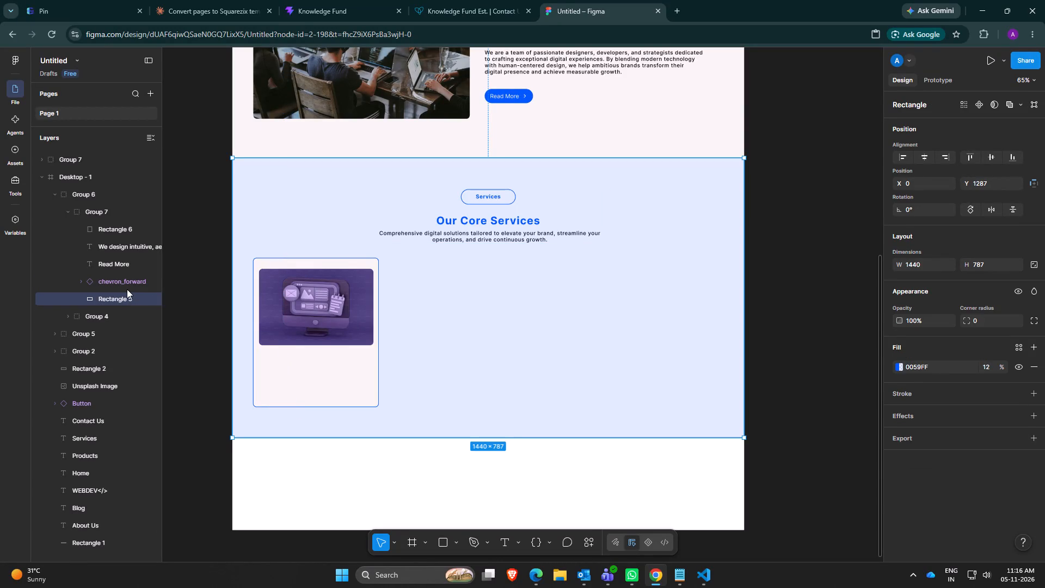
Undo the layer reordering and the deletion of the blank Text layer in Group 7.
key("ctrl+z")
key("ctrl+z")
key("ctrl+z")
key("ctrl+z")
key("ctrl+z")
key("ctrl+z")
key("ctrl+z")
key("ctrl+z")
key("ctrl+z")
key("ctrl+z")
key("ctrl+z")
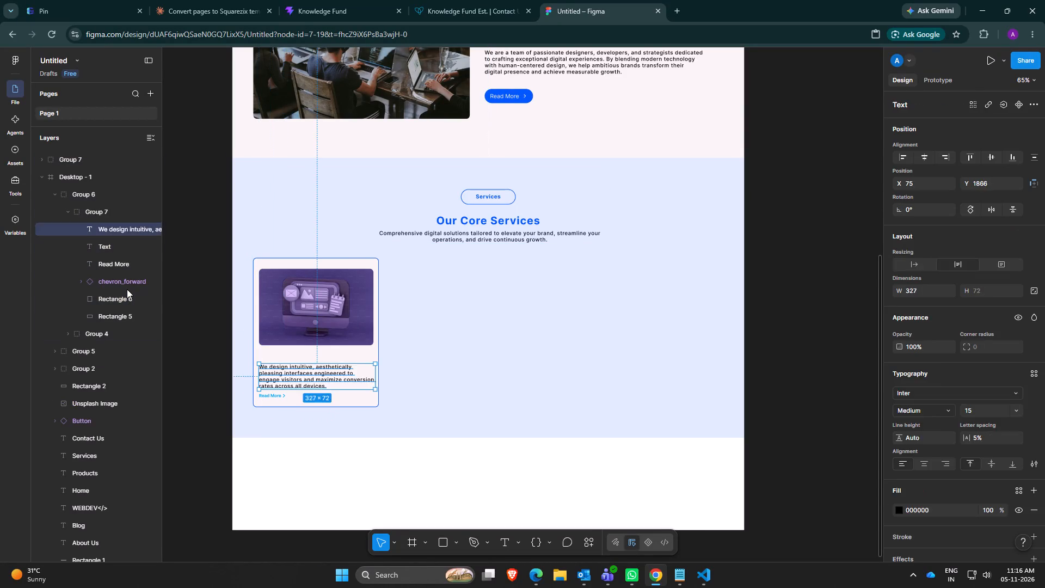
Undo back through the Rectangle 6 reordering and blank-line text edits to restore the card title UI/UX & Web Design.
key("ctrl+z")
key("ctrl+z")
key("ctrl+z")
key("ctrl+z")
key("ctrl+z")
key("ctrl+z")
key("ctrl+z")
key("ctrl+z")
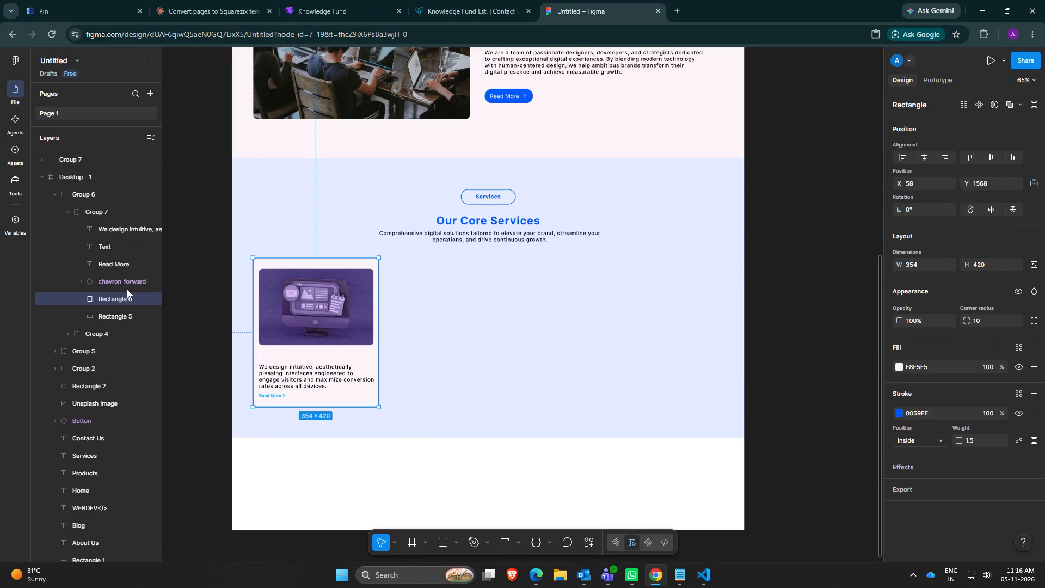
key("ctrl+z")
key("ctrl+z")
key("ctrl+z")
key("ctrl+z")
key("ctrl+z")
key("ctrl+z")
key("ctrl+z")
key("ctrl+z")
key("ctrl+z")
key("ctrl+z")
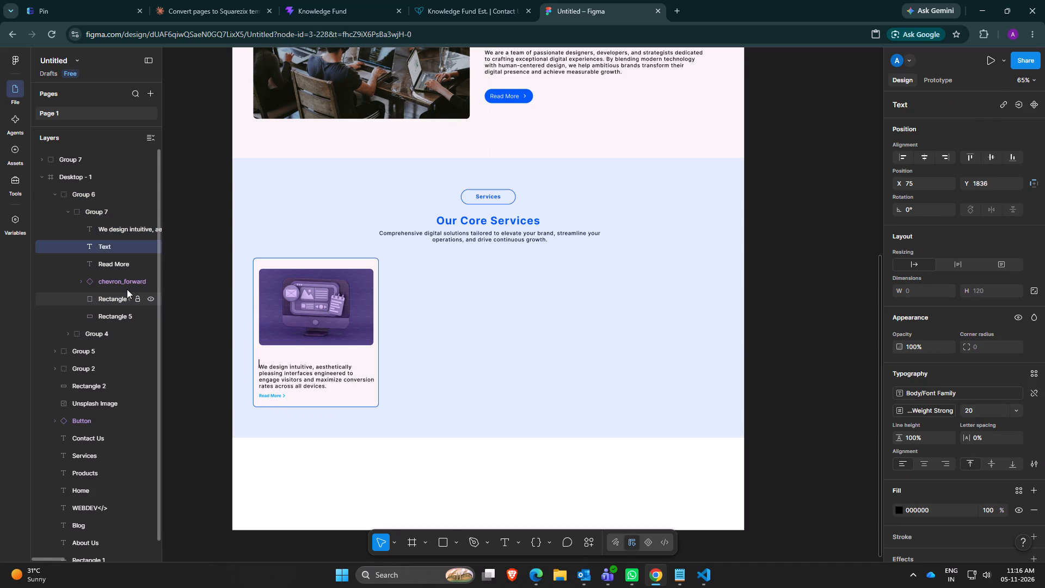
key("ctrl+z")
key("ctrl+z")
key("ctrl+z")
key("ctrl+z")
key("ctrl+z")
key("ctrl+z")
key("ctrl+z")
key("ctrl+z")
key("ctrl+z")
key("ctrl+z")
key("ctrl+z")
key("ctrl+z")
key("ctrl+z")
key("ctrl+z")
key("ctrl+z")
key("ctrl+z")
key("ctrl+z")
key("ctrl+z")
key("ctrl+z")
key("ctrl+z")
key("ctrl+z")
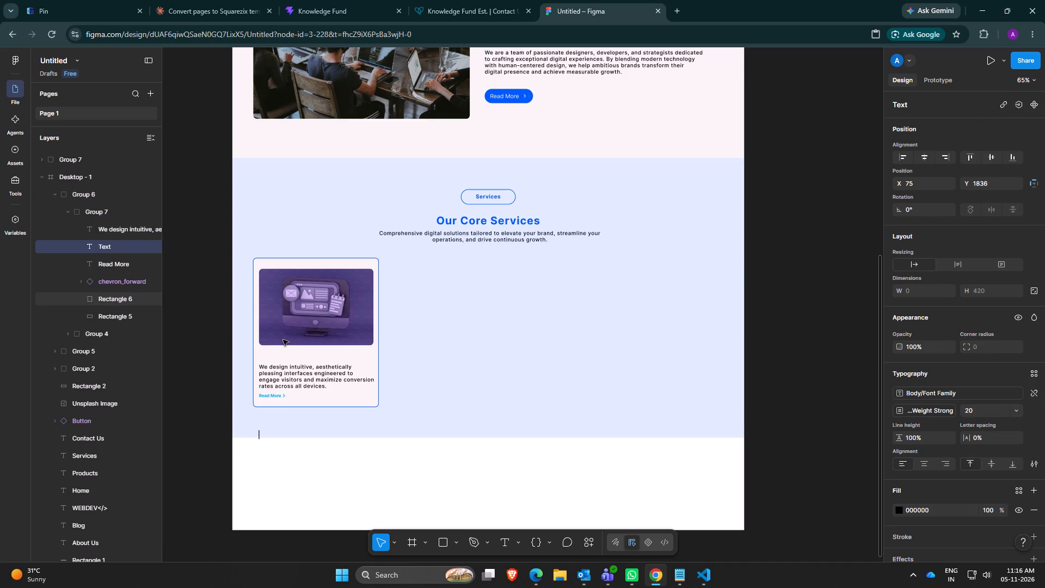
key("ctrl+z")
key("ctrl+z")
key("ctrl+z")
key("ctrl+z")
key("ctrl+z")
key("ctrl+z")
key("ctrl+z")
key("ctrl+z")
key("ctrl+z")
key("ctrl+z")
key("ctrl+z")
key("ctrl+z")
key("ctrl+z")
key("ctrl+z")
key("ctrl+z")
key("ctrl+z")
key("ctrl+z")
key("ctrl+z")
key("ctrl+z")
key("ctrl+z")
key("ctrl+z")
key("ctrl+z")
key("ctrl+z")
key("ctrl+z")
key("ctrl+z")
key("ctrl+z")
key("ctrl+z")
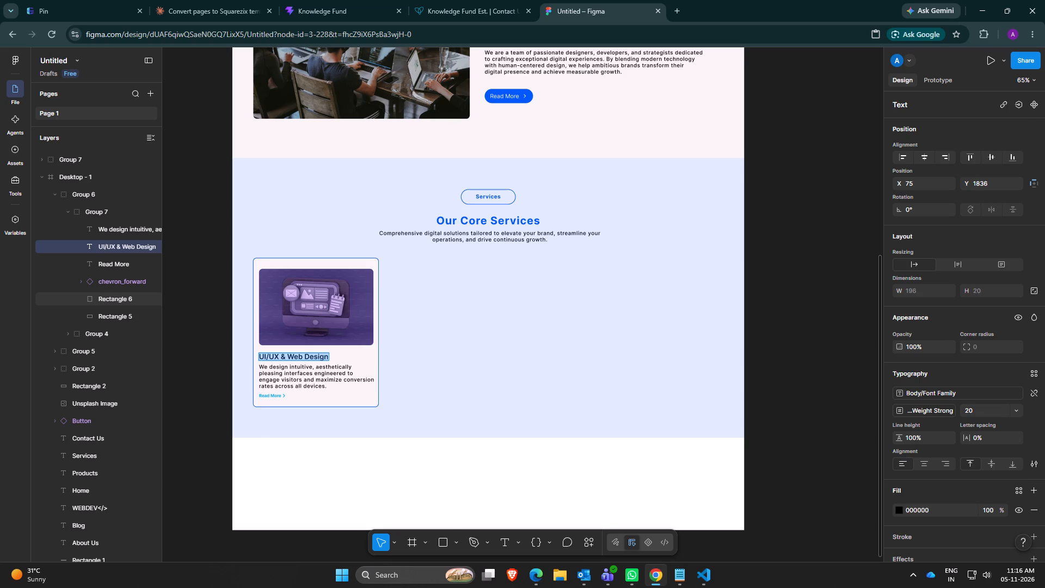
key("ctrl+z")
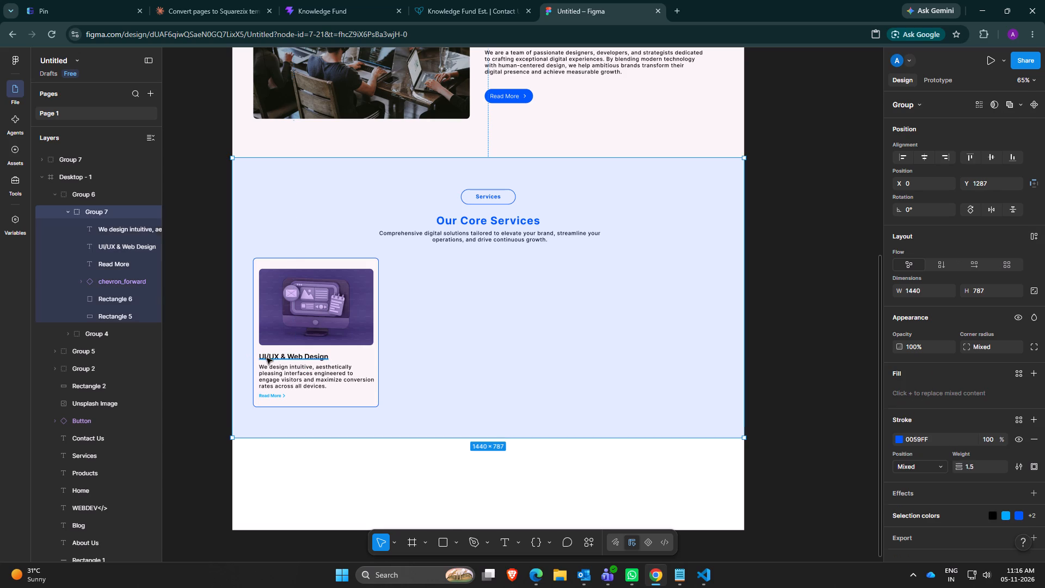
Undo the Group 7 groupings to return the card's layers to Group 6 and the laptop-style card image to its own unsplash layer.
key("ctrl+z")
key("ctrl+z")
key("ctrl+z")
key("ctrl+z")
key("ctrl+z")
key("ctrl+z")
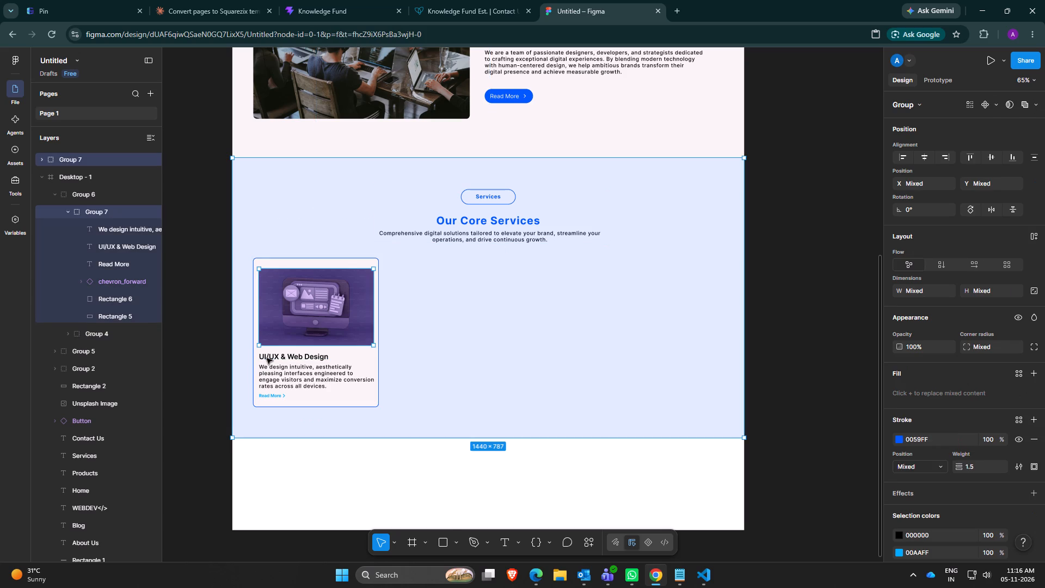
key("ctrl+z")
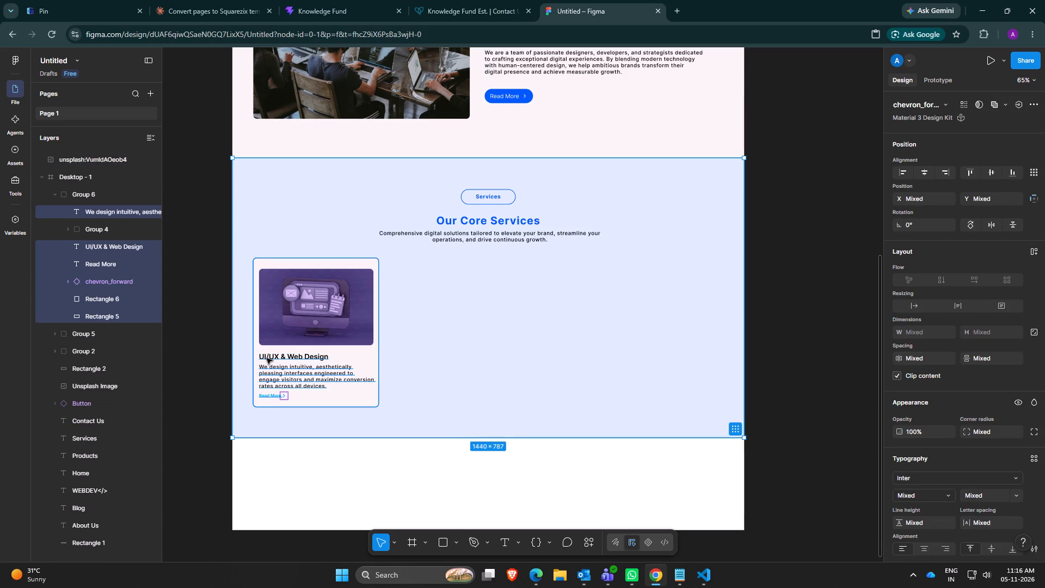
key("ctrl+z")
key("ctrl+z")
key("ctrl+z")
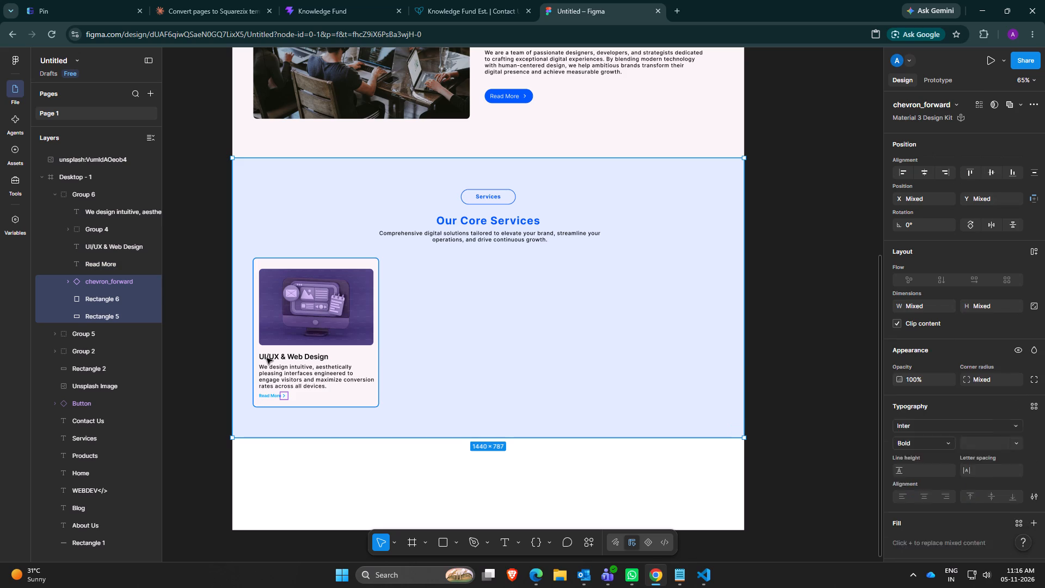
key("ctrl+z")
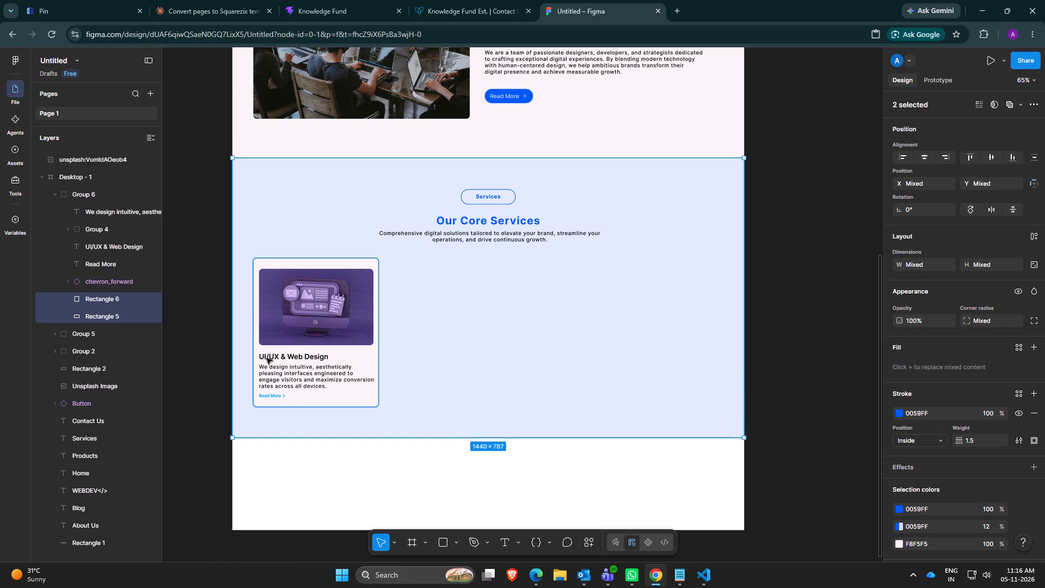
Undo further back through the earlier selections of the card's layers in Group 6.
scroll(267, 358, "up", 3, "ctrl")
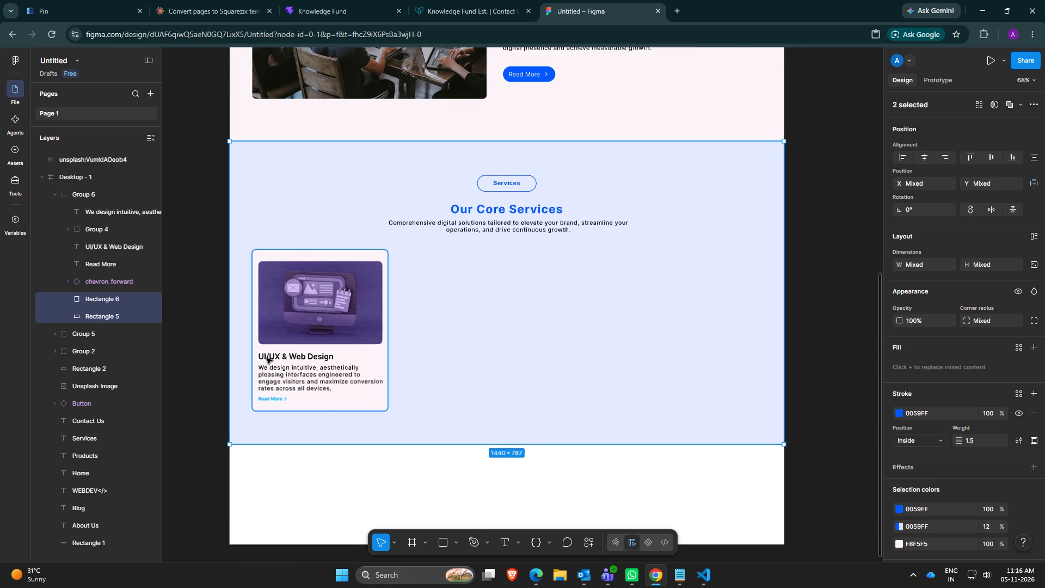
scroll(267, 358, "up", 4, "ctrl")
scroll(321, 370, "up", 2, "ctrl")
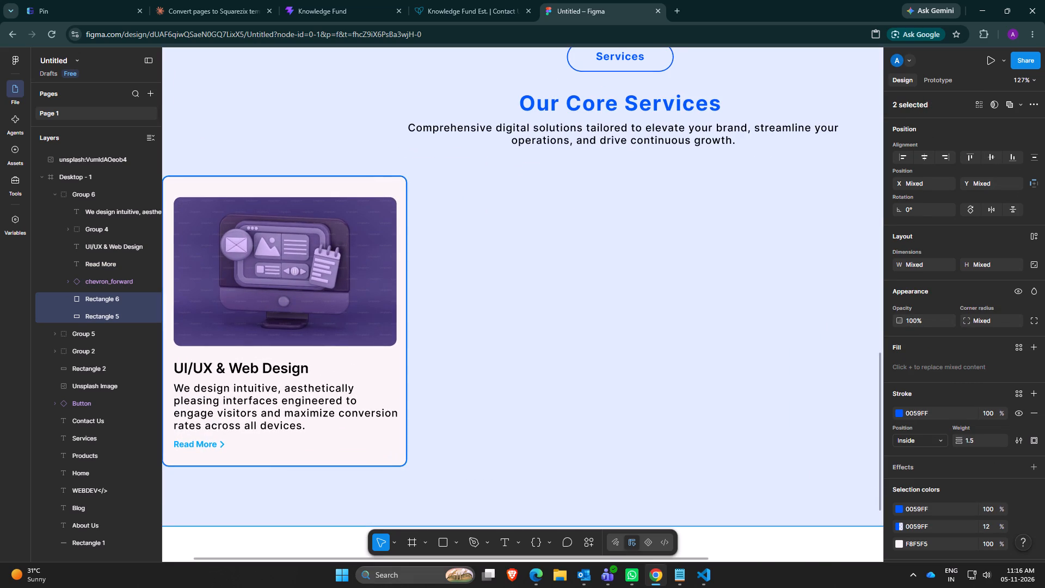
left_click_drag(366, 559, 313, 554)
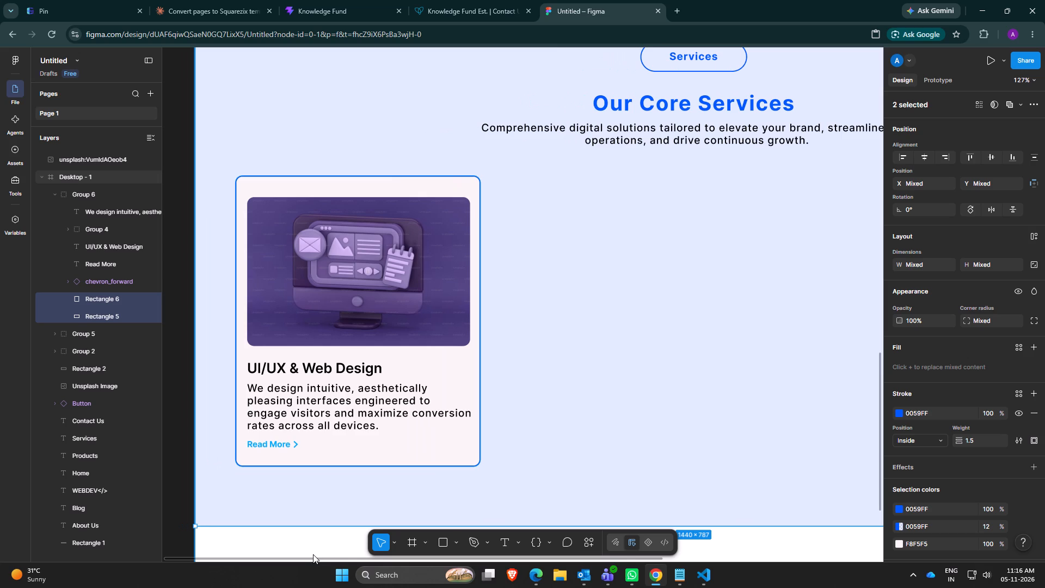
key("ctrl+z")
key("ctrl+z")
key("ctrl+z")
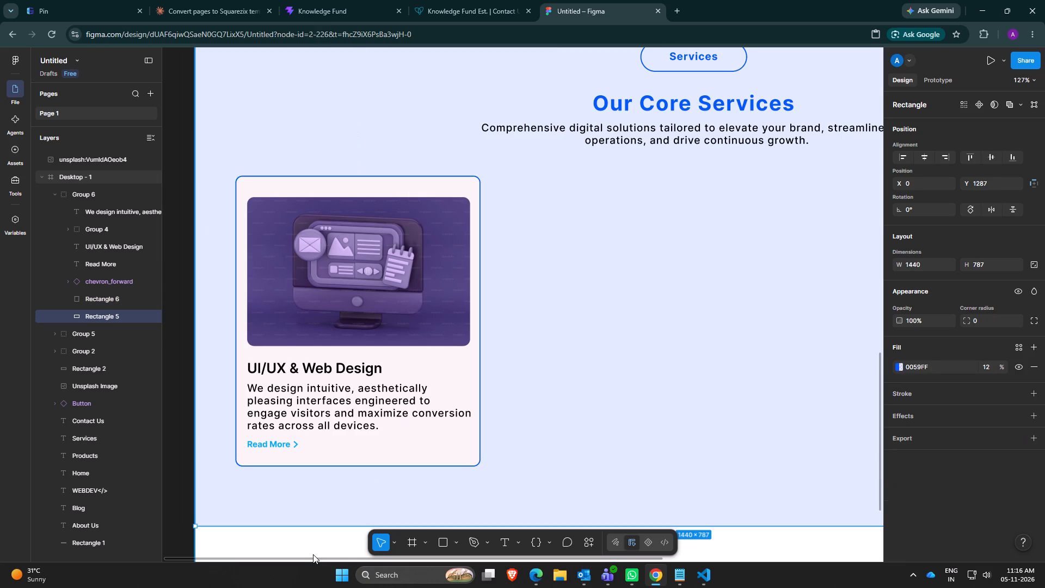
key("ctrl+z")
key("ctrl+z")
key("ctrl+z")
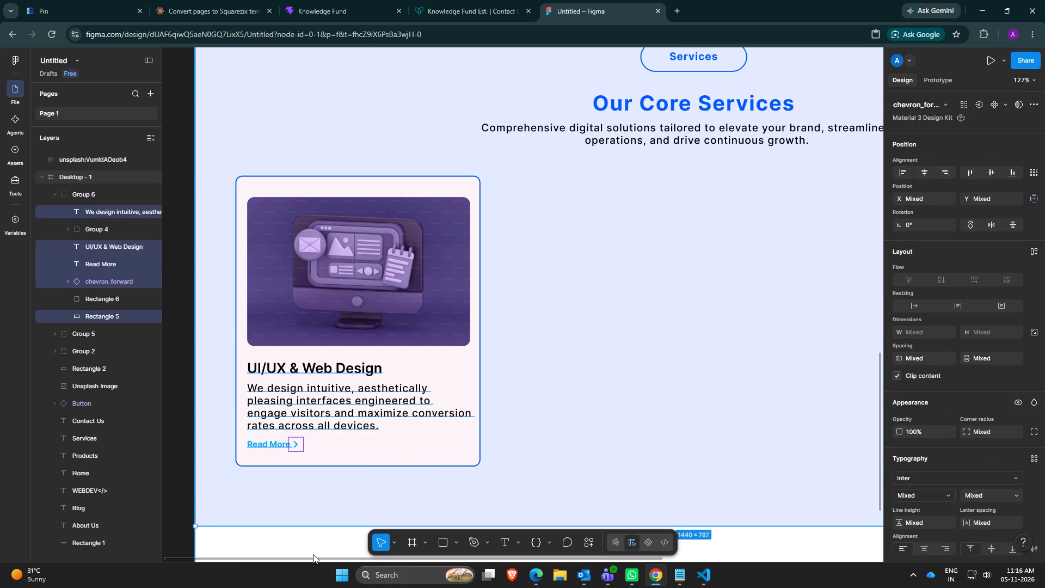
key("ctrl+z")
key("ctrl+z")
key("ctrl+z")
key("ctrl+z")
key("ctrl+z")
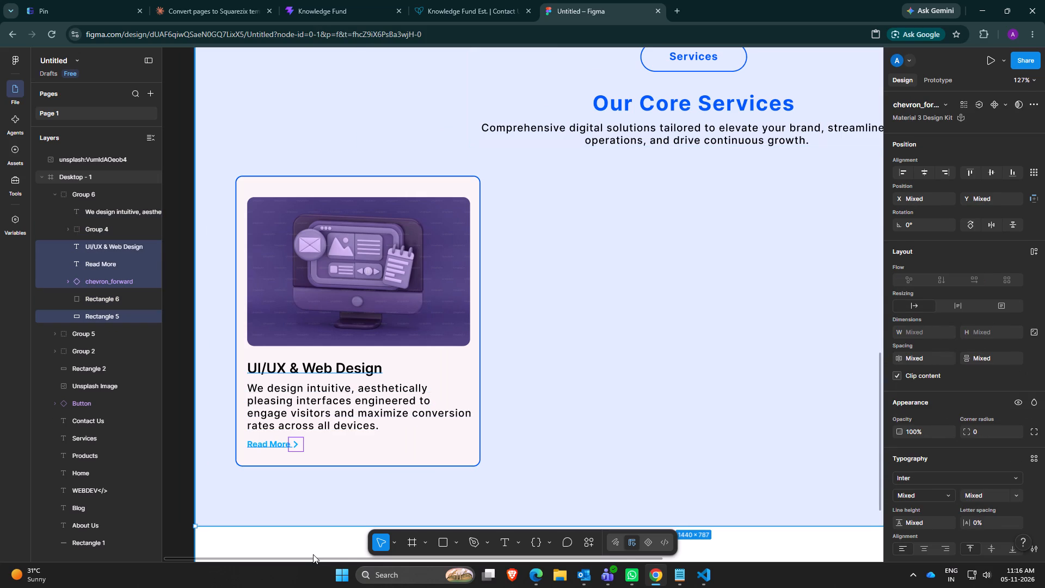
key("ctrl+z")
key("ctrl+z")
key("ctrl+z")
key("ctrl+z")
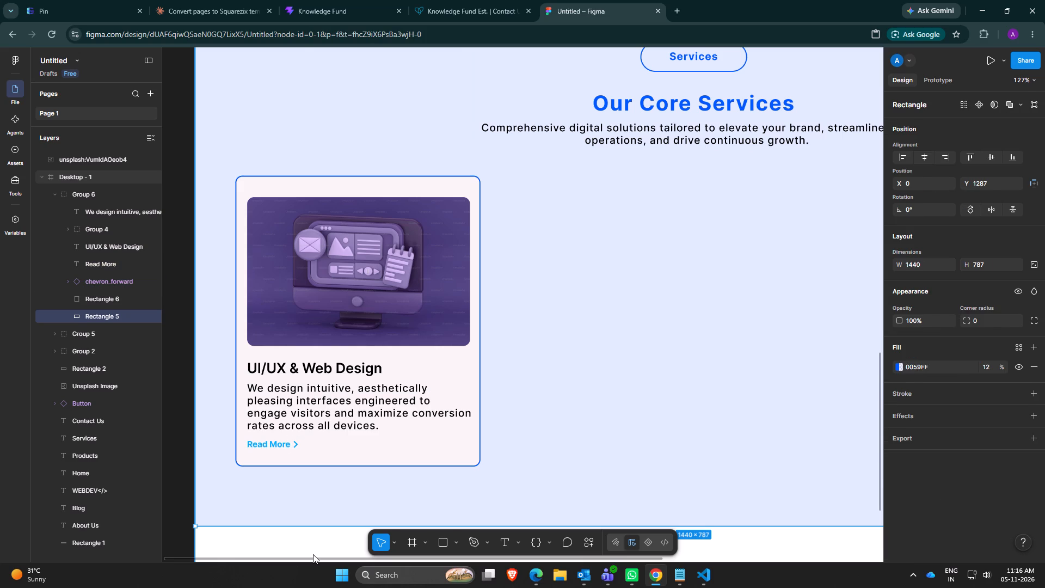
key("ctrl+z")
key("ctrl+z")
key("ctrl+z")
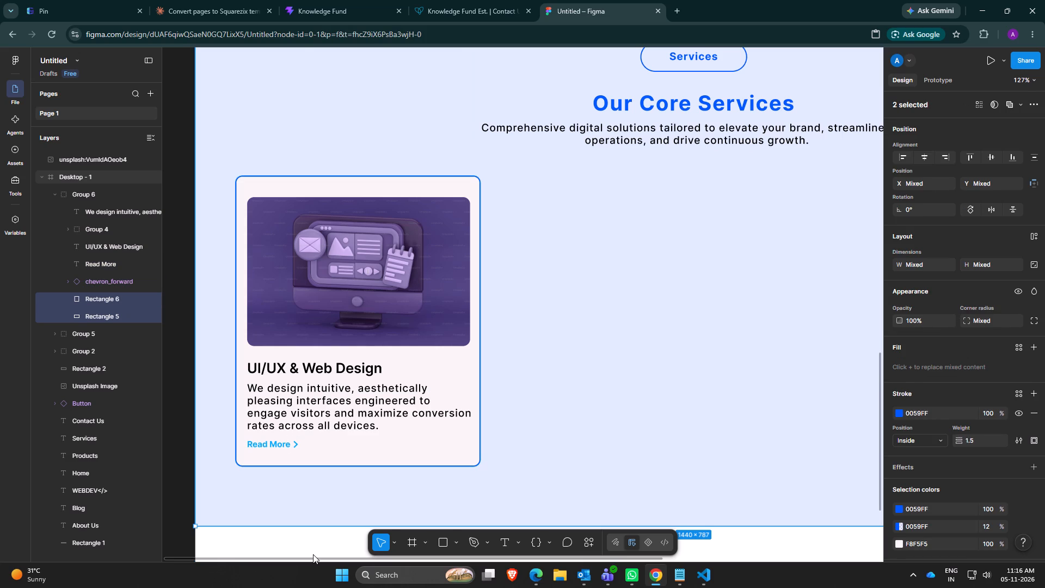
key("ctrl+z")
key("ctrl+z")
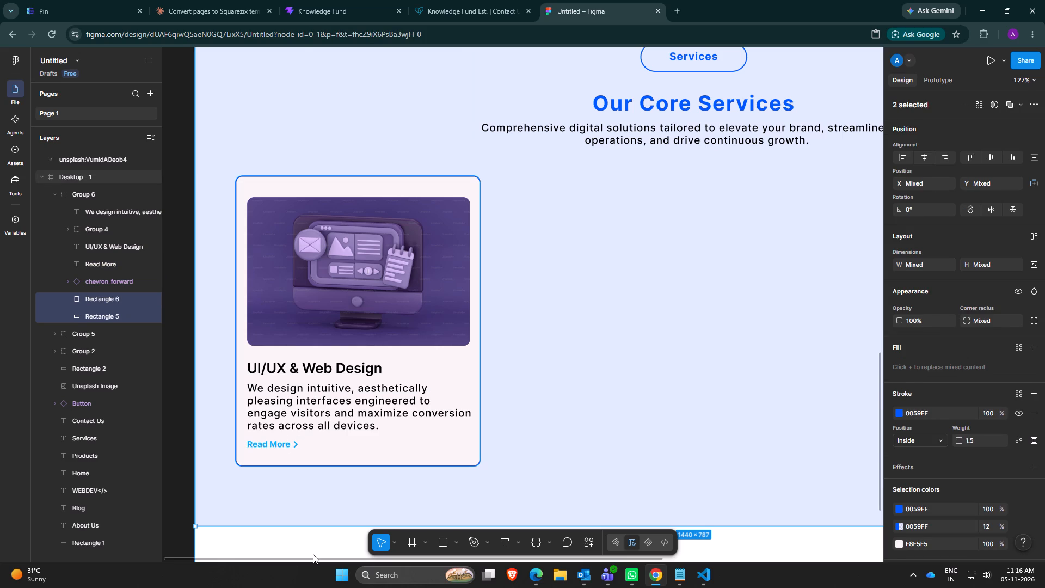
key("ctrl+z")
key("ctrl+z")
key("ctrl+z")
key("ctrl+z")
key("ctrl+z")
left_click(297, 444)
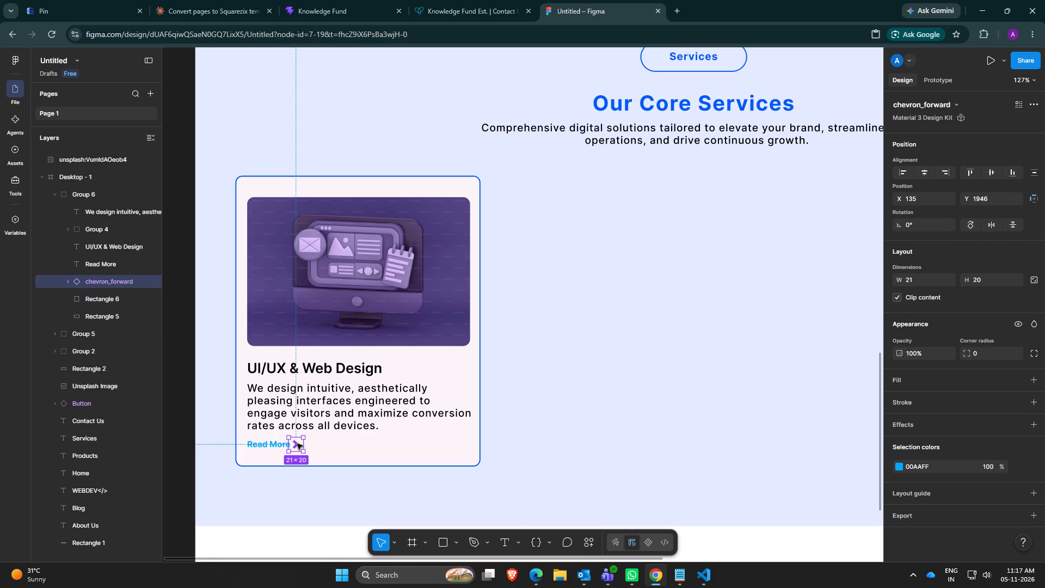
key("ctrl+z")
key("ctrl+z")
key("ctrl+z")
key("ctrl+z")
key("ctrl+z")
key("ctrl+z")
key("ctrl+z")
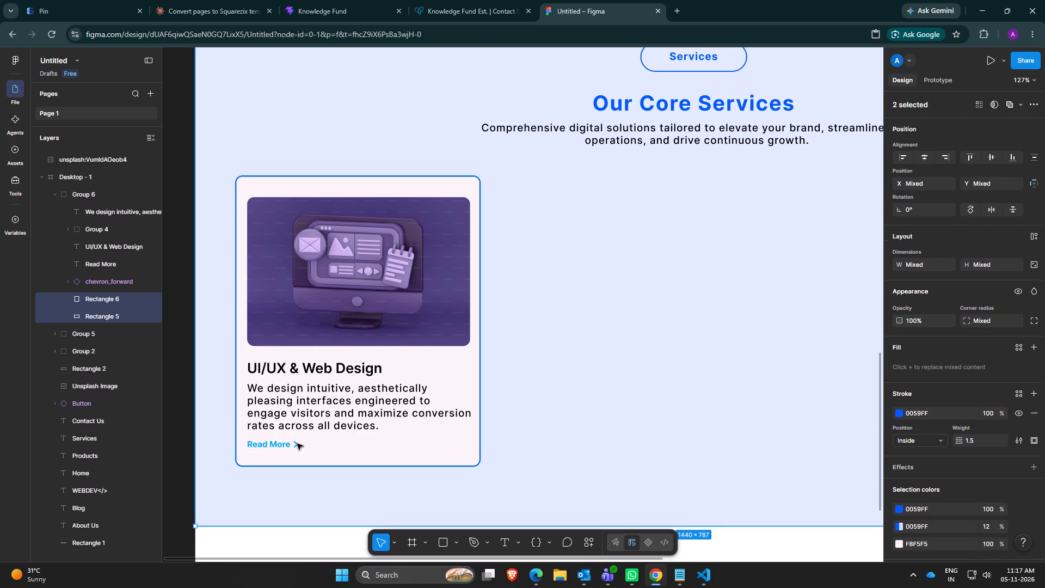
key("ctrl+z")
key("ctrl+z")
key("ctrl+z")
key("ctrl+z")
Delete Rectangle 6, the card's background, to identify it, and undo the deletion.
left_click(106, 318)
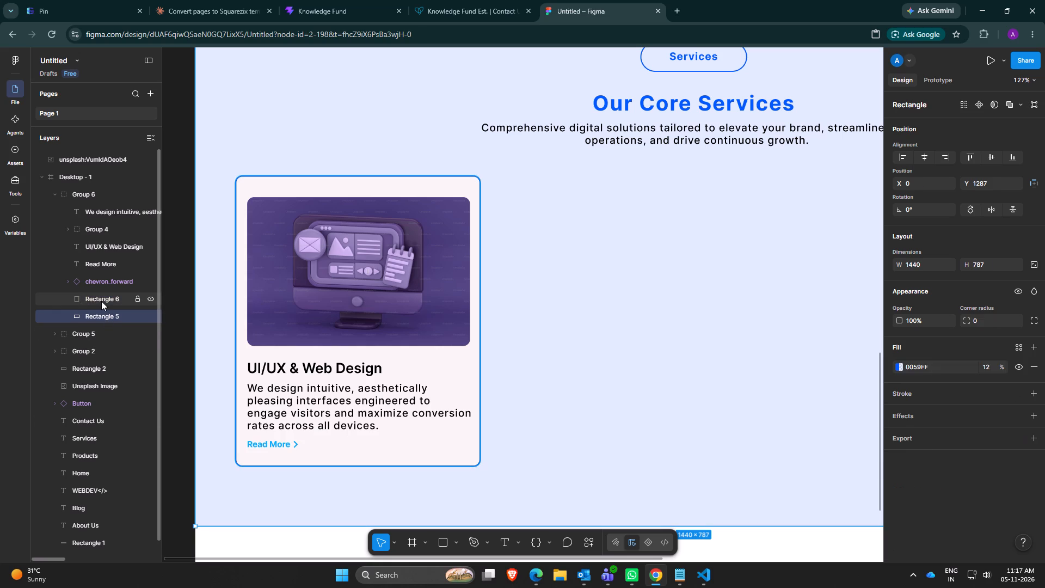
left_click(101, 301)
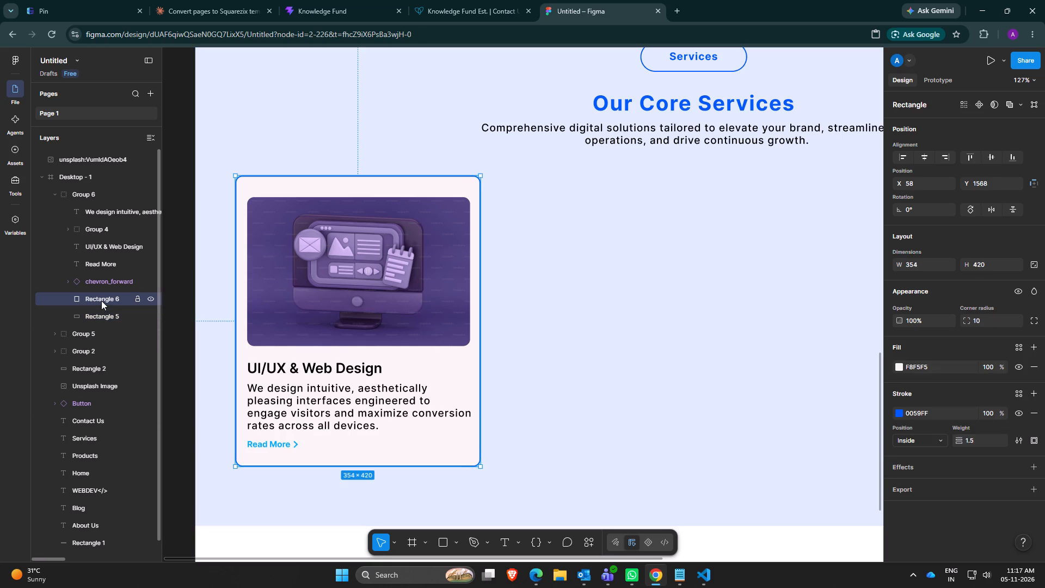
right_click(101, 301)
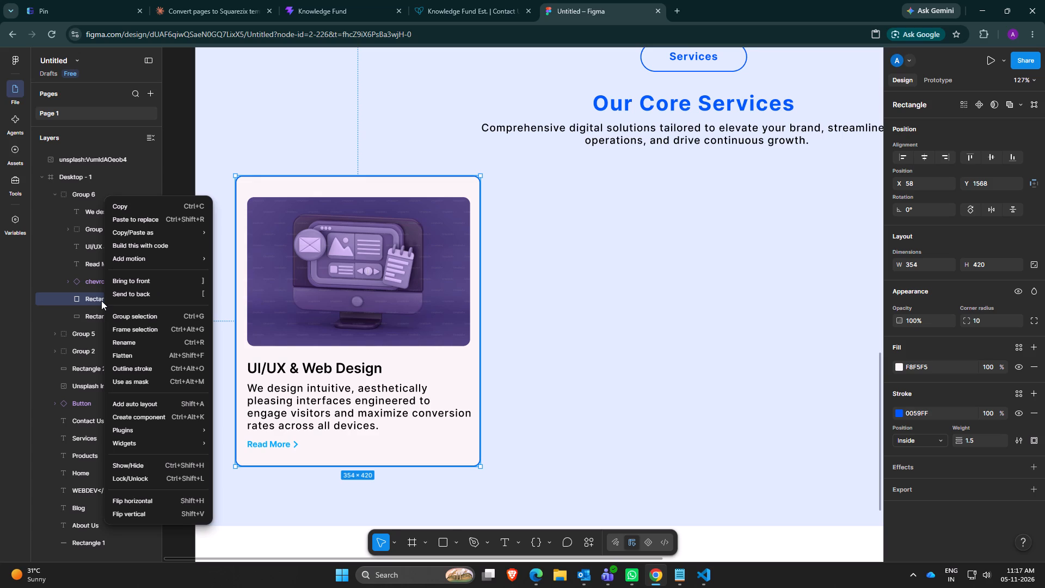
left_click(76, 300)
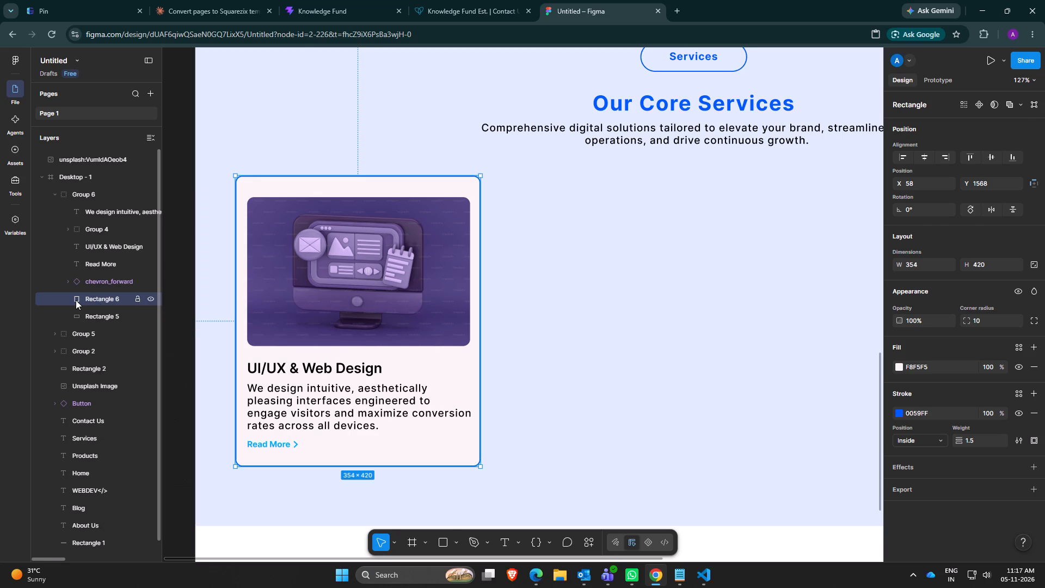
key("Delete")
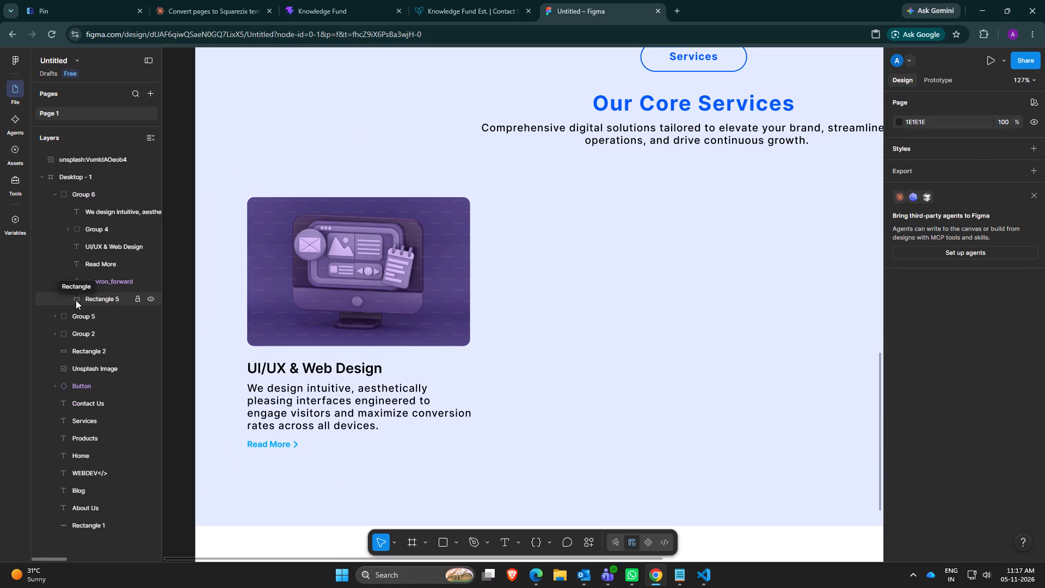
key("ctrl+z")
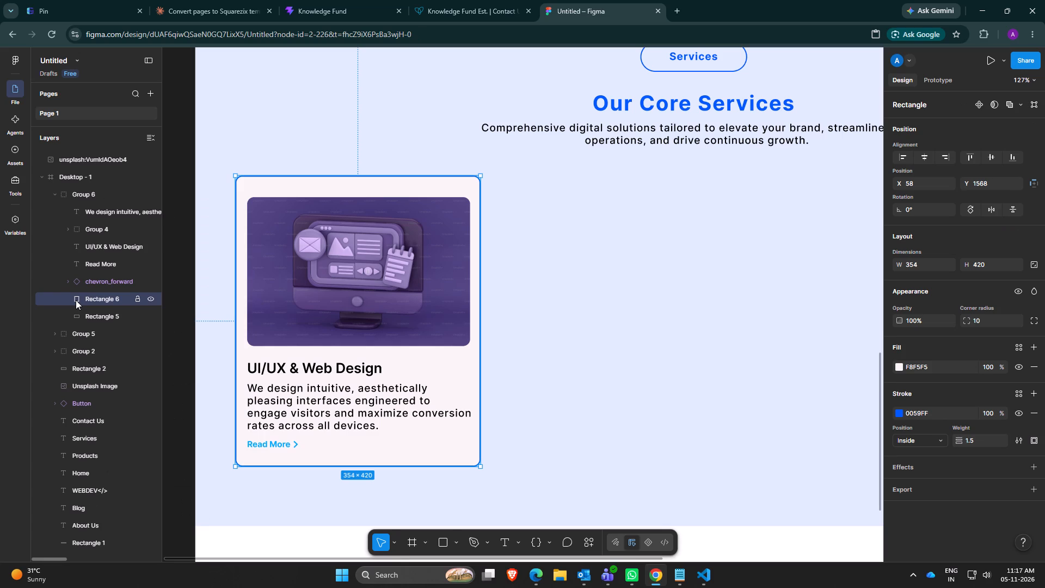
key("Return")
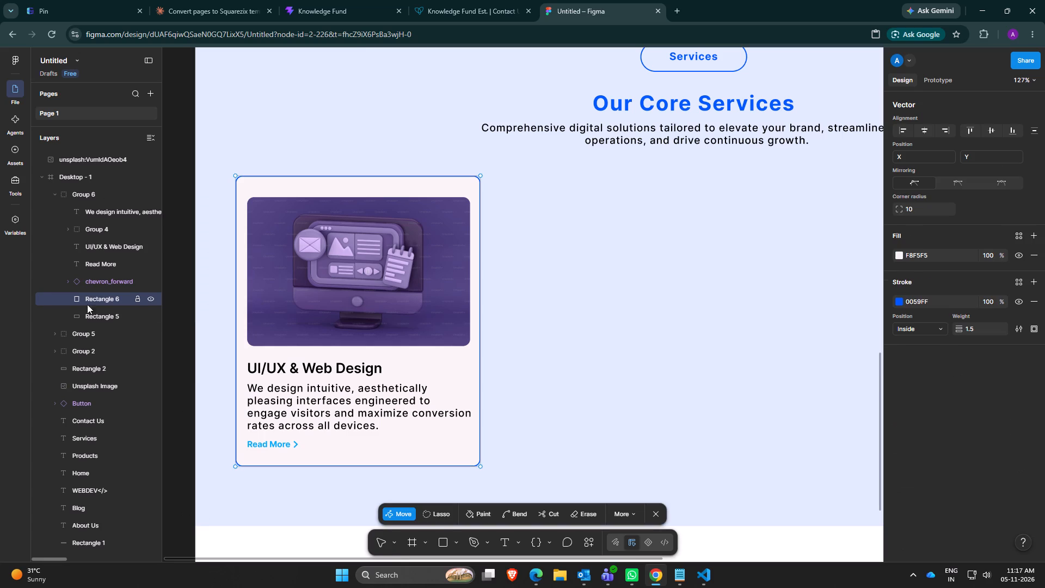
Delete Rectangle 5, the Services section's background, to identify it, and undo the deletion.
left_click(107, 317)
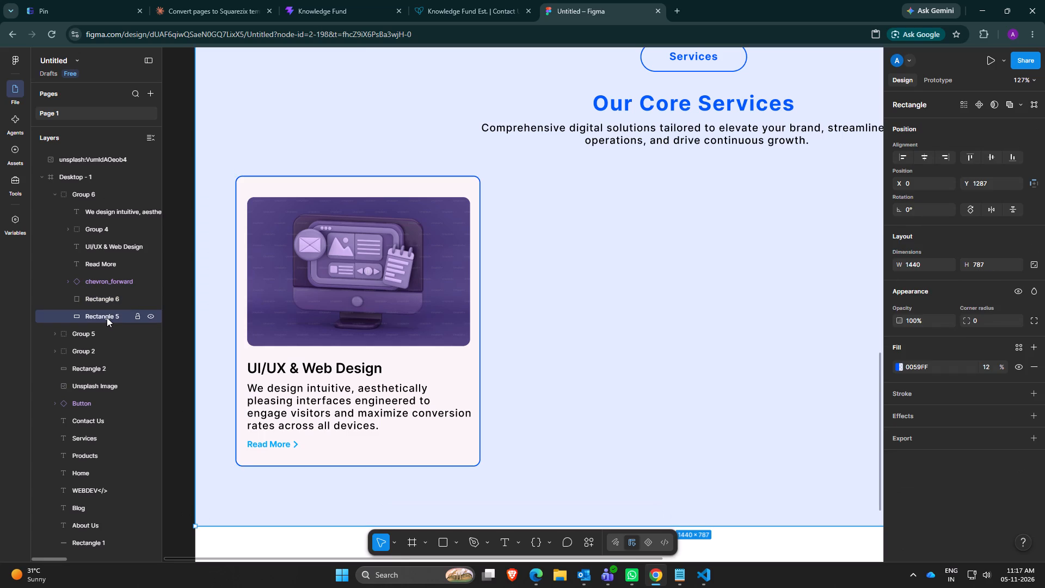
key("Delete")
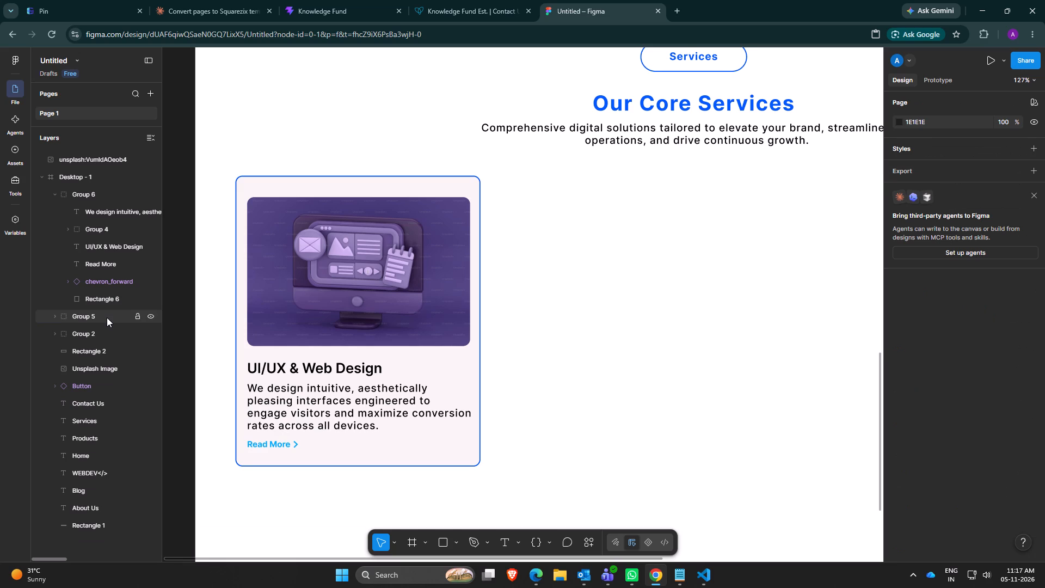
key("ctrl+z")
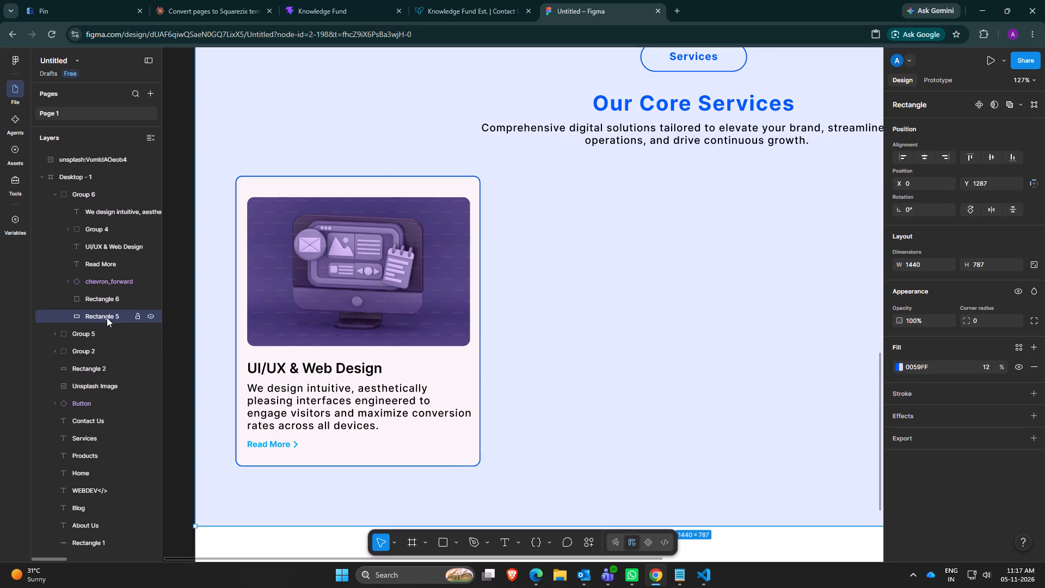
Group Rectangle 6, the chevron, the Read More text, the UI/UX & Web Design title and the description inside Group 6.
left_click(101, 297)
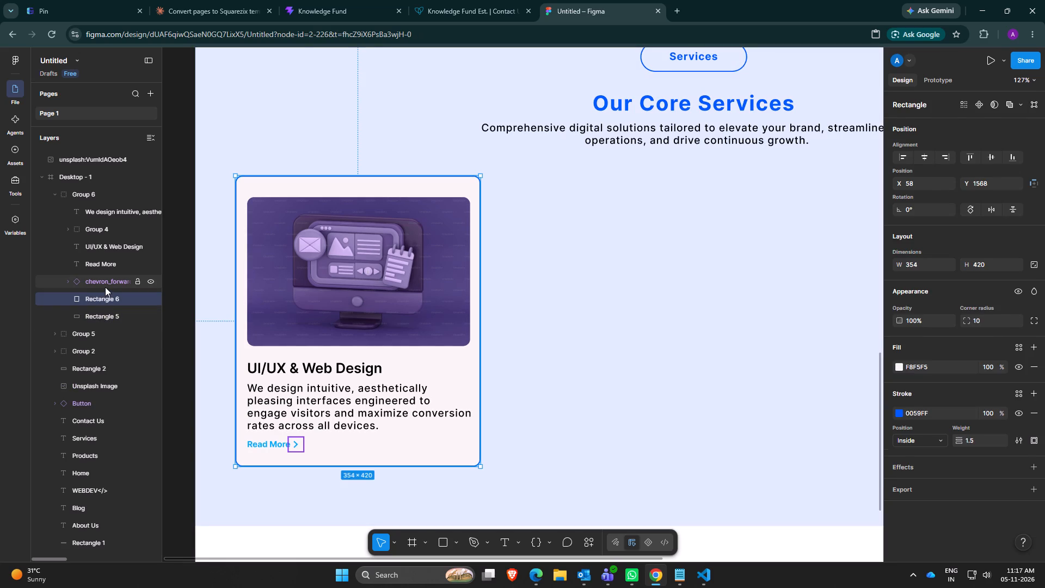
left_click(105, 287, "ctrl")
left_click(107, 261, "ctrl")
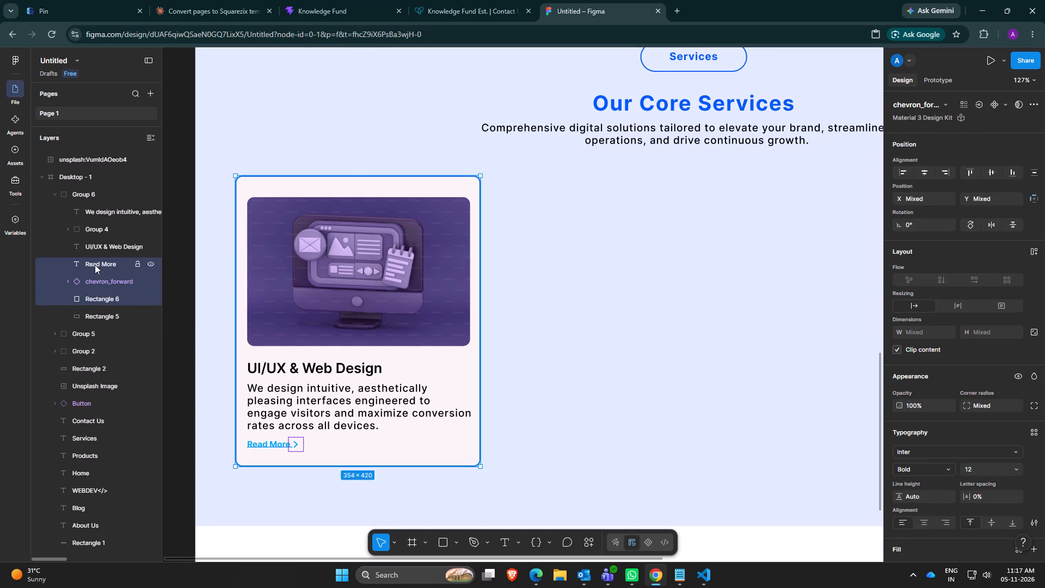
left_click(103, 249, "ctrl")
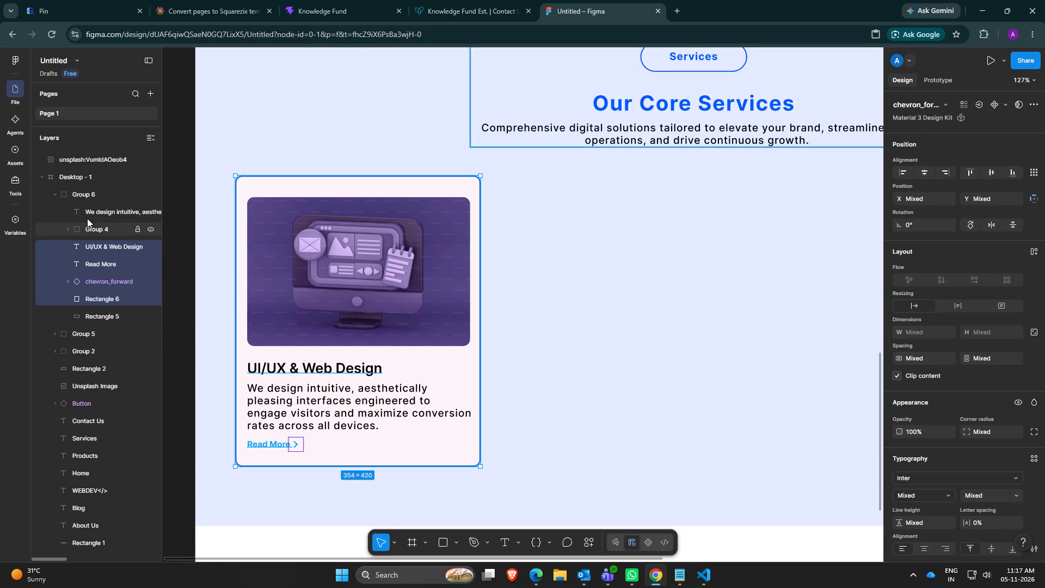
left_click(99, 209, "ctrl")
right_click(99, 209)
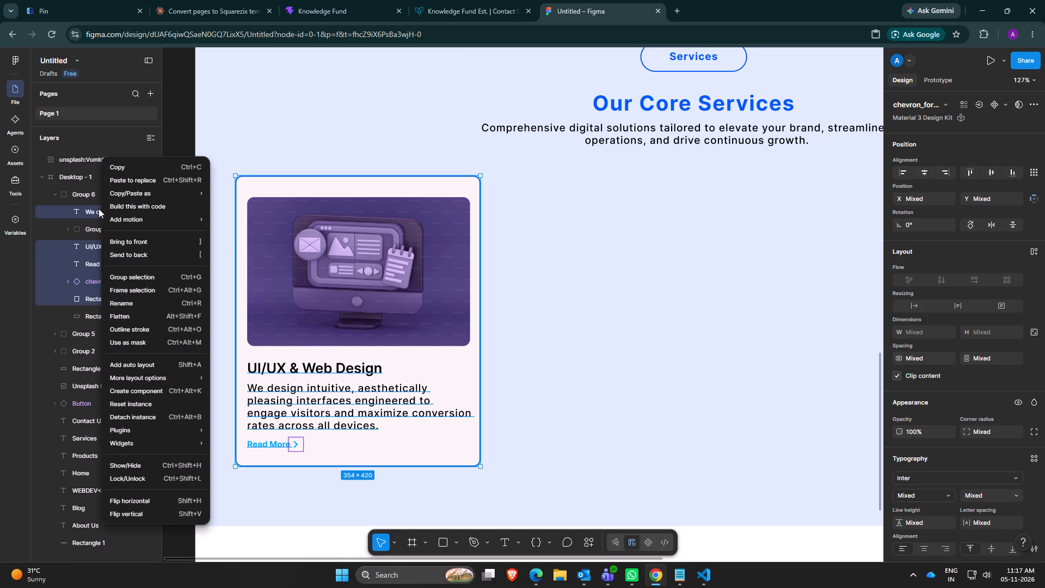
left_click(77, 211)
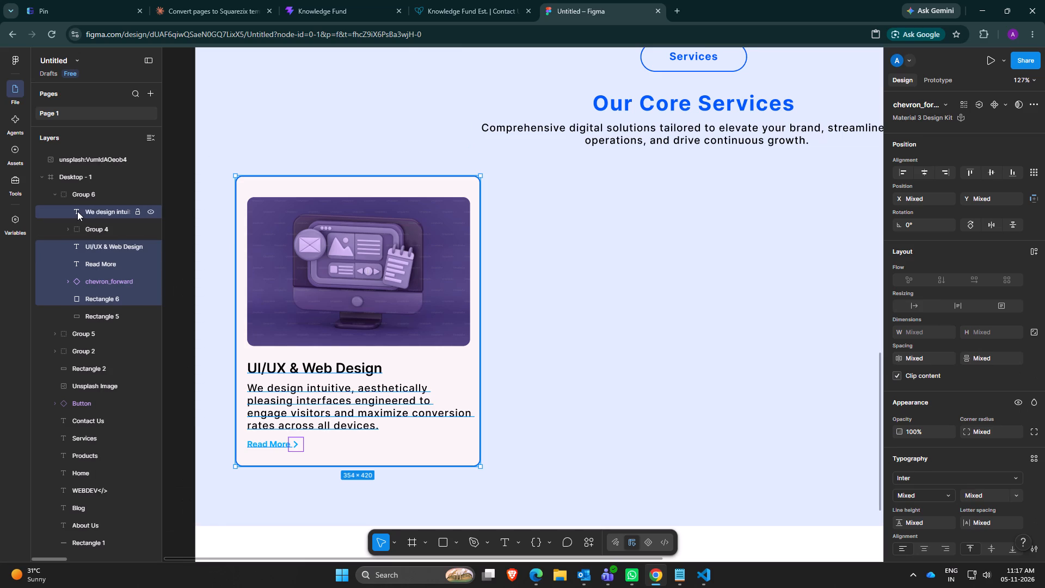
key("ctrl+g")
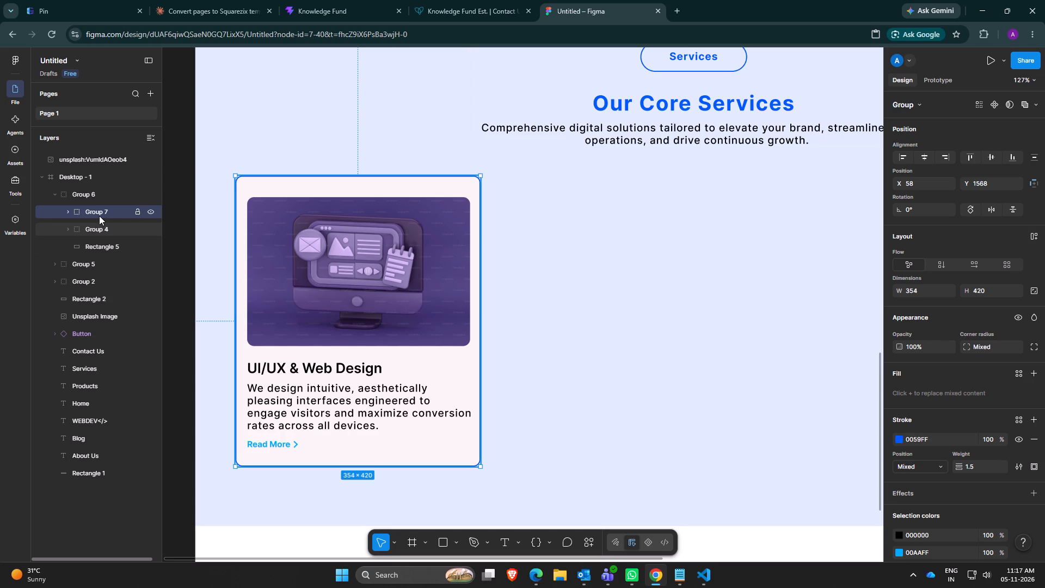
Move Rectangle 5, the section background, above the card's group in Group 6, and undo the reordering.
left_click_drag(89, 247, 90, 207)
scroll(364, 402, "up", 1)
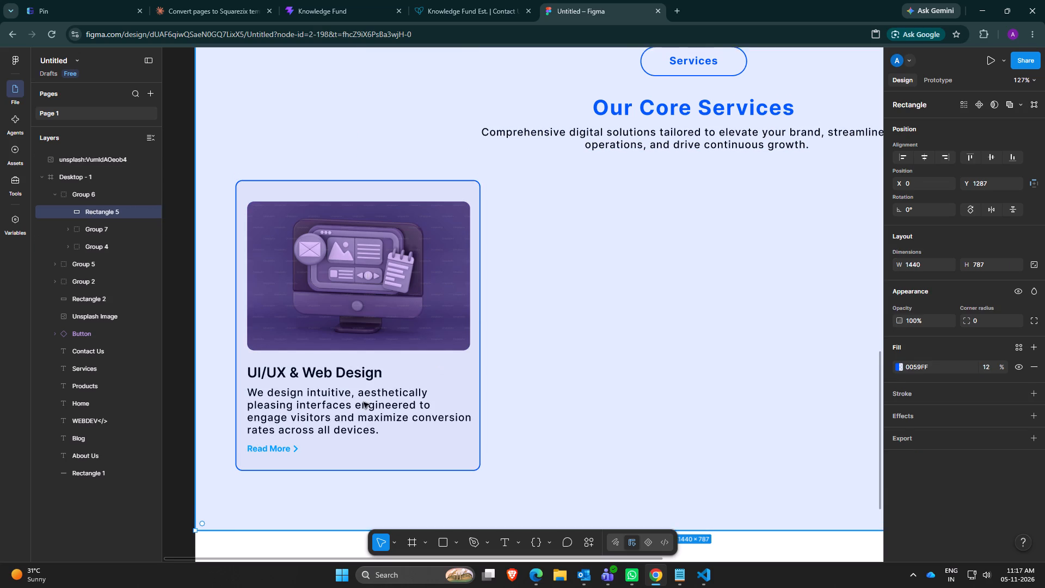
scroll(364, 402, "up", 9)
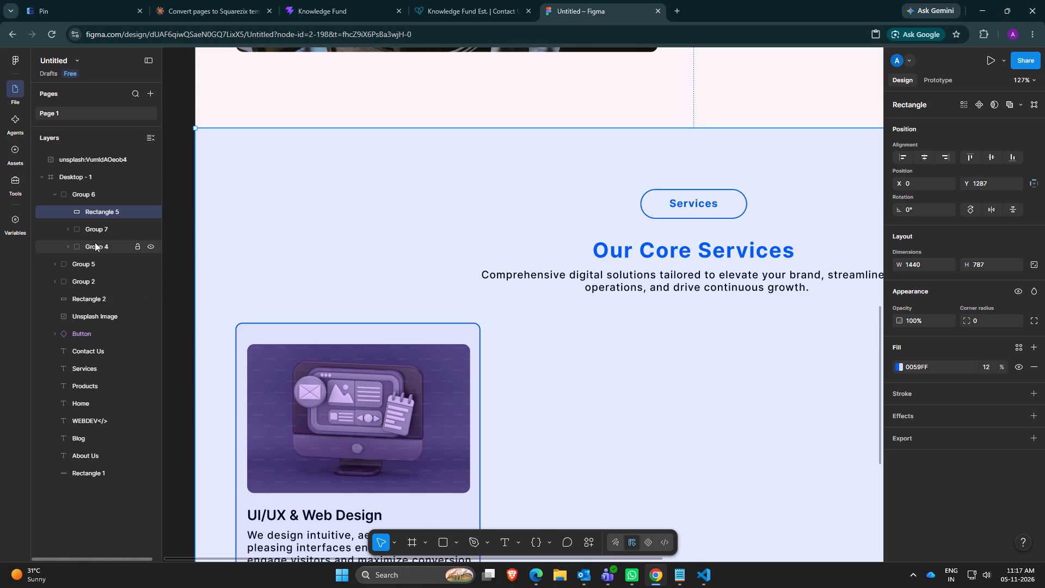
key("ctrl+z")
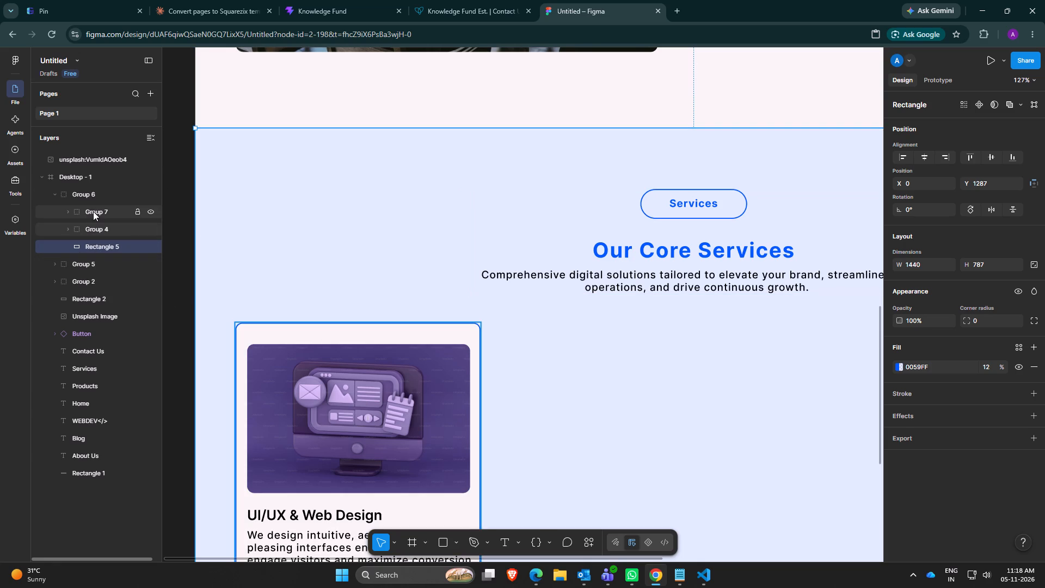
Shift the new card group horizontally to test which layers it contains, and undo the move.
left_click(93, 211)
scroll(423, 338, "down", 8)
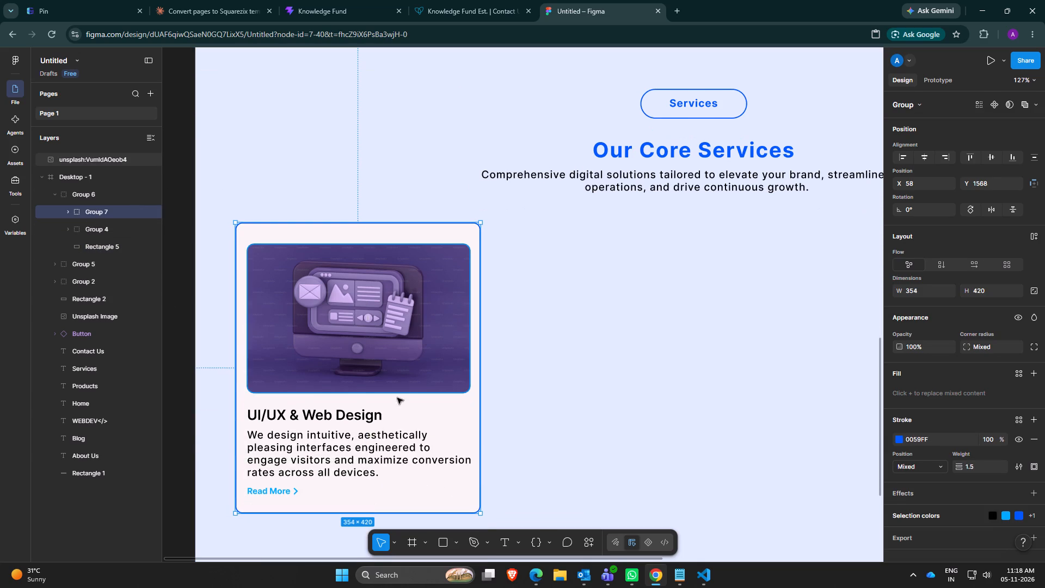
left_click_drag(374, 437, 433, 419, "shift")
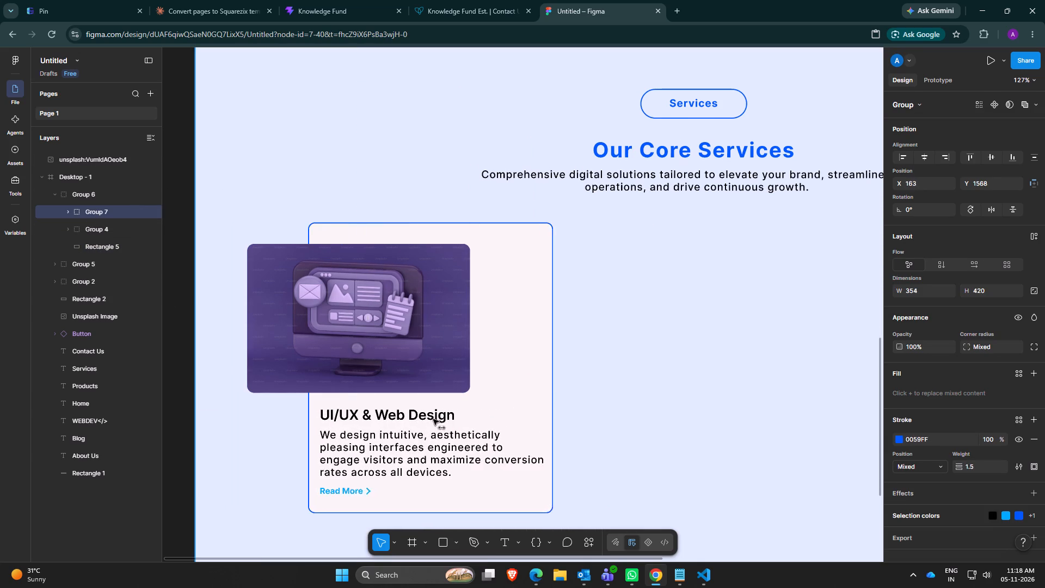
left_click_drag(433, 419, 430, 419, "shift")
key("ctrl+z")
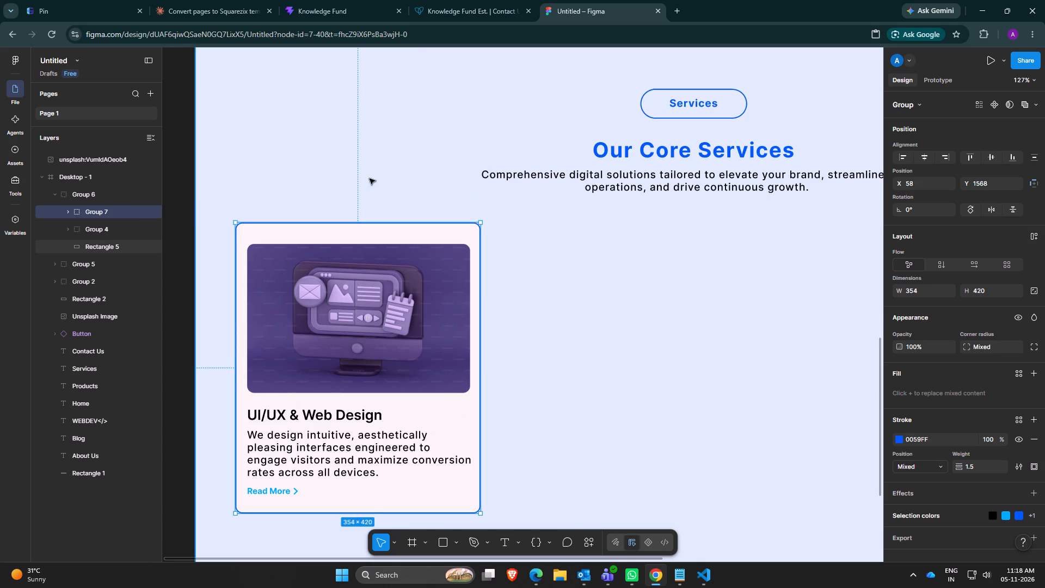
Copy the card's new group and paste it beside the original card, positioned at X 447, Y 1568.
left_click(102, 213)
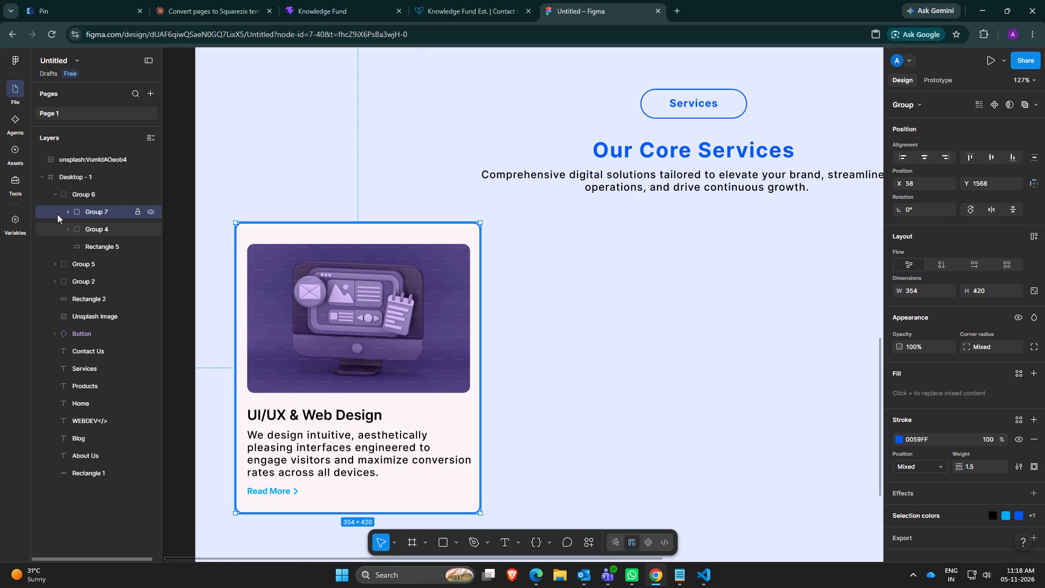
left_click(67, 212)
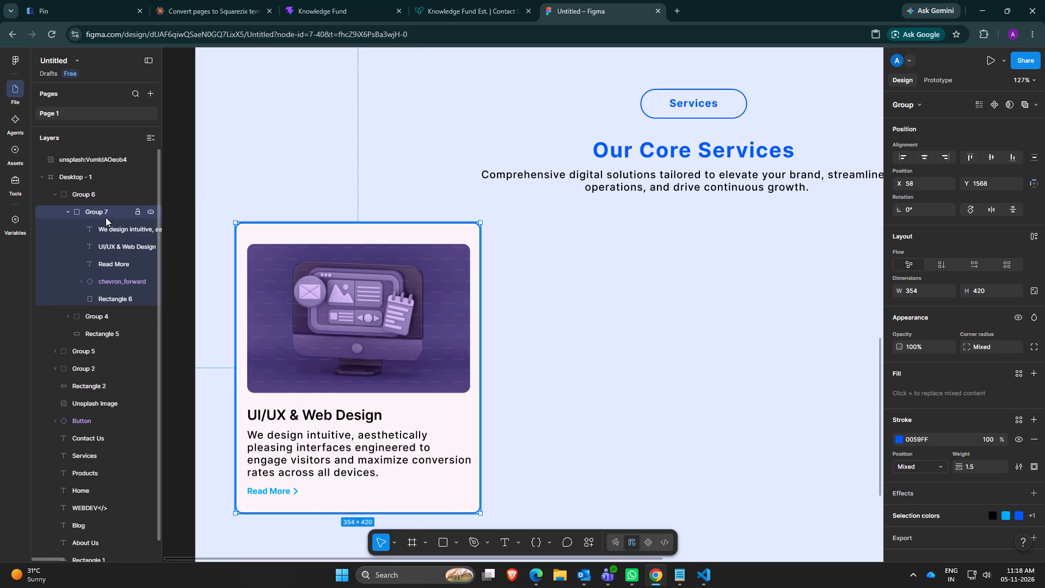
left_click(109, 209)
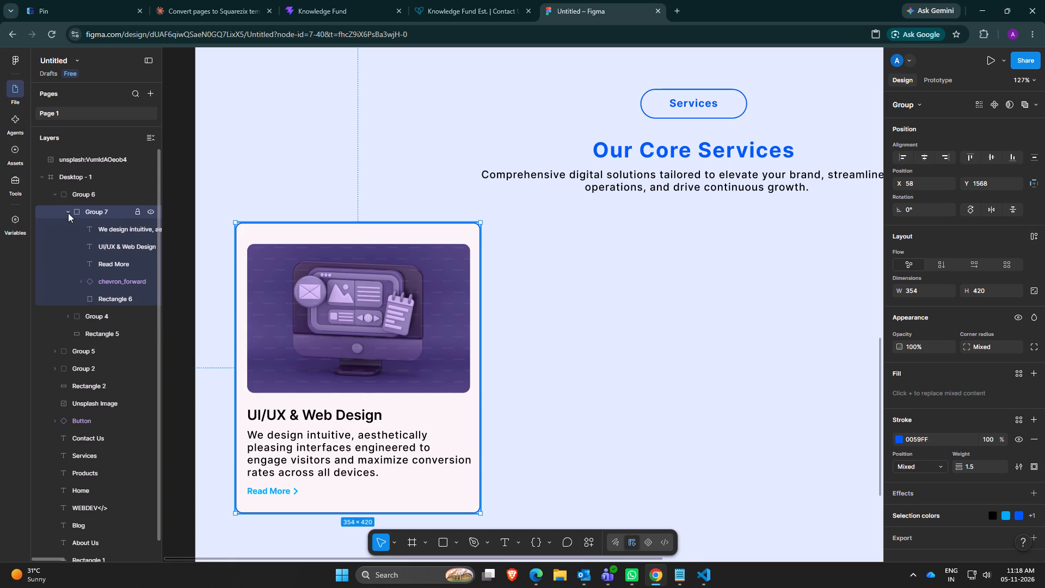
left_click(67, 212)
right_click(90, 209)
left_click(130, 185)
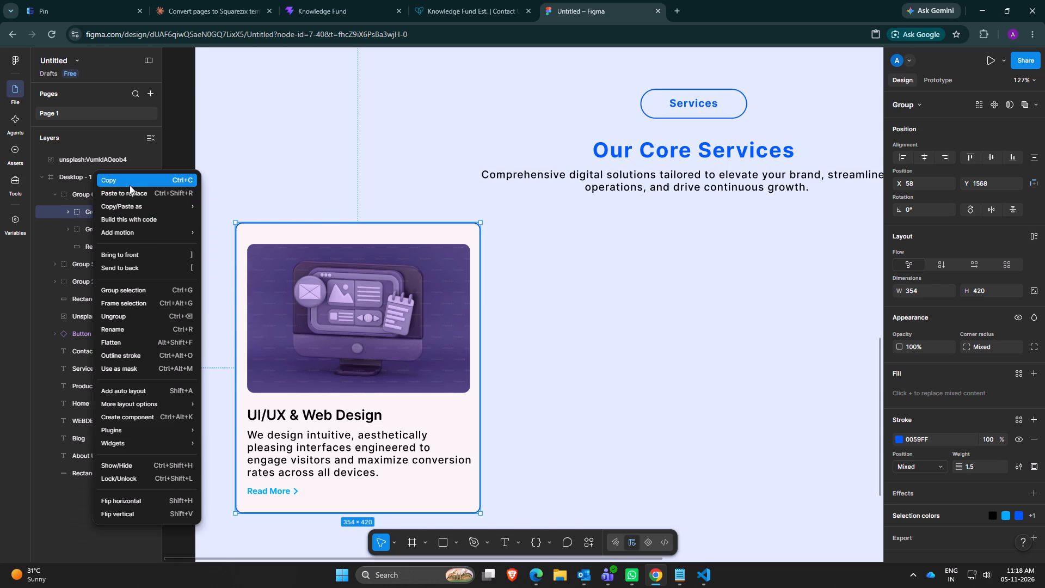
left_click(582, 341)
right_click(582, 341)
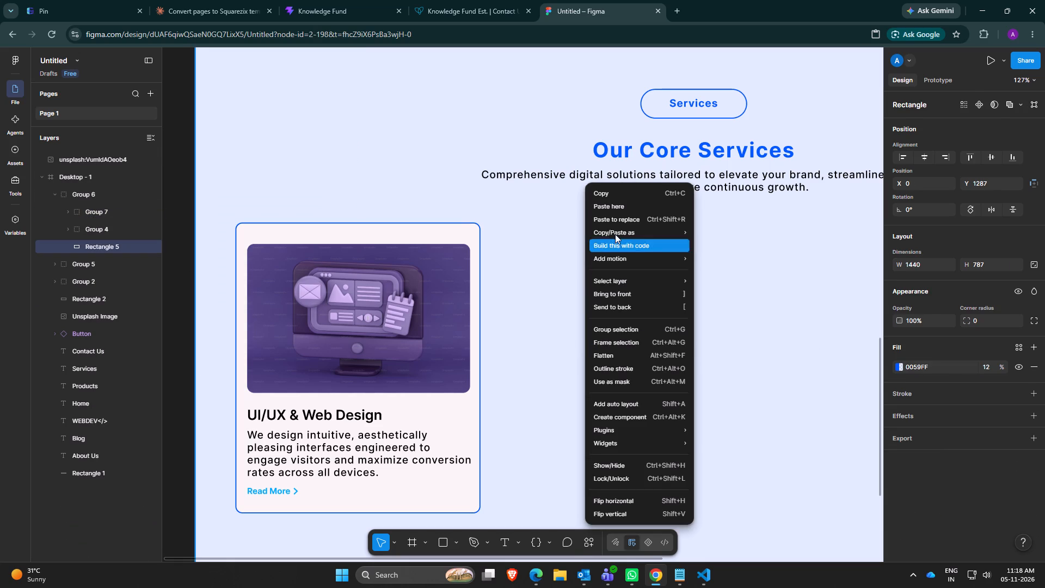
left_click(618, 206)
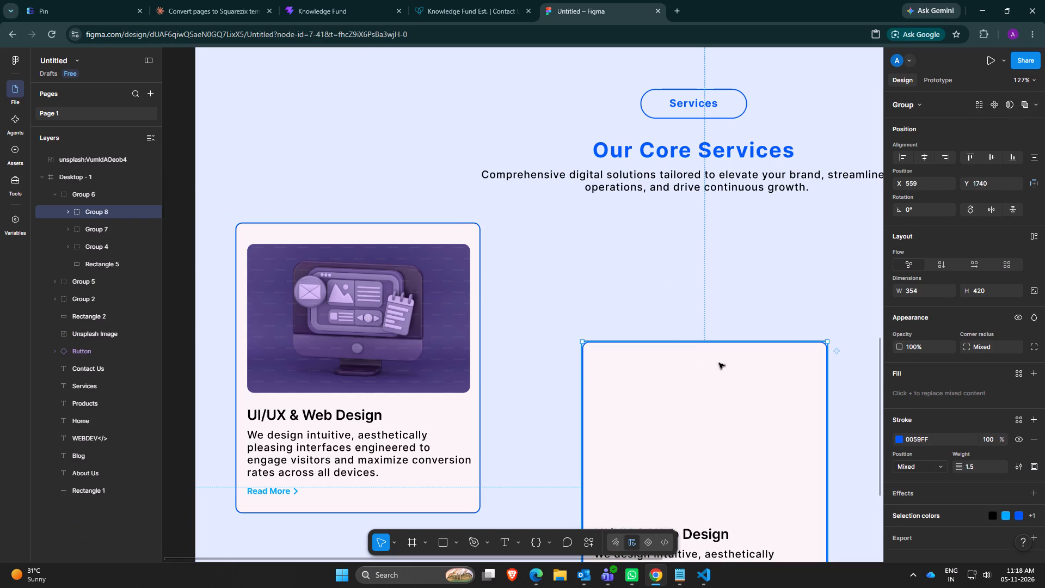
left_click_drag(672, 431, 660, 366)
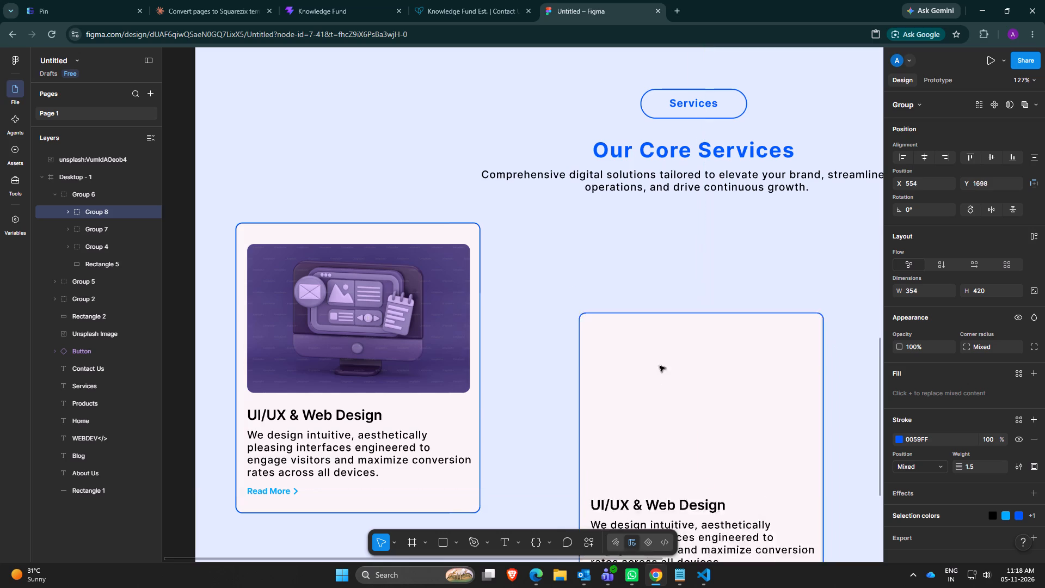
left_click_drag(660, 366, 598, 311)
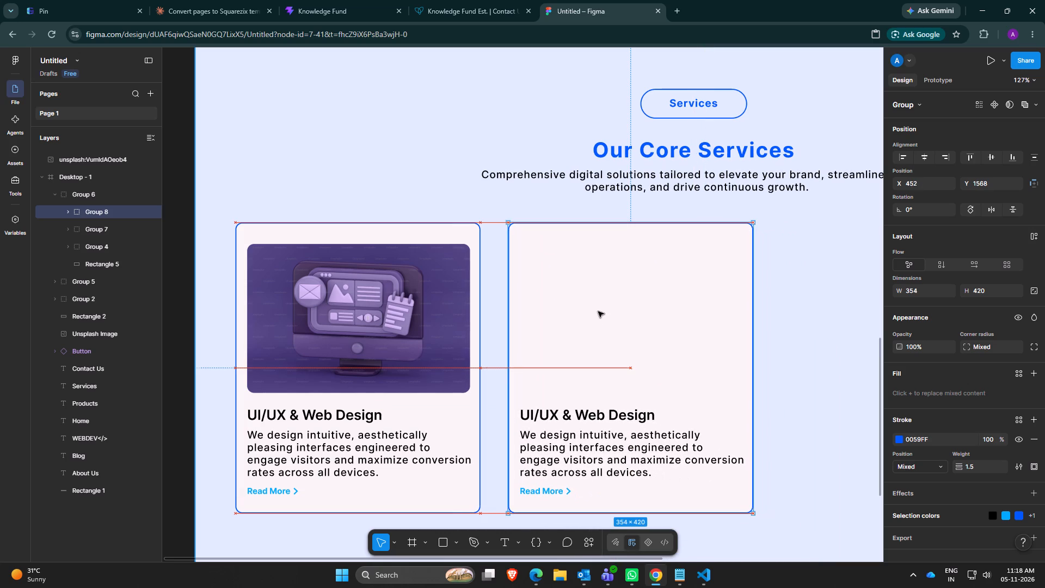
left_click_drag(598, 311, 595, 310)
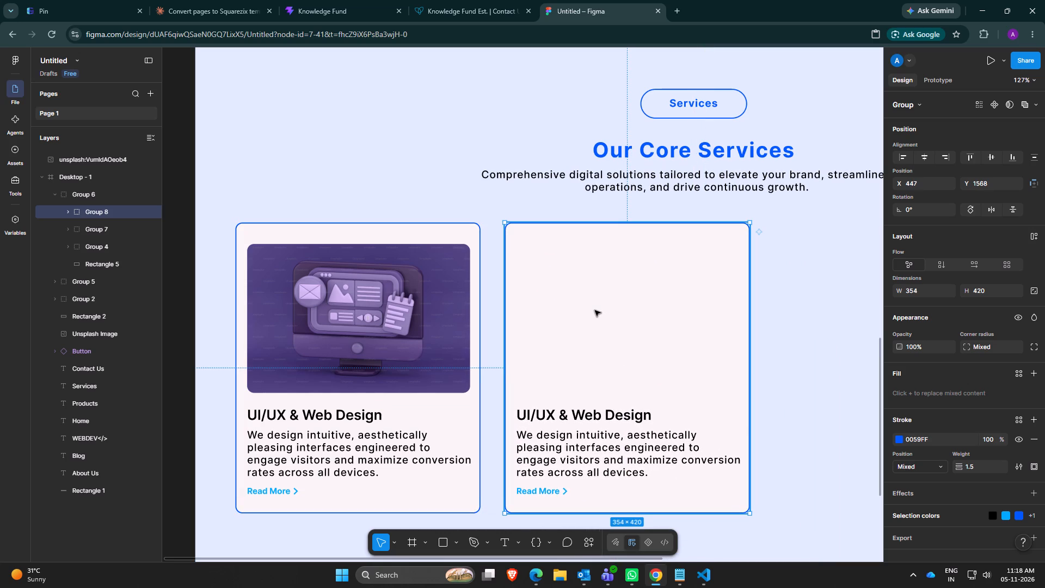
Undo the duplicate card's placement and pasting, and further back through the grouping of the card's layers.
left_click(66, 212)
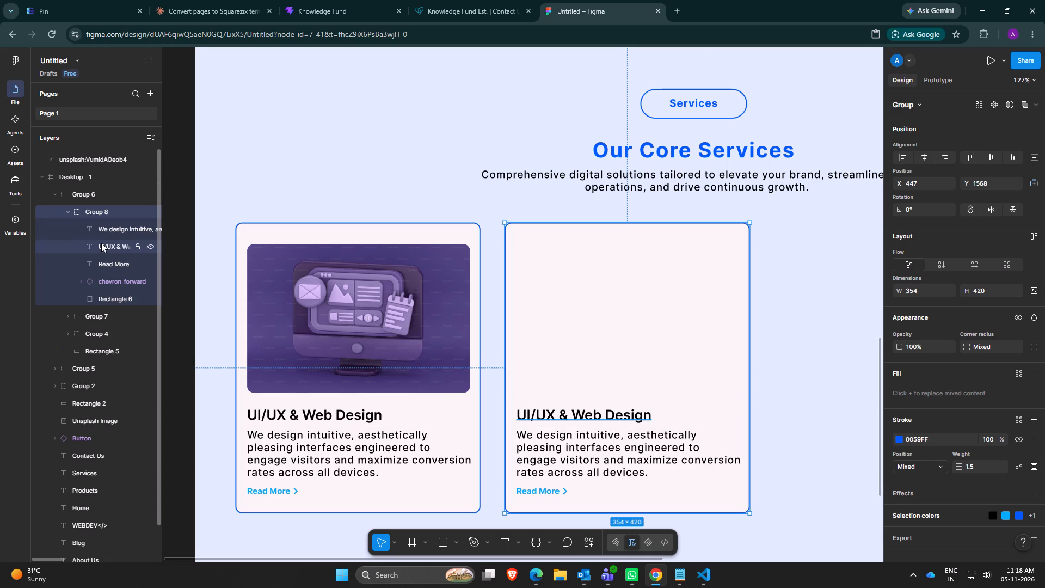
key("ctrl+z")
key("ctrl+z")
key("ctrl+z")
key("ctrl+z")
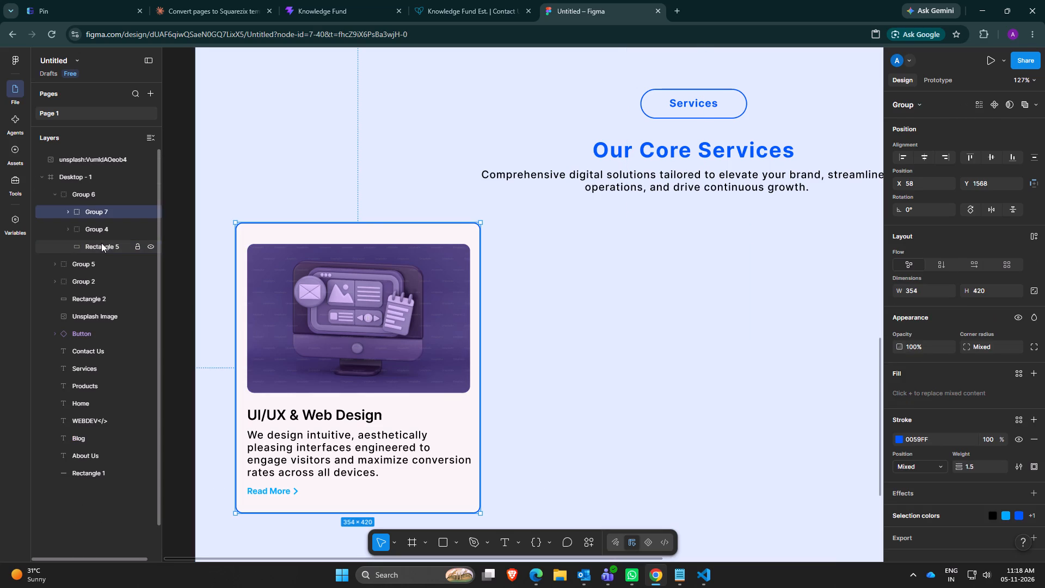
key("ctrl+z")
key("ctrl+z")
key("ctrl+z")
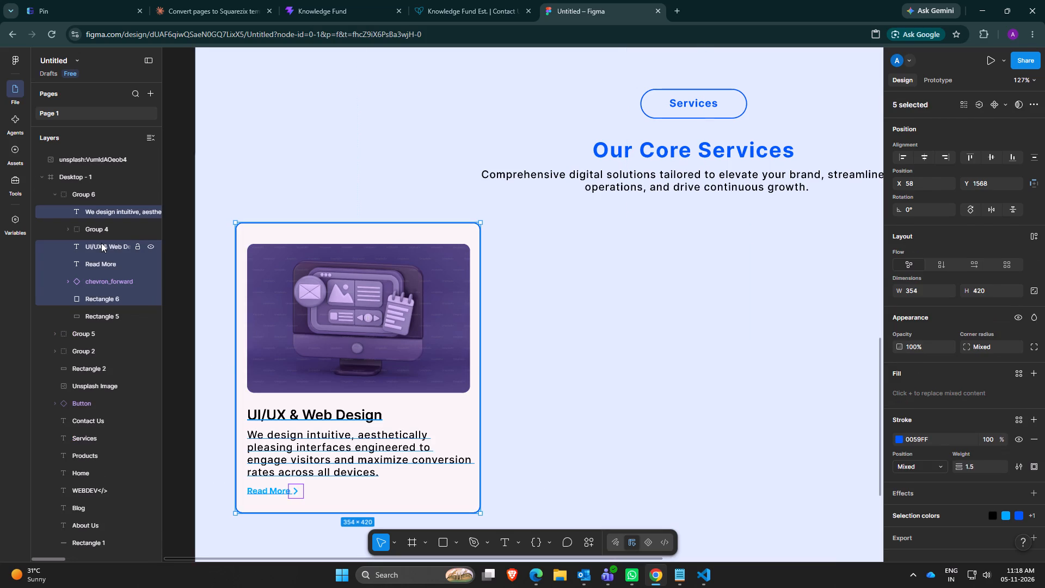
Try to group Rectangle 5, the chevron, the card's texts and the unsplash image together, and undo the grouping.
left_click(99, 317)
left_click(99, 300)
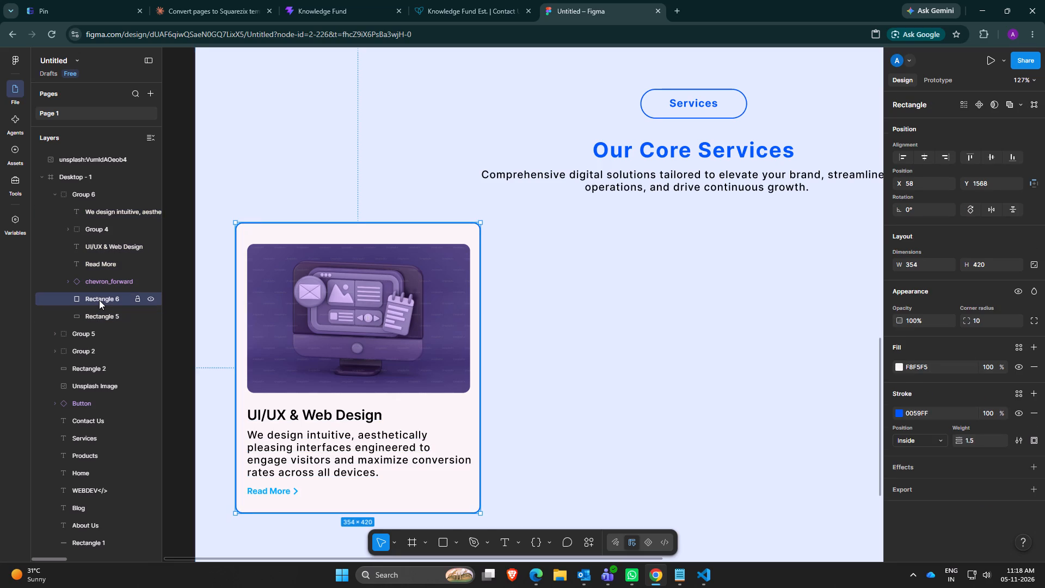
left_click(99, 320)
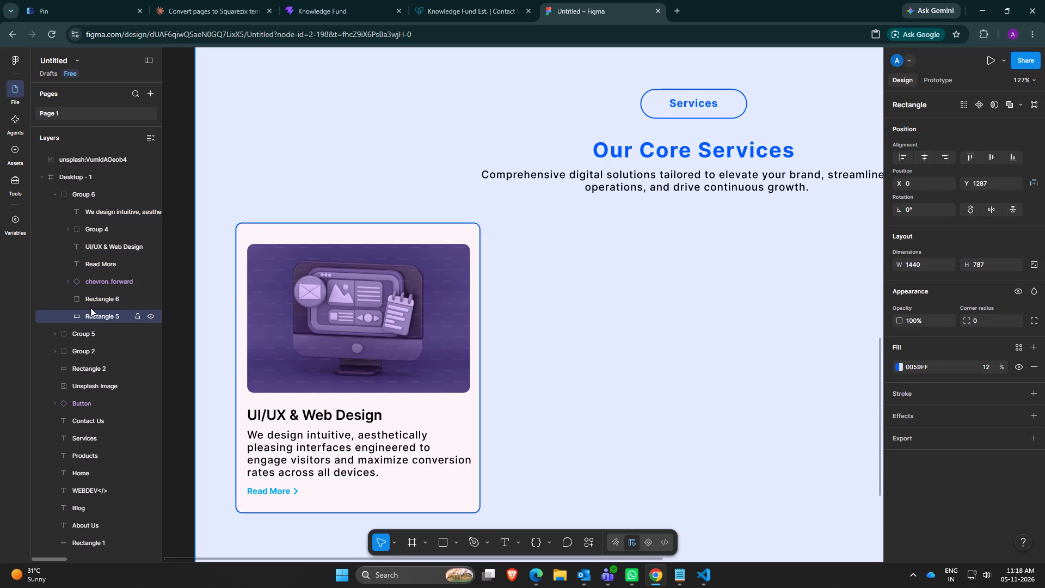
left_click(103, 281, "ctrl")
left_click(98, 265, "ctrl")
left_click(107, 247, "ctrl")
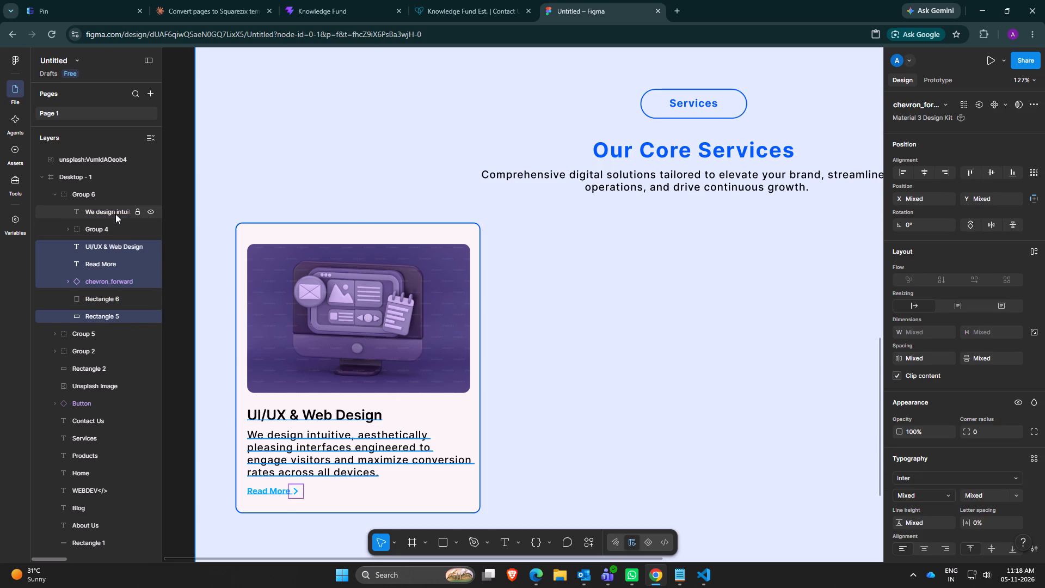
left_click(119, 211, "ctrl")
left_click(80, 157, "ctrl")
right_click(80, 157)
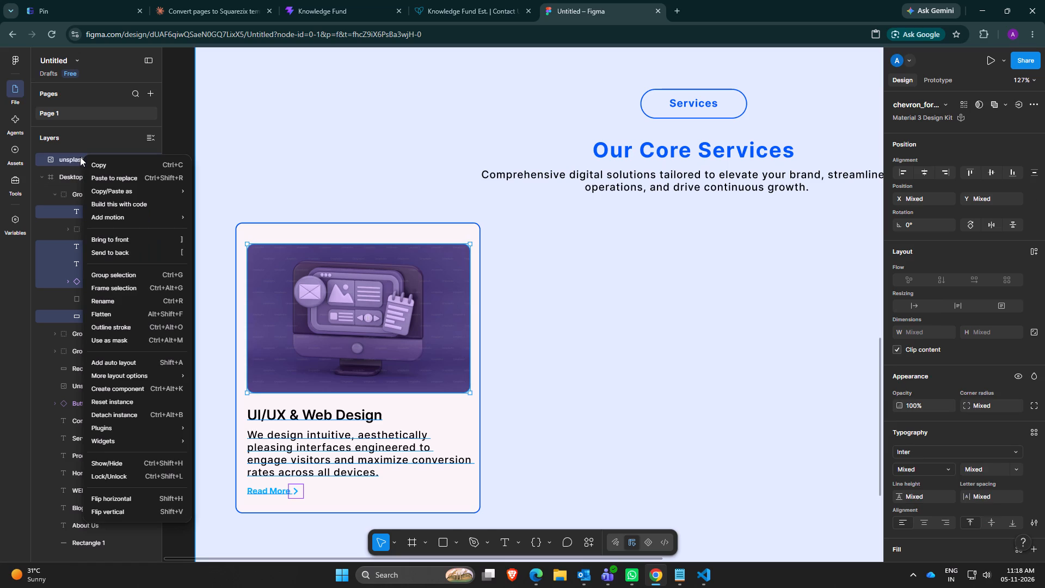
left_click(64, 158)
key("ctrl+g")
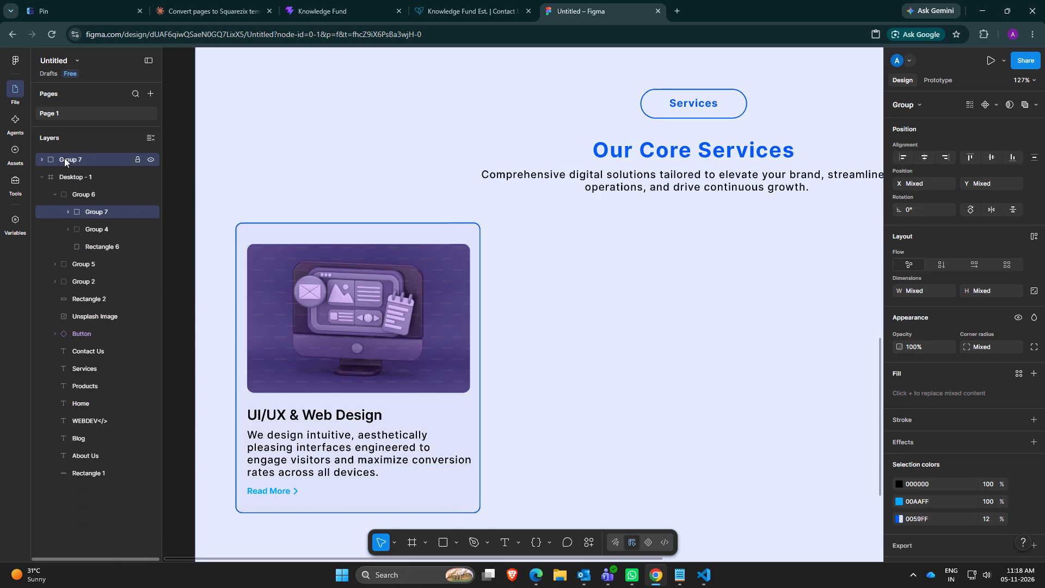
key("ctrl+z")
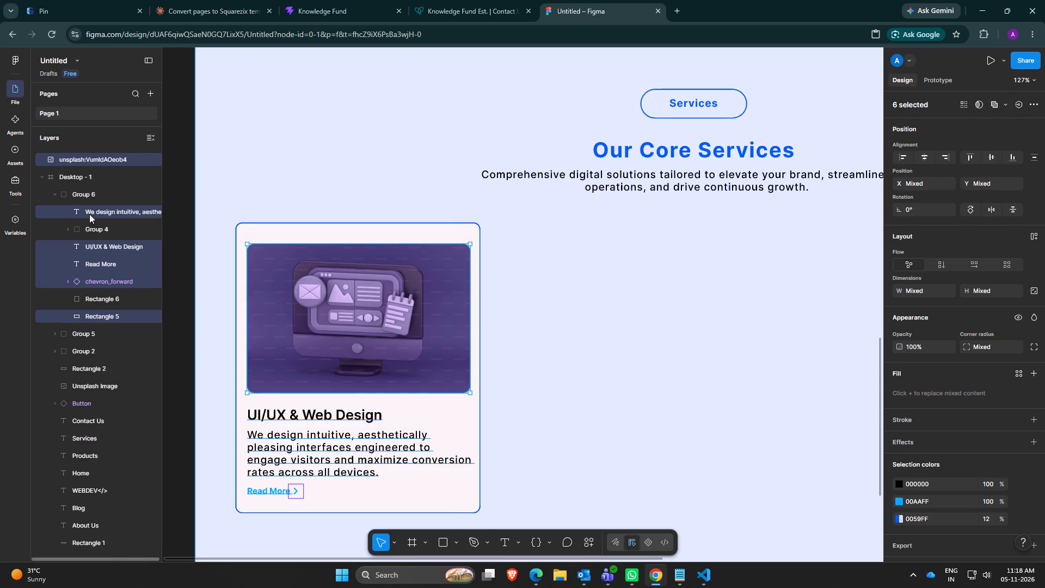
Group Rectangle 6, the chevron, the card's three texts and the unsplash image, leaving out Rectangle 5, and select the group inside Group 6.
left_click(108, 299)
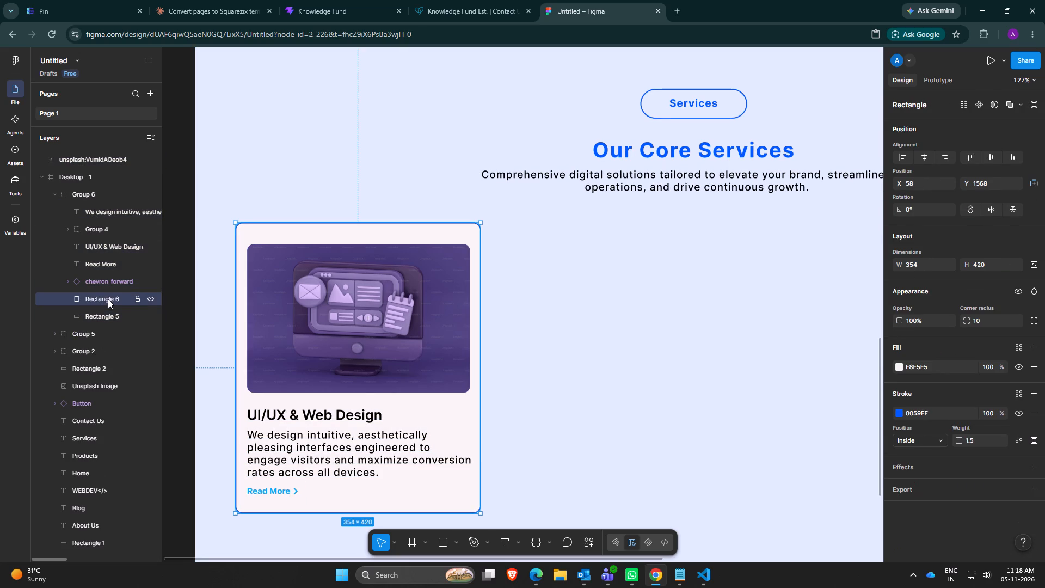
left_click(109, 283, "ctrl")
left_click(108, 259, "ctrl")
left_click(111, 245, "ctrl")
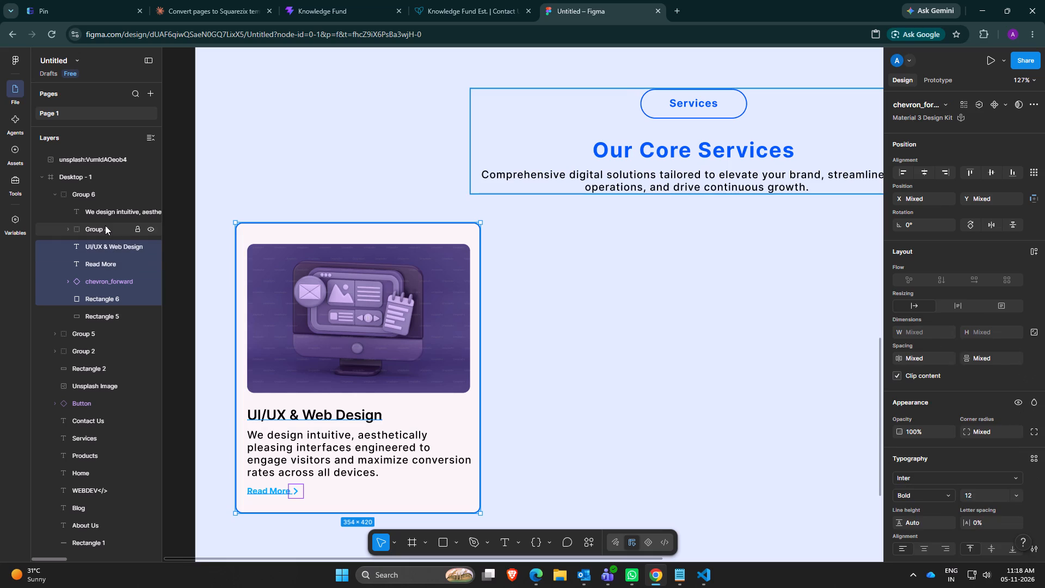
left_click(108, 207, "ctrl")
left_click(109, 158, "ctrl")
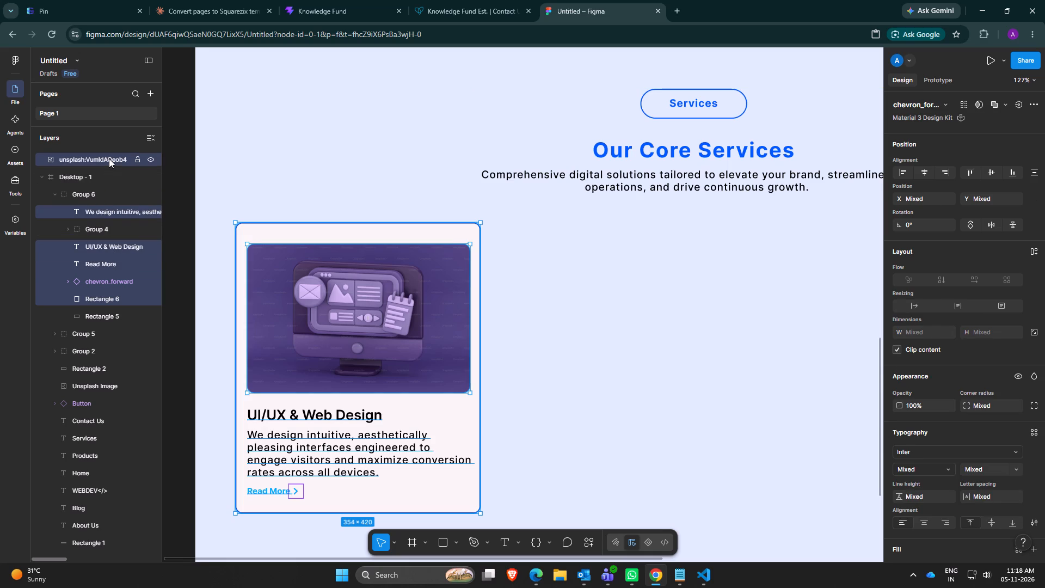
key("ctrl+g")
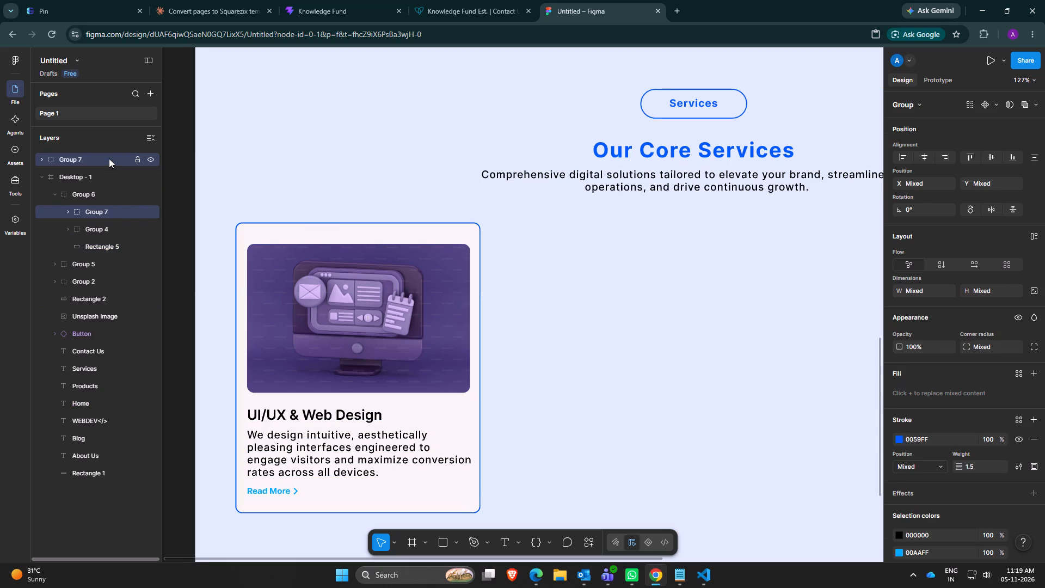
left_click(101, 211)
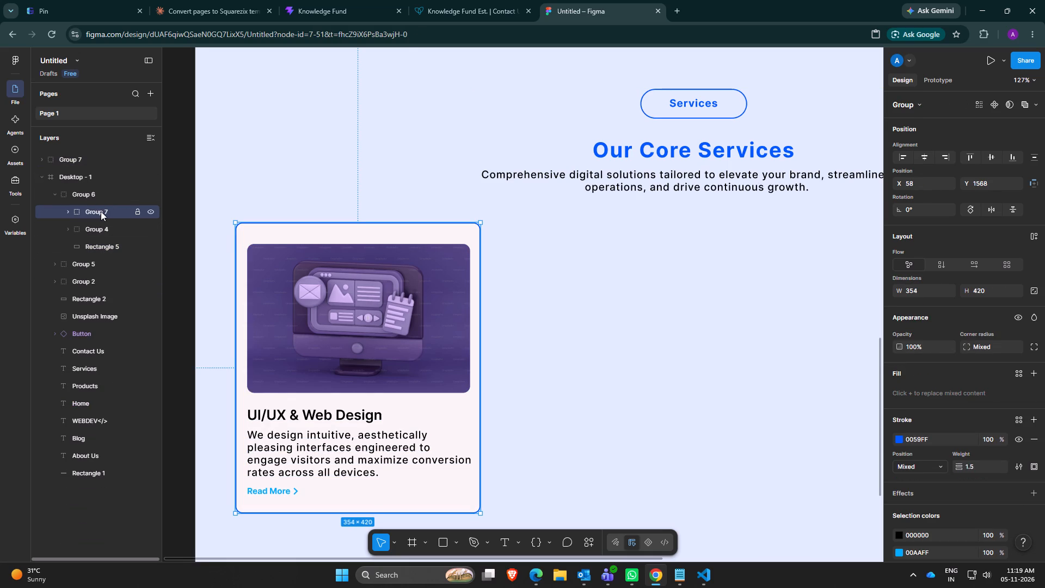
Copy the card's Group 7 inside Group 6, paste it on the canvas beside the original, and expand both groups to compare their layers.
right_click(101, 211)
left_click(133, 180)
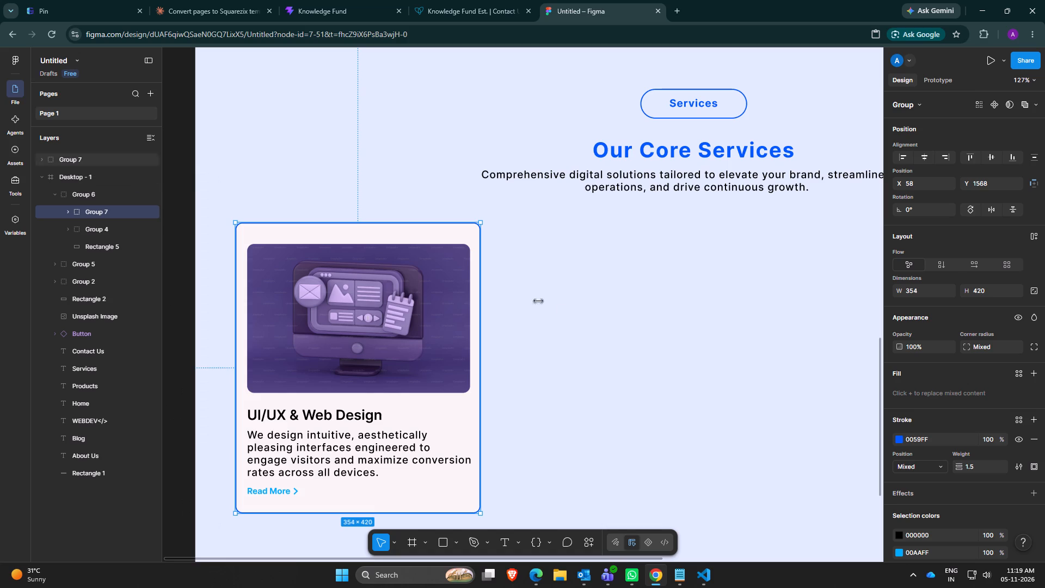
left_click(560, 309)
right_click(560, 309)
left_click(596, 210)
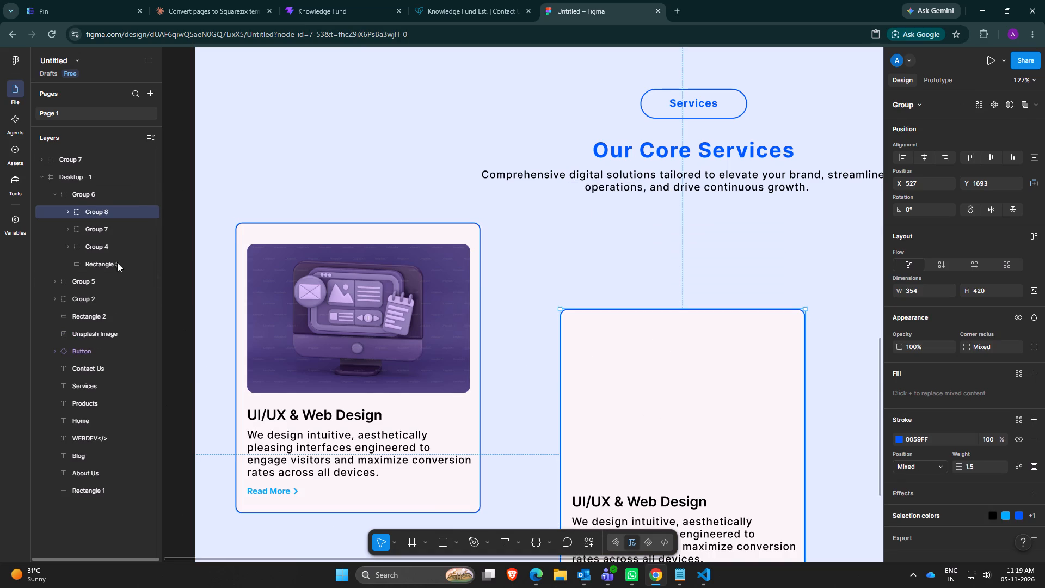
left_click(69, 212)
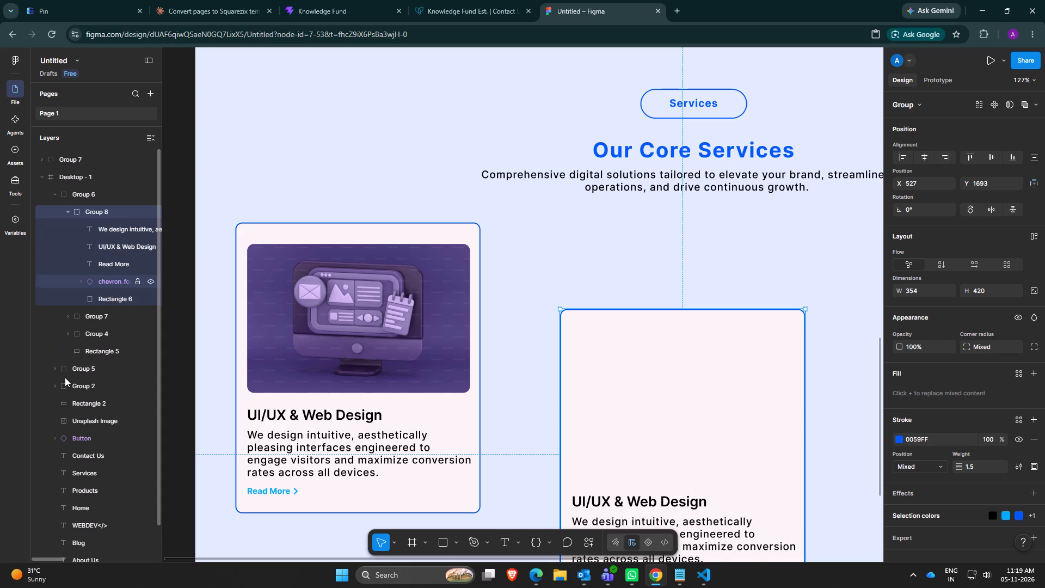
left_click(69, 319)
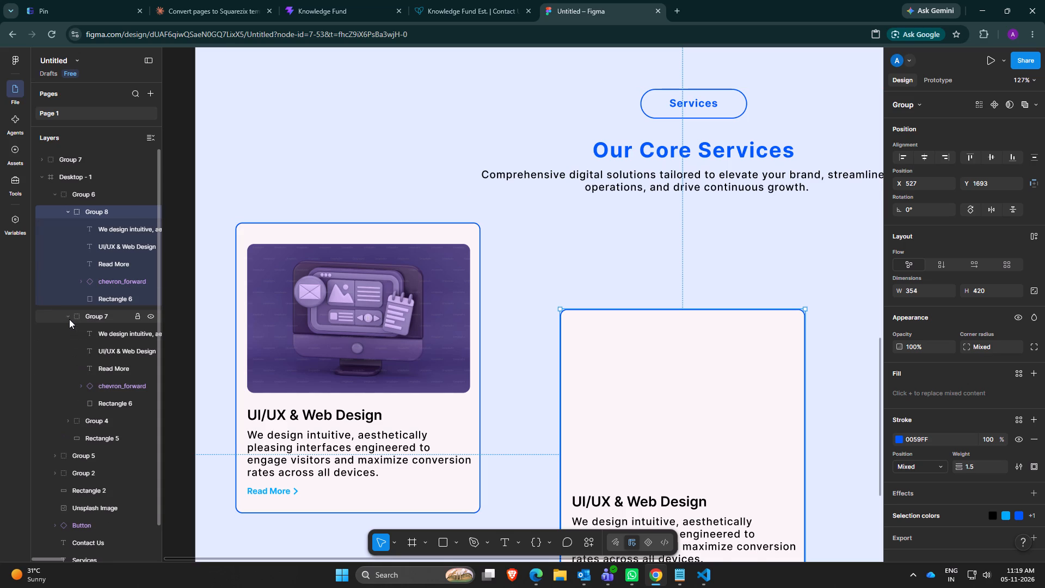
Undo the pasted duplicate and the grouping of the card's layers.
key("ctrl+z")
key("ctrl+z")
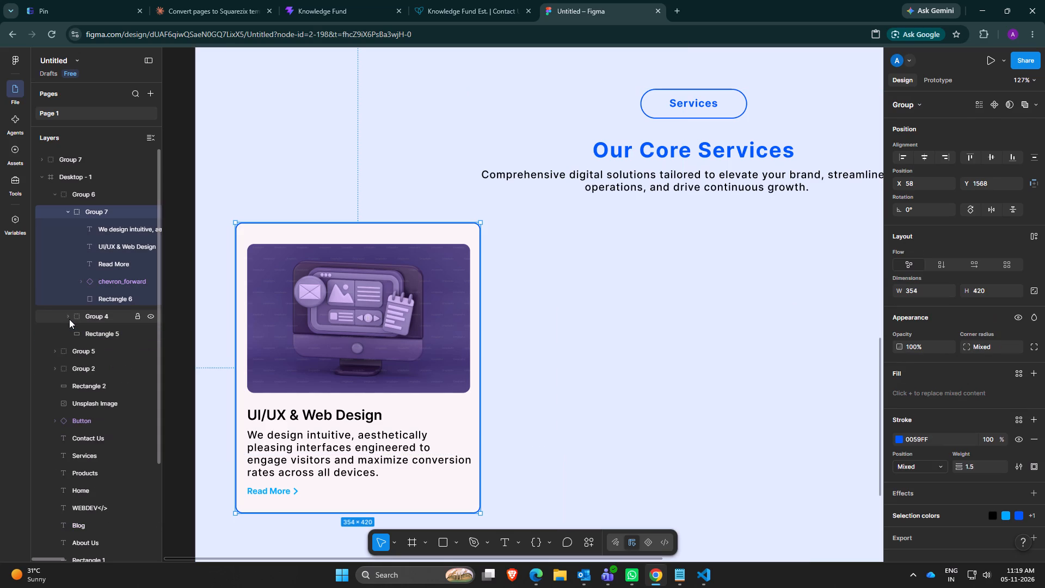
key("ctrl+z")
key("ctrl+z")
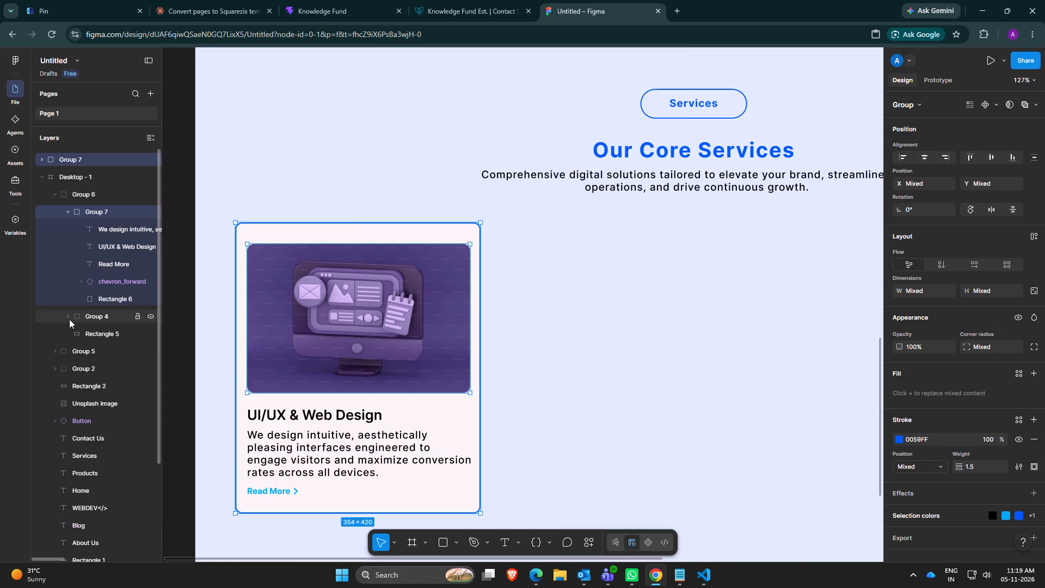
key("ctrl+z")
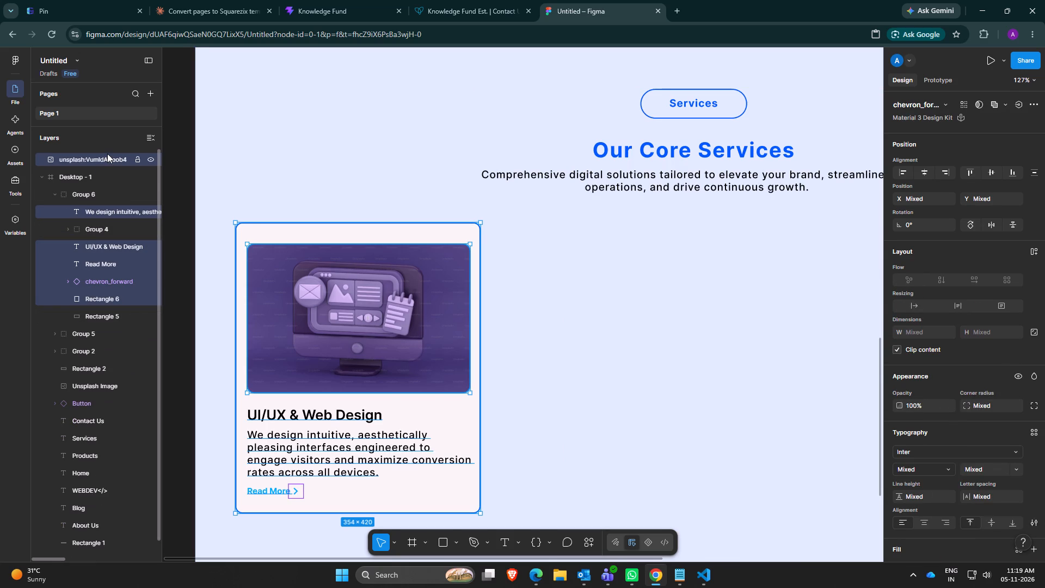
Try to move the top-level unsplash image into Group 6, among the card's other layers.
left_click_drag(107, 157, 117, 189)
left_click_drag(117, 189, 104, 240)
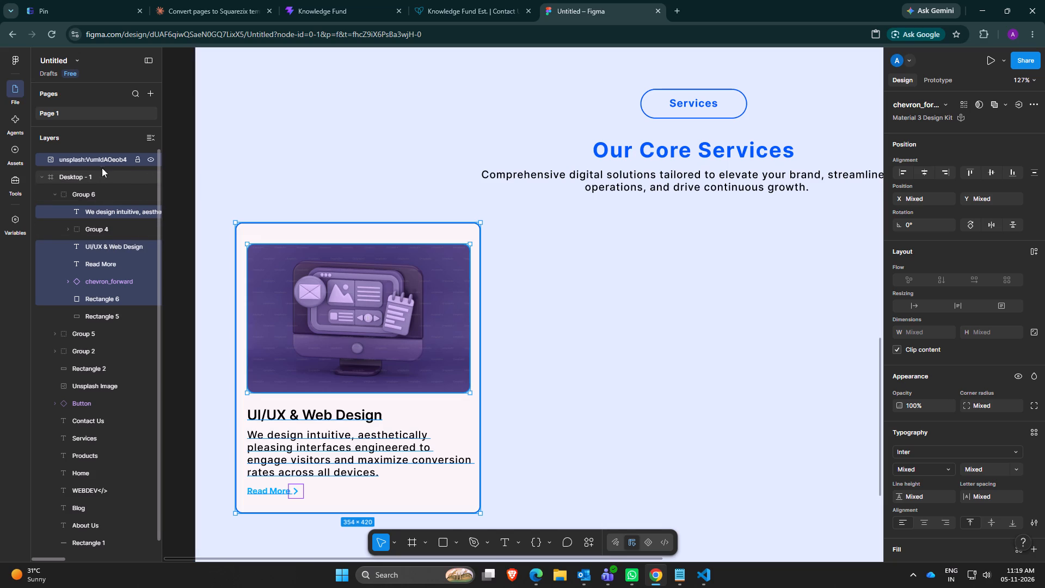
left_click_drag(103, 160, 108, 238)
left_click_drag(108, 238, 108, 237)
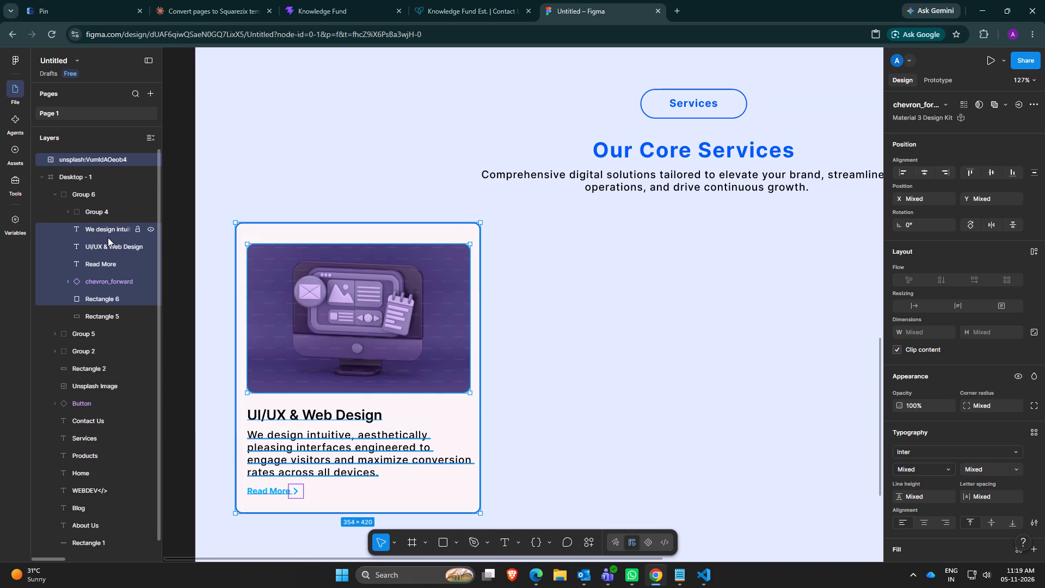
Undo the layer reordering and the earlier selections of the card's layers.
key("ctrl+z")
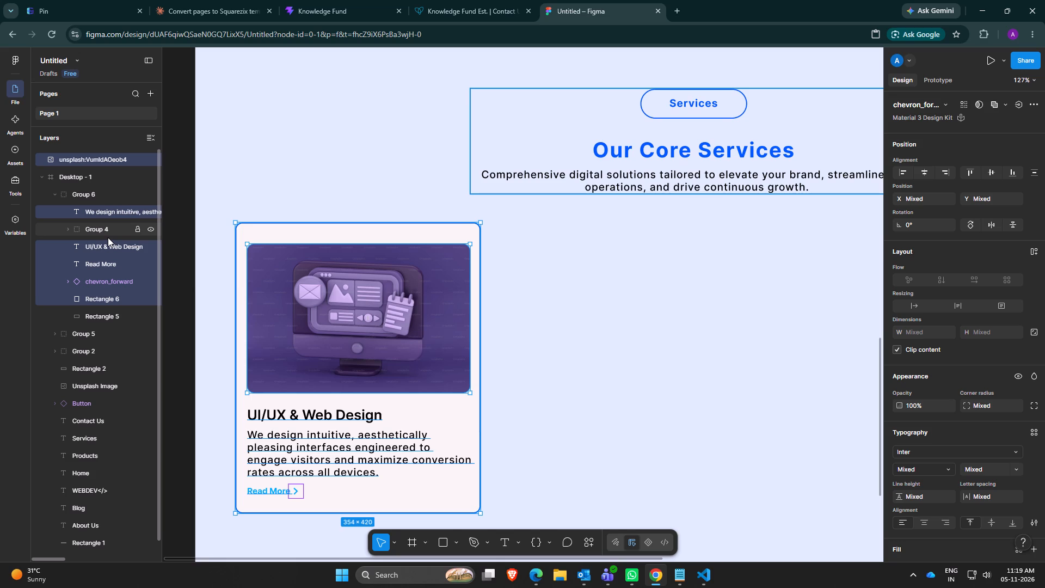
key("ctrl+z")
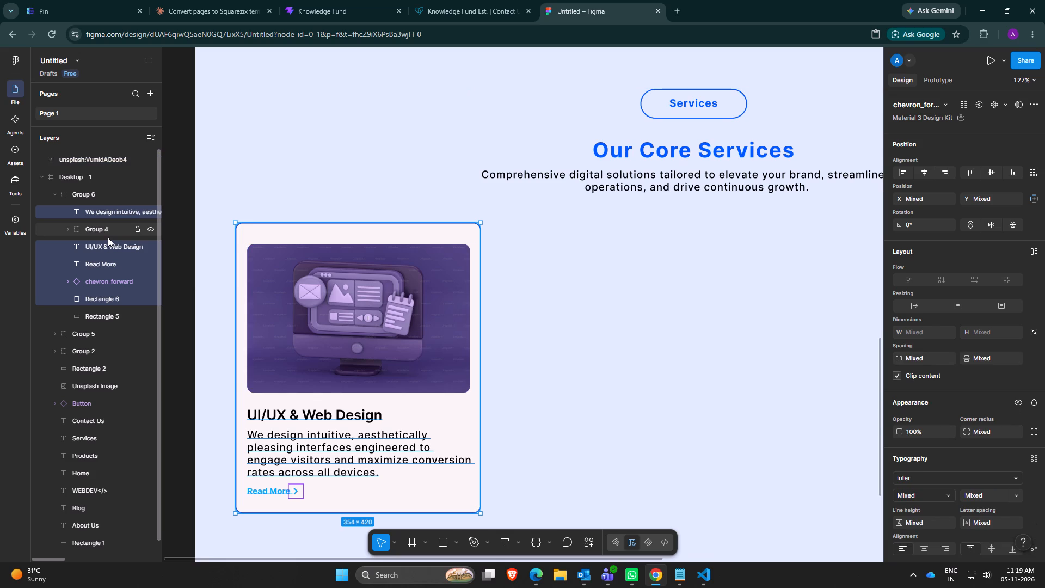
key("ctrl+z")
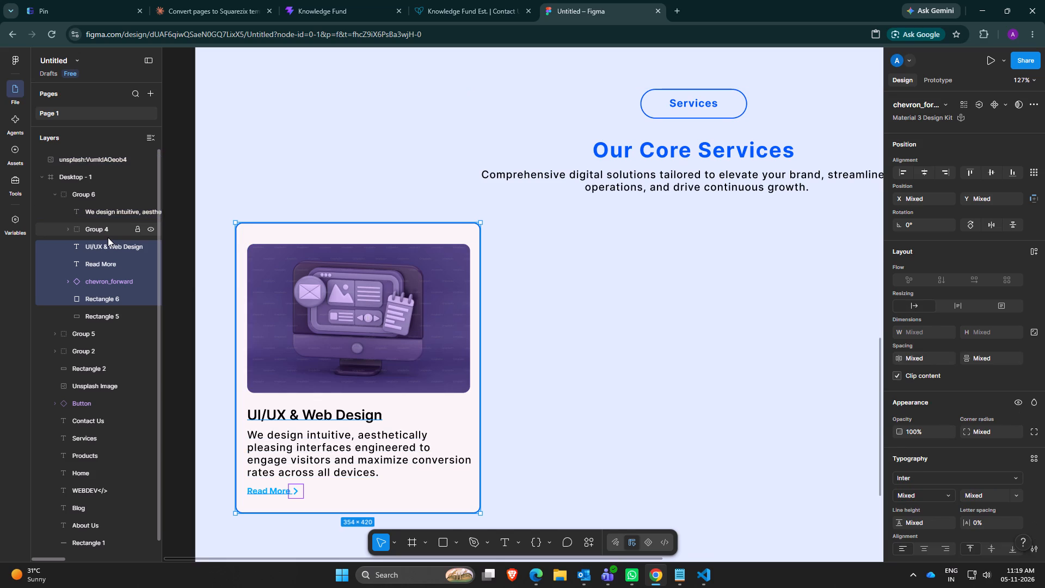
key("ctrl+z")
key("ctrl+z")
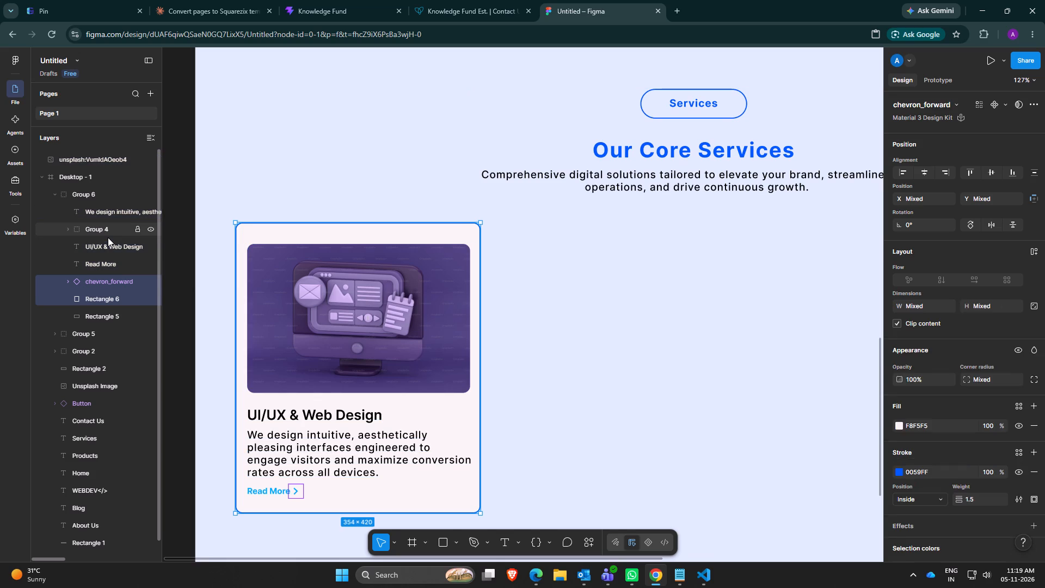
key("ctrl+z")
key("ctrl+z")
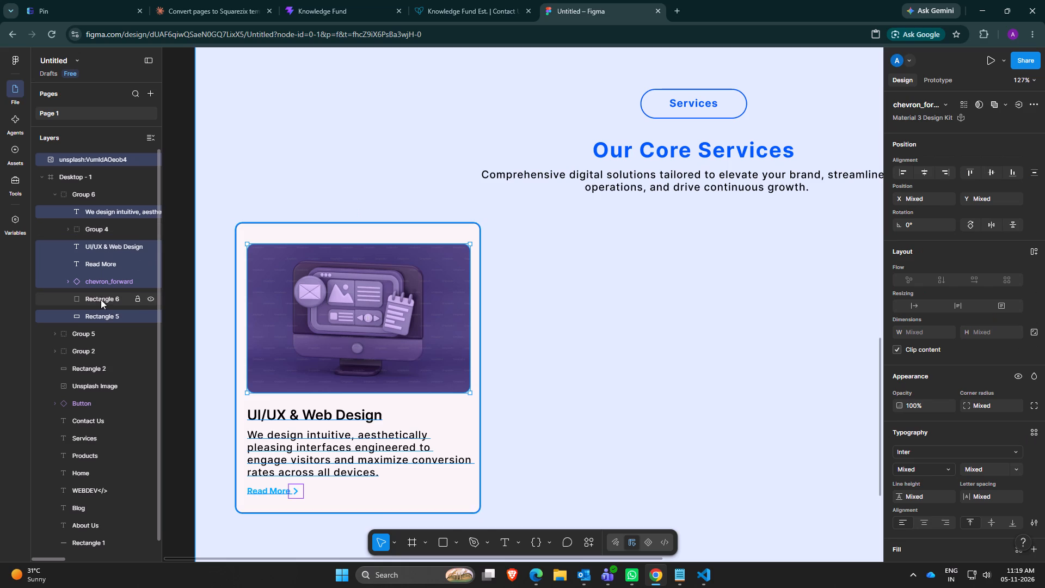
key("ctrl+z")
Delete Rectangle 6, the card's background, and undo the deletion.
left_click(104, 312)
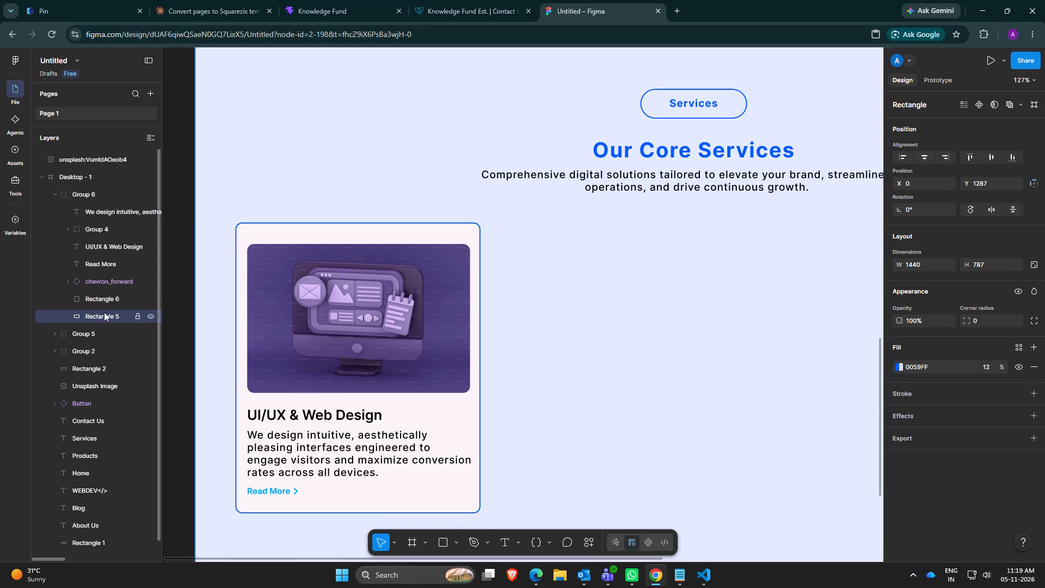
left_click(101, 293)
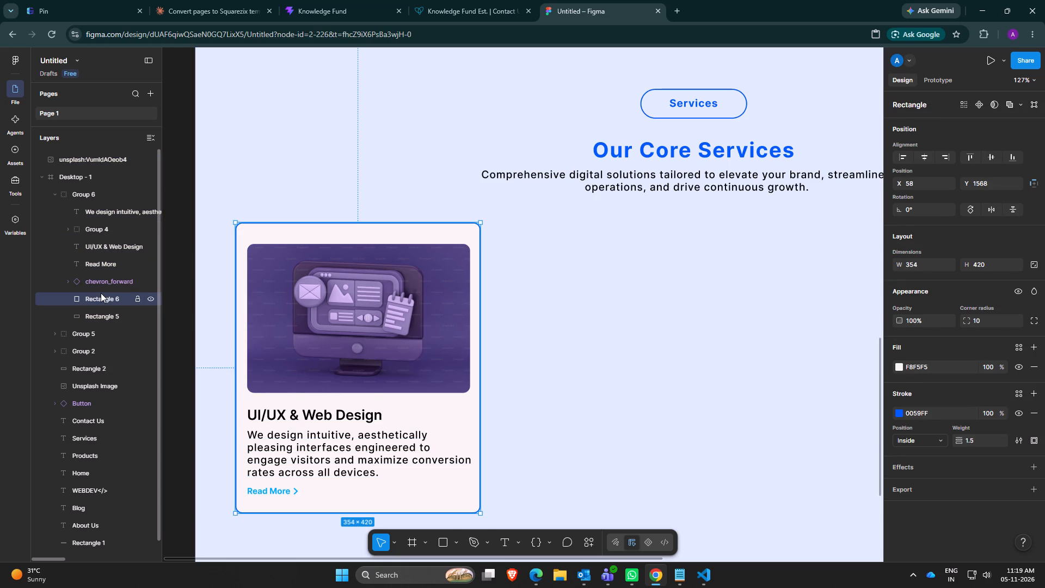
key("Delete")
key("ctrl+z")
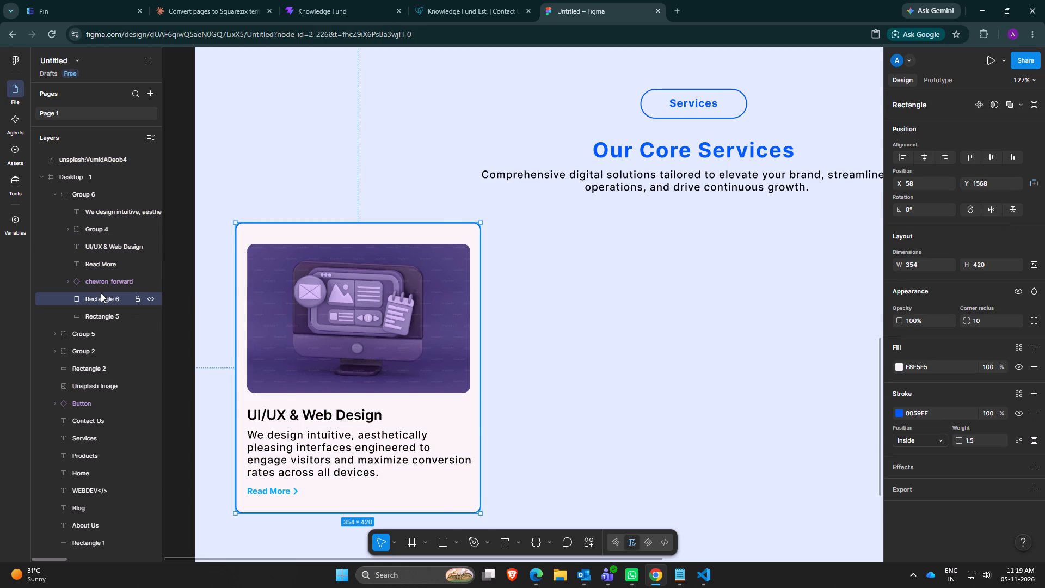
Group Rectangle 6, the chevron, the card's three texts and the unsplash image, and check the contents of the resulting groups.
left_click(109, 272, "ctrl")
left_click(109, 286, "ctrl")
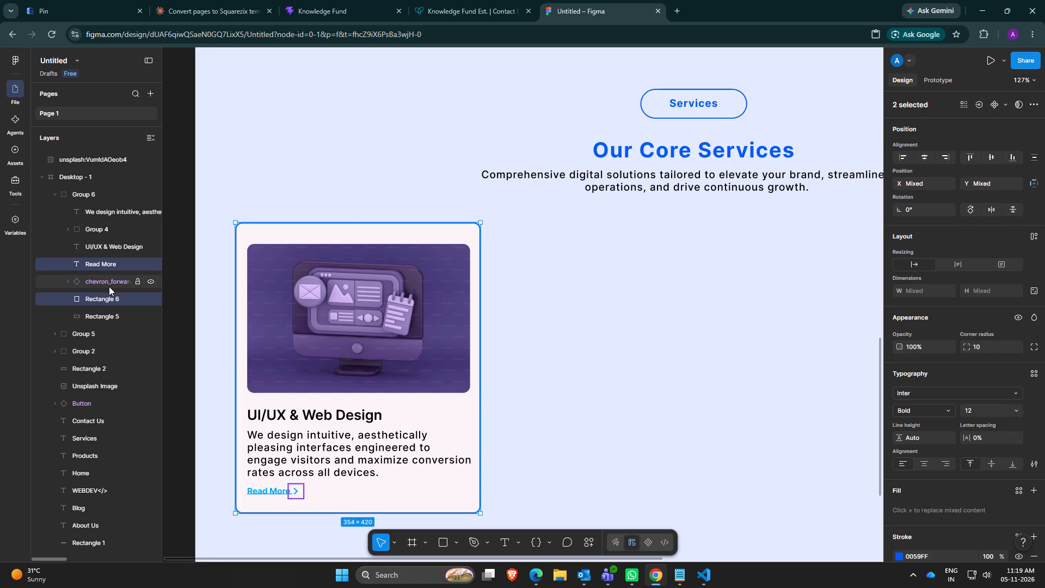
left_click(95, 240, "ctrl")
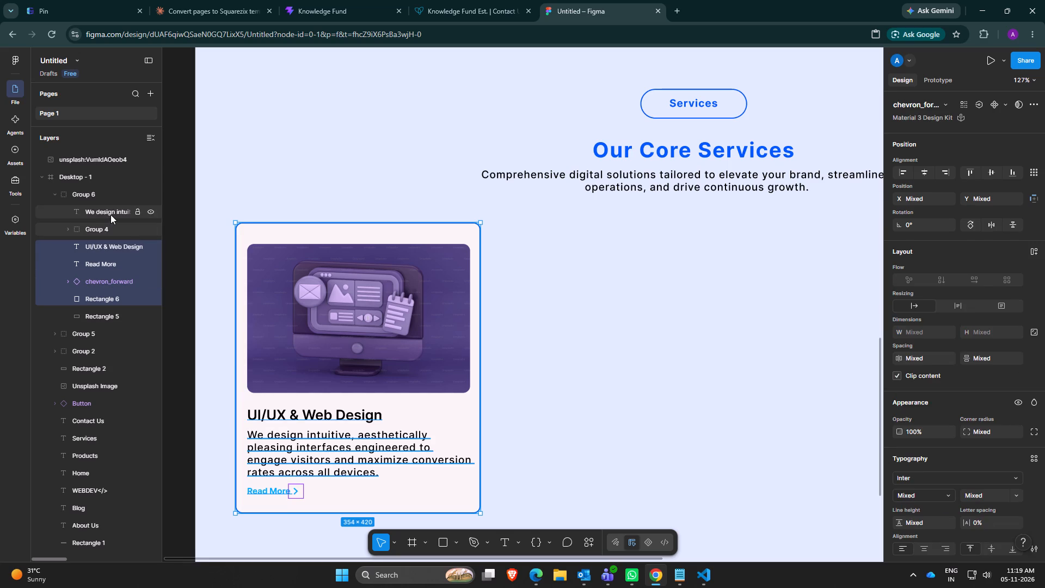
left_click(110, 215, "ctrl")
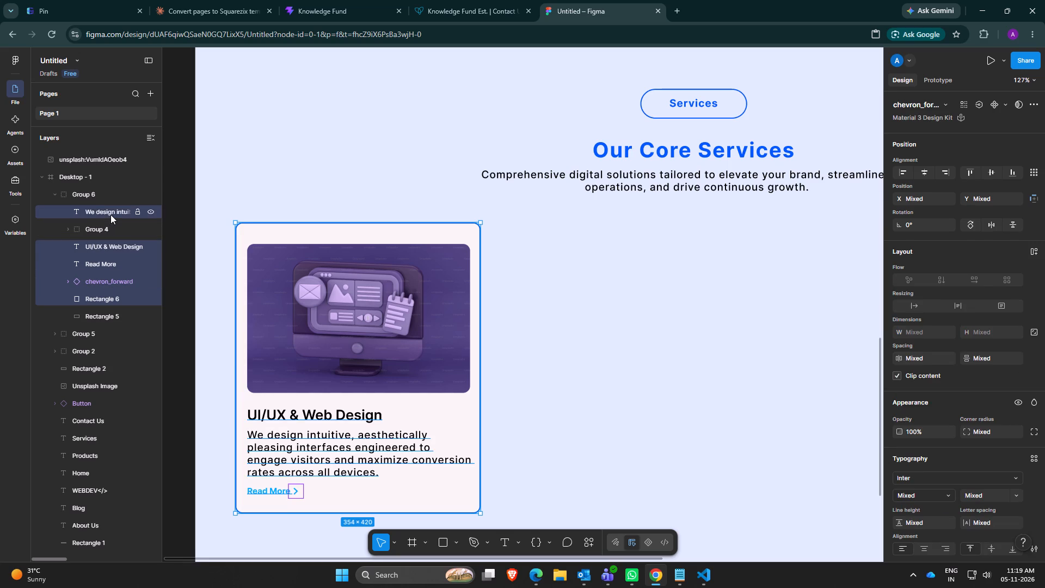
left_click(90, 162, "ctrl")
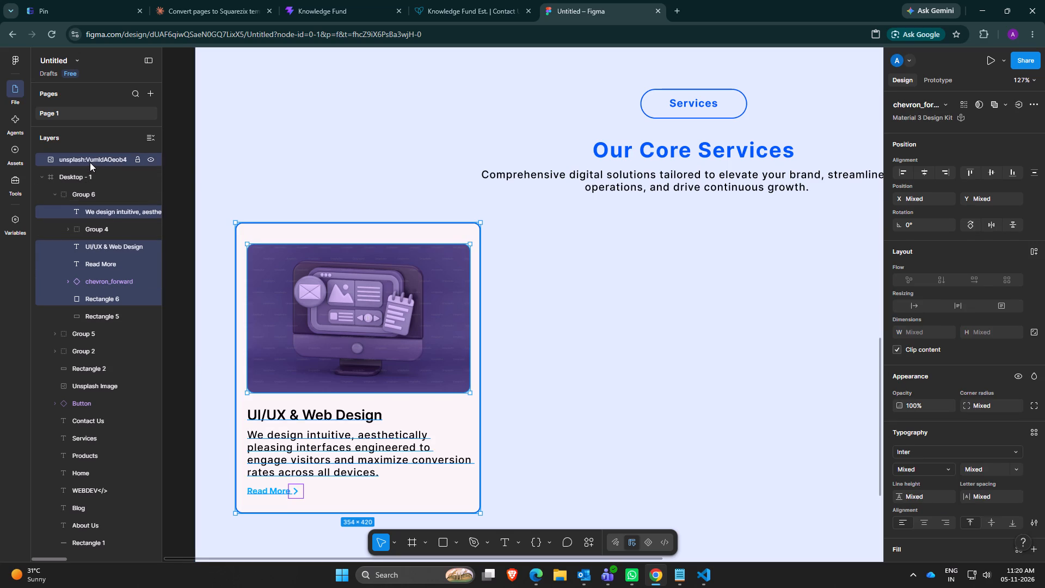
key("ctrl+g")
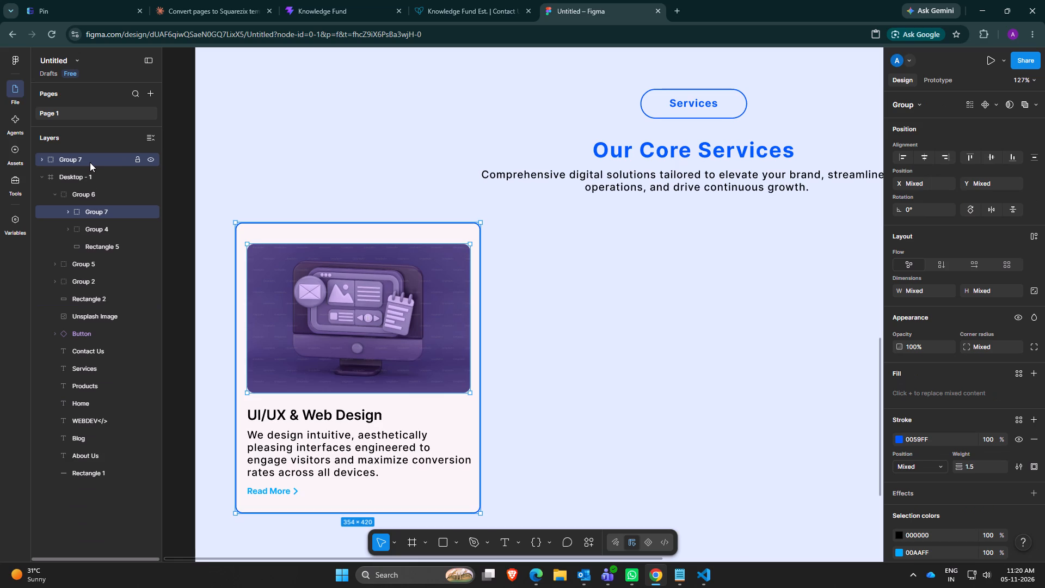
left_click(40, 158)
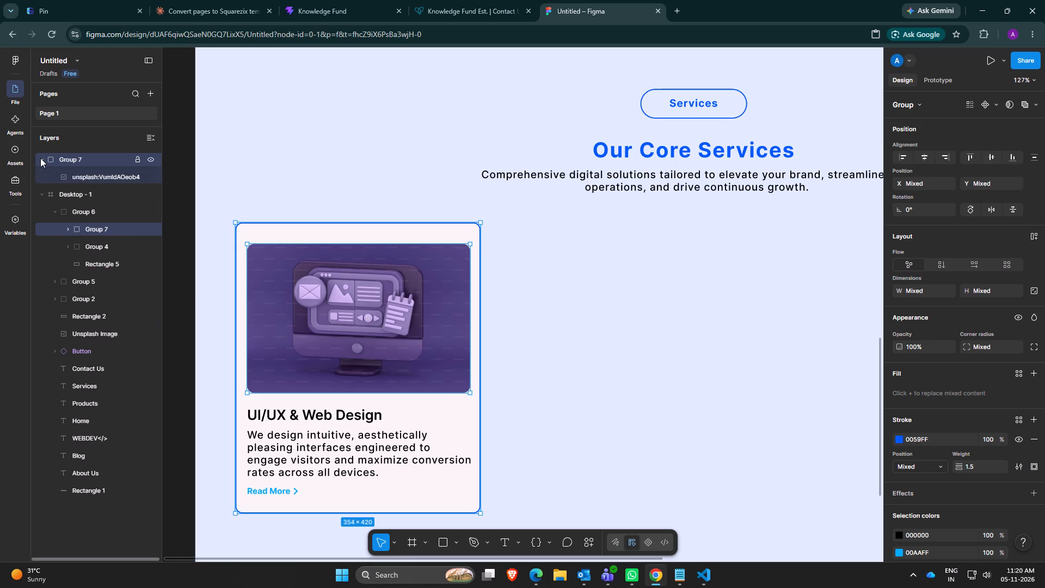
left_click(40, 158)
left_click(68, 212)
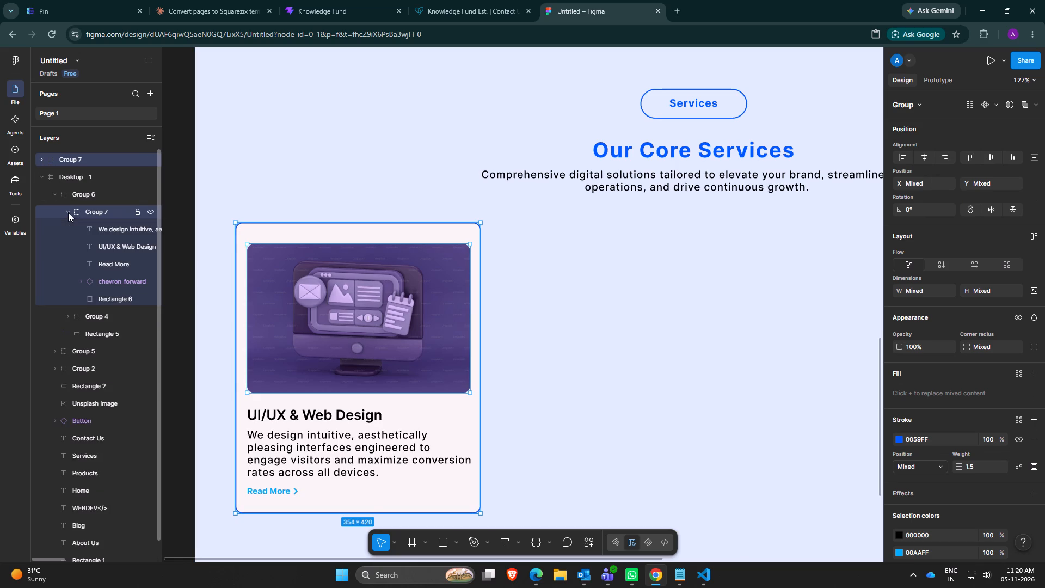
left_click(68, 212)
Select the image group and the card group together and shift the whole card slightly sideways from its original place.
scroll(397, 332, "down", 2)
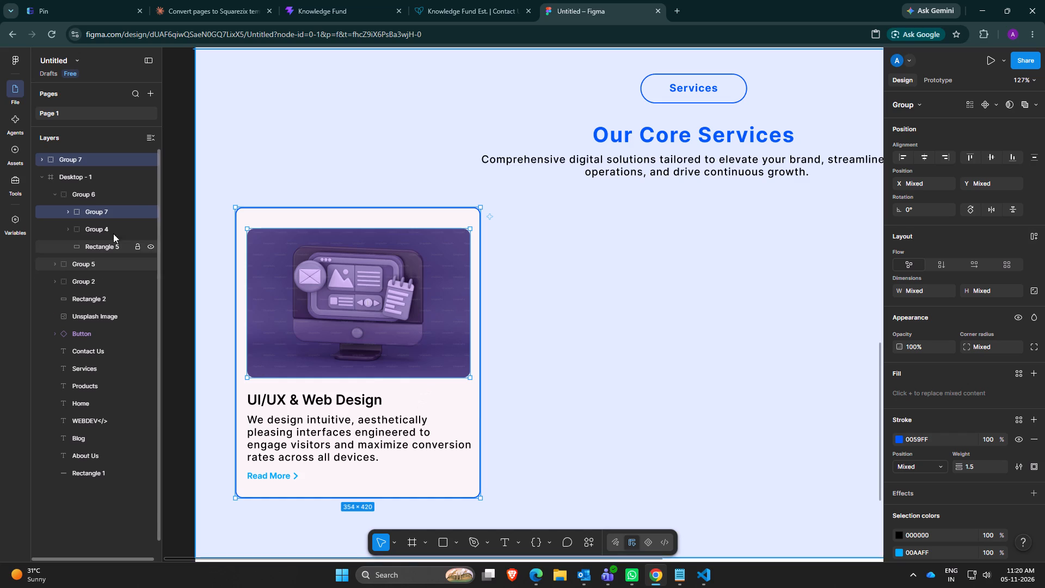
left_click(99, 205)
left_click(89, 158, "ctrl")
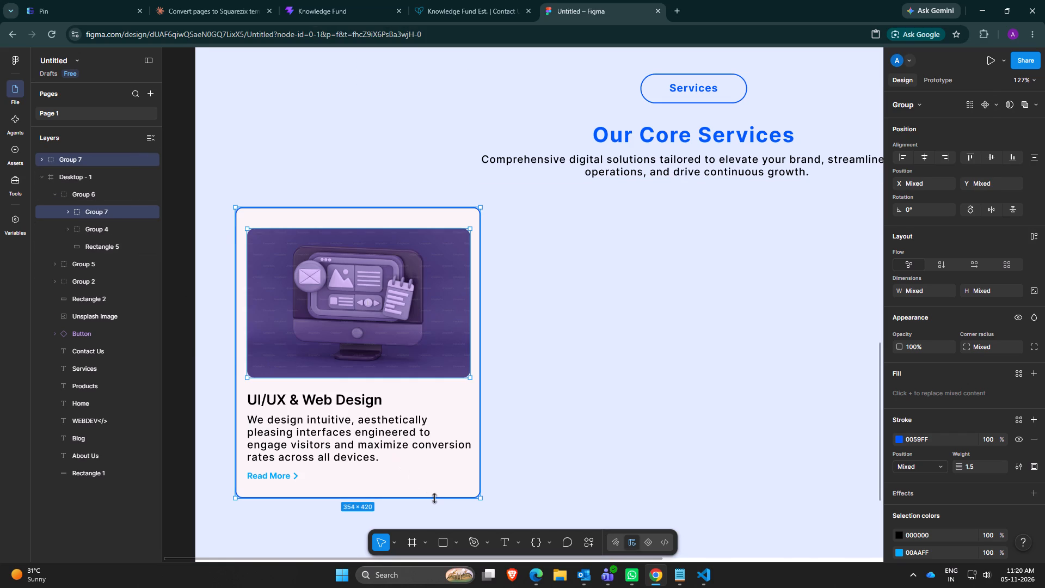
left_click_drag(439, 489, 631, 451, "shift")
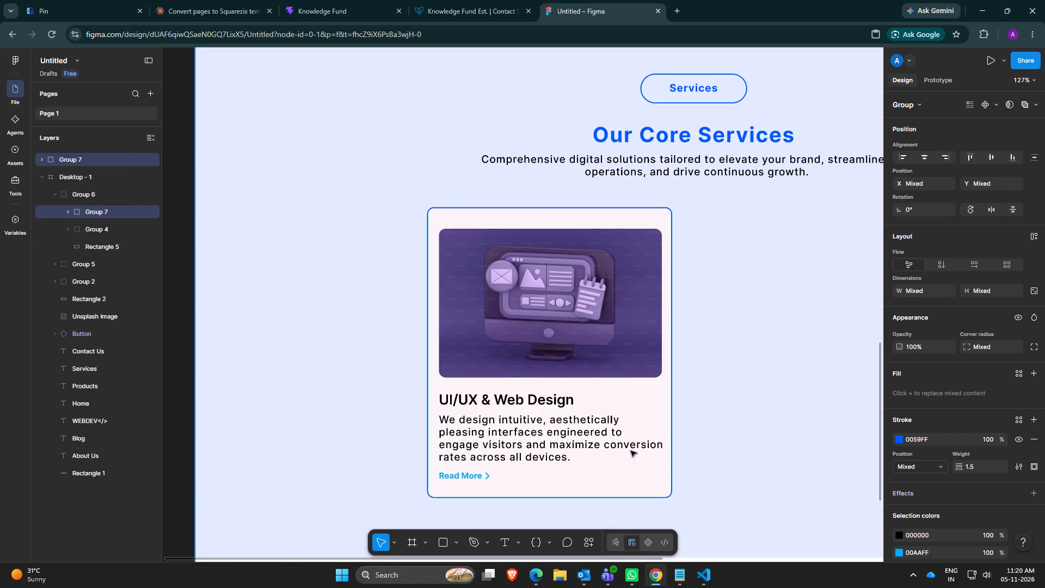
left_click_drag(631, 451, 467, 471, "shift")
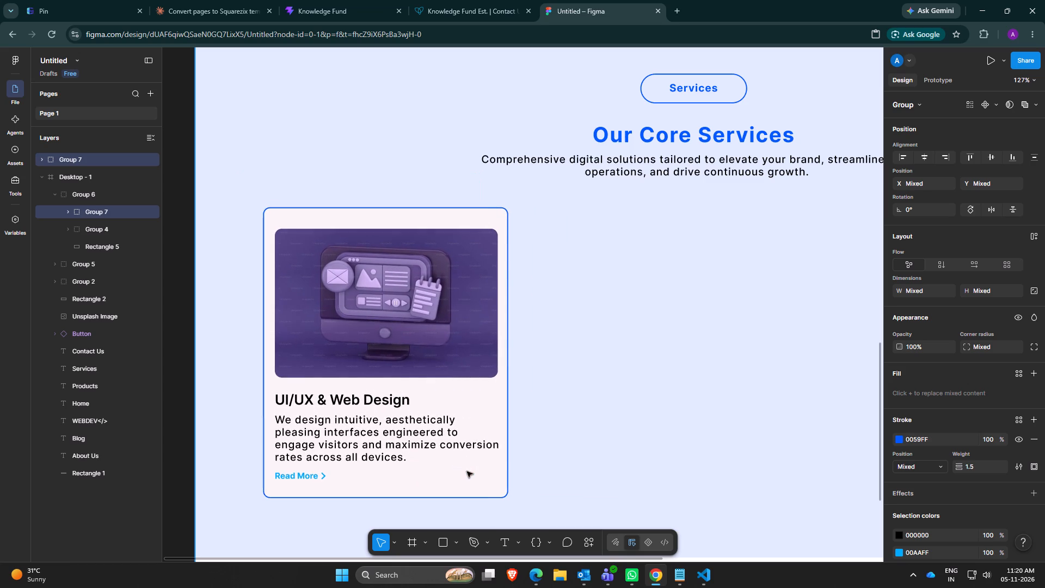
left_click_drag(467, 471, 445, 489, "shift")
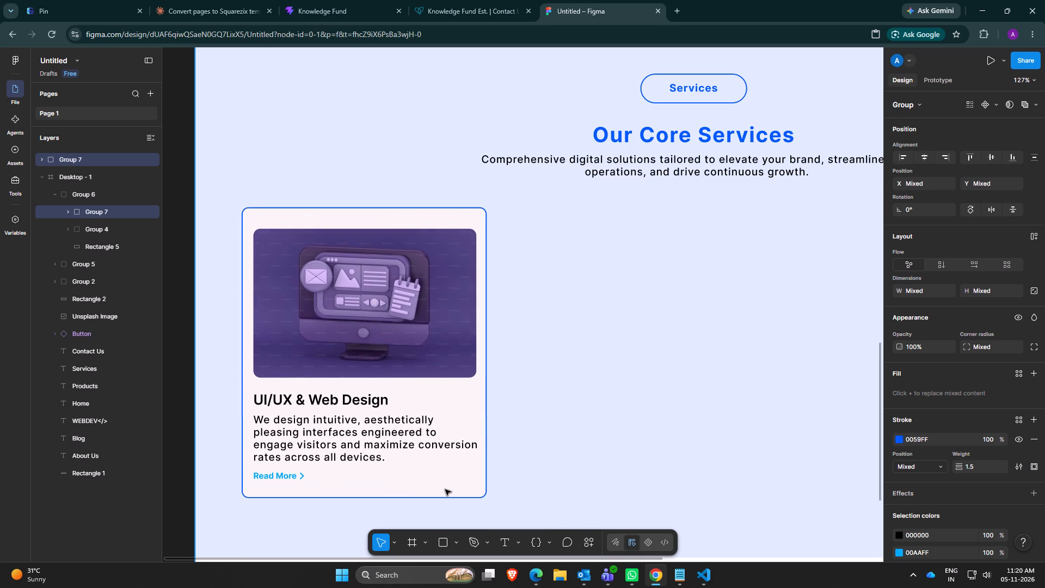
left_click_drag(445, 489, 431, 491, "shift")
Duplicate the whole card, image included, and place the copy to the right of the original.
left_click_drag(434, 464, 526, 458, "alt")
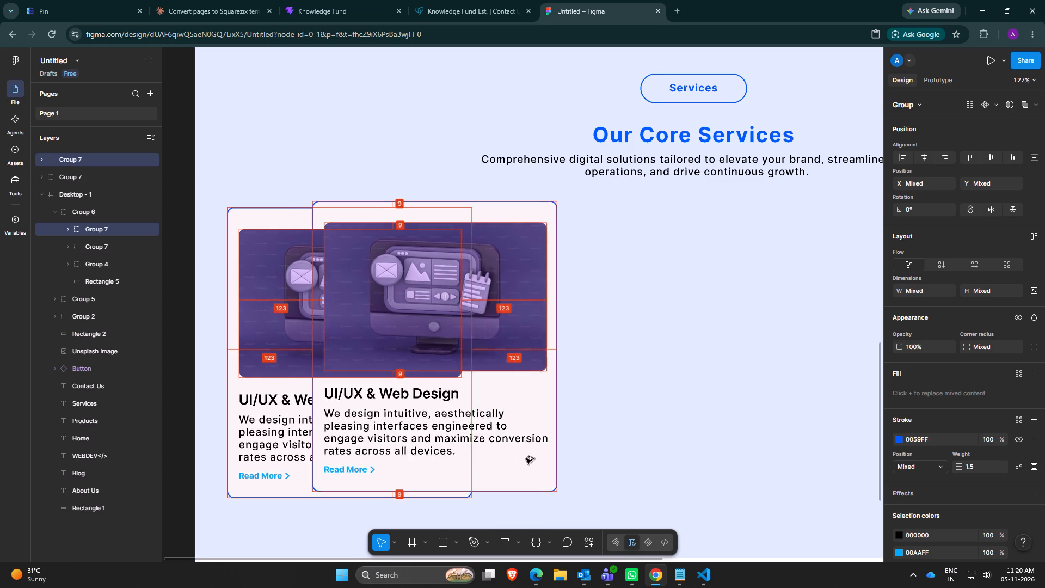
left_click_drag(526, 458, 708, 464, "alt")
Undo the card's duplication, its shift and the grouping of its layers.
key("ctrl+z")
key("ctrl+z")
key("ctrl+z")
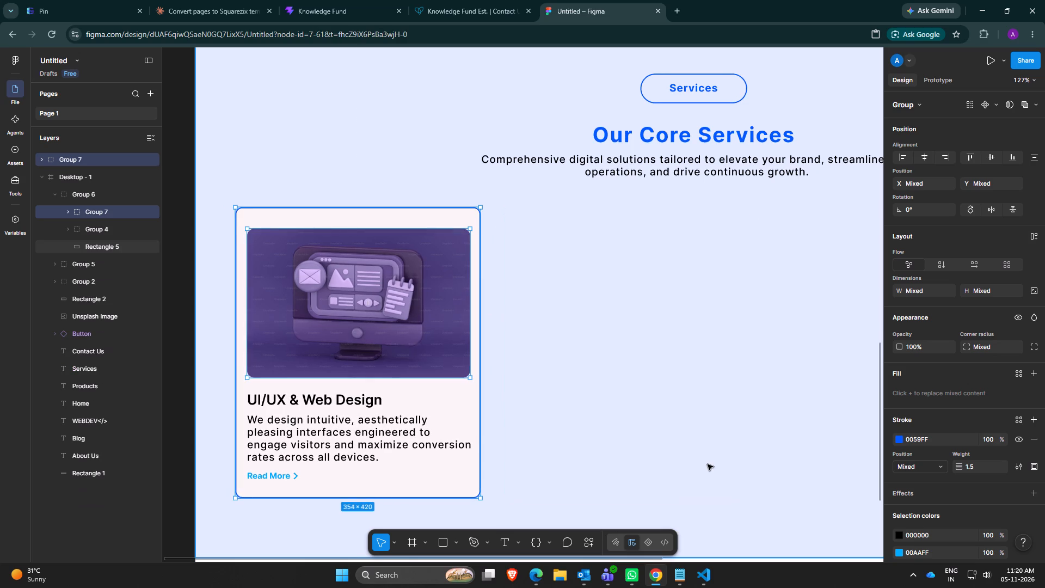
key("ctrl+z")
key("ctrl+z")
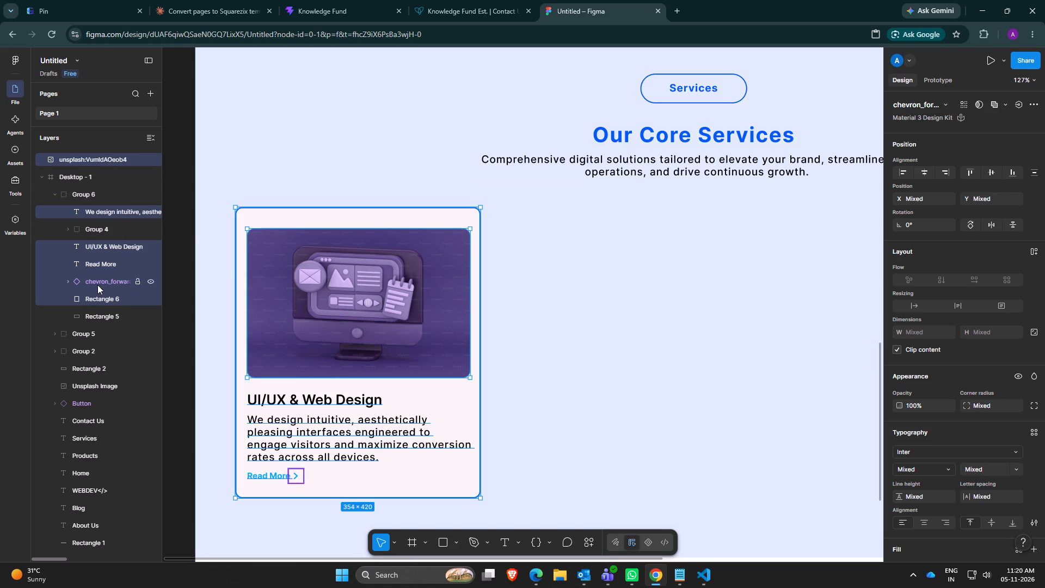
Group the selected Rectangle 6, chevron, three card texts and unsplash image again.
key("ctrl+g")
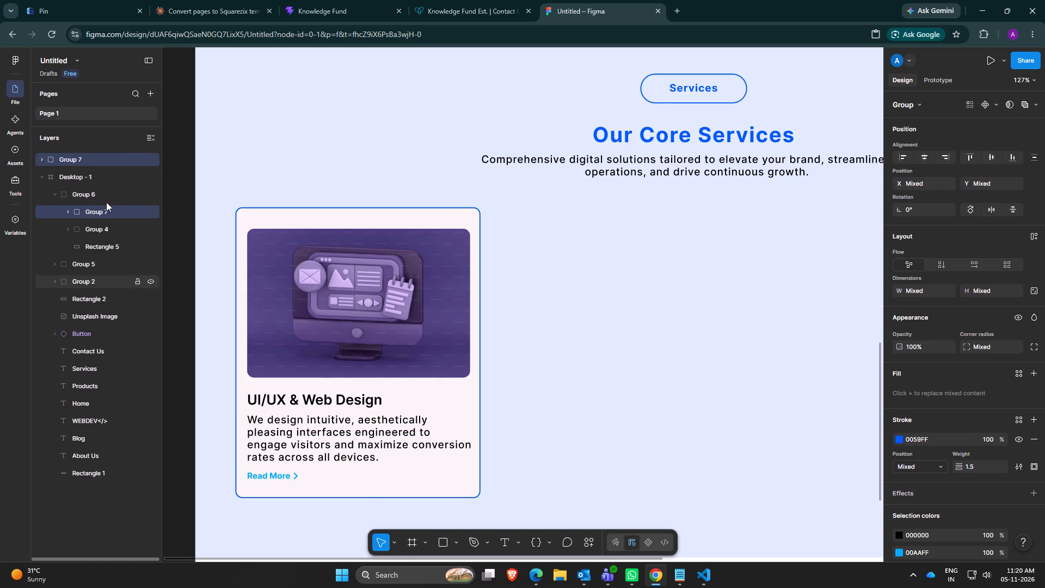
Duplicate the whole UI/UX & Web Design card, image included, about 34 px to the right of the original and level with it.
left_click_drag(352, 464, 487, 453, "alt")
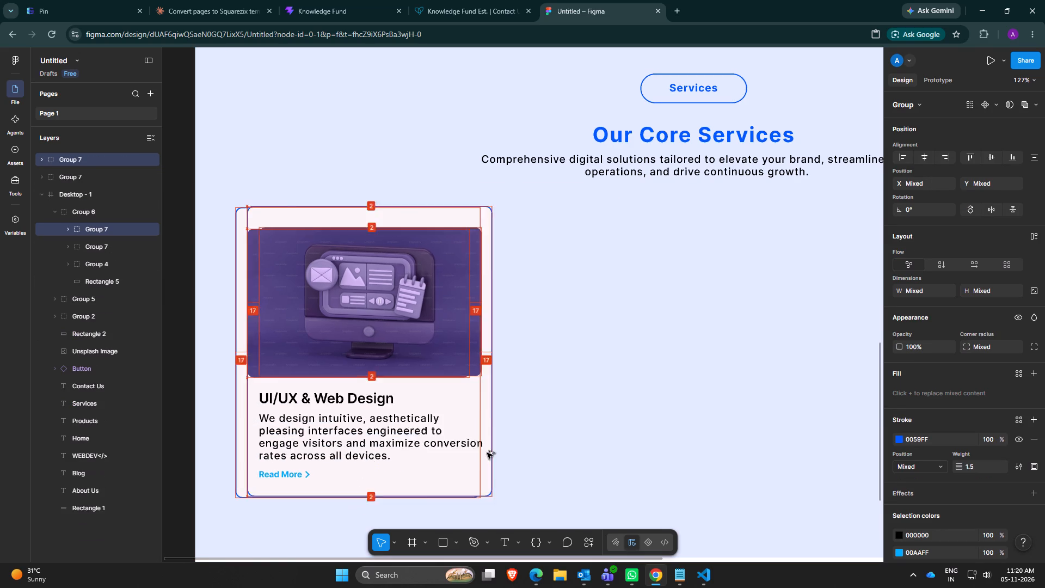
left_click_drag(487, 453, 622, 463, "alt")
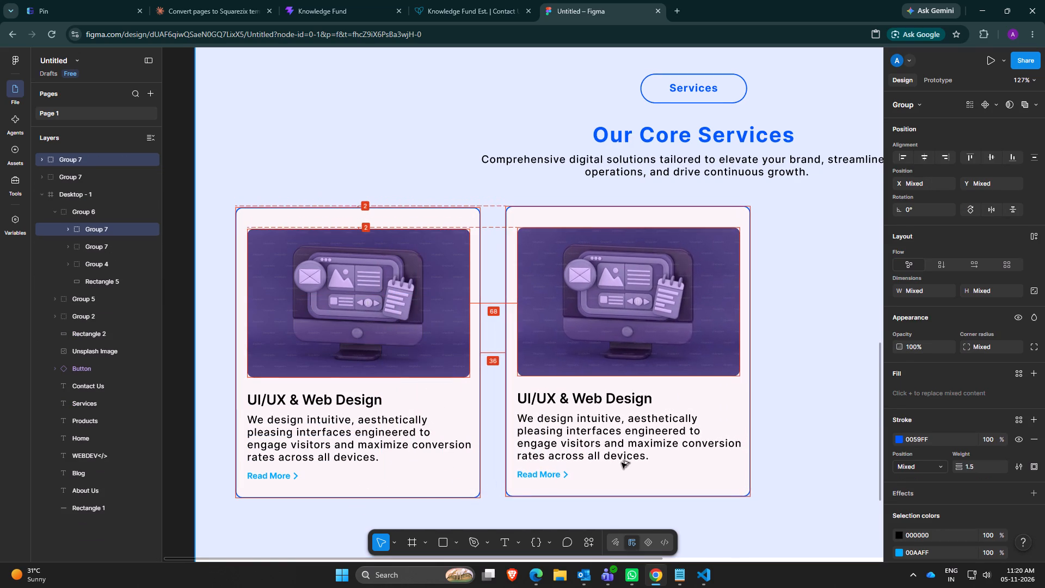
left_click_drag(622, 463, 620, 463, "alt")
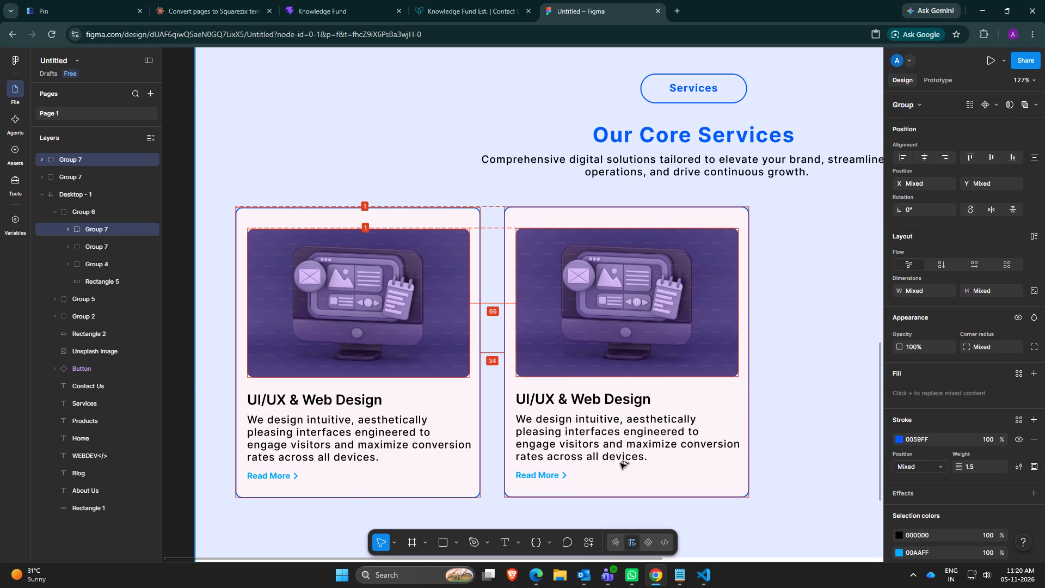
left_click_drag(620, 463, 620, 464, "alt")
Duplicate the second service card with its image and place the copy near the Services section's right edge, level with the other two.
scroll(804, 401, "down", 2, "ctrl")
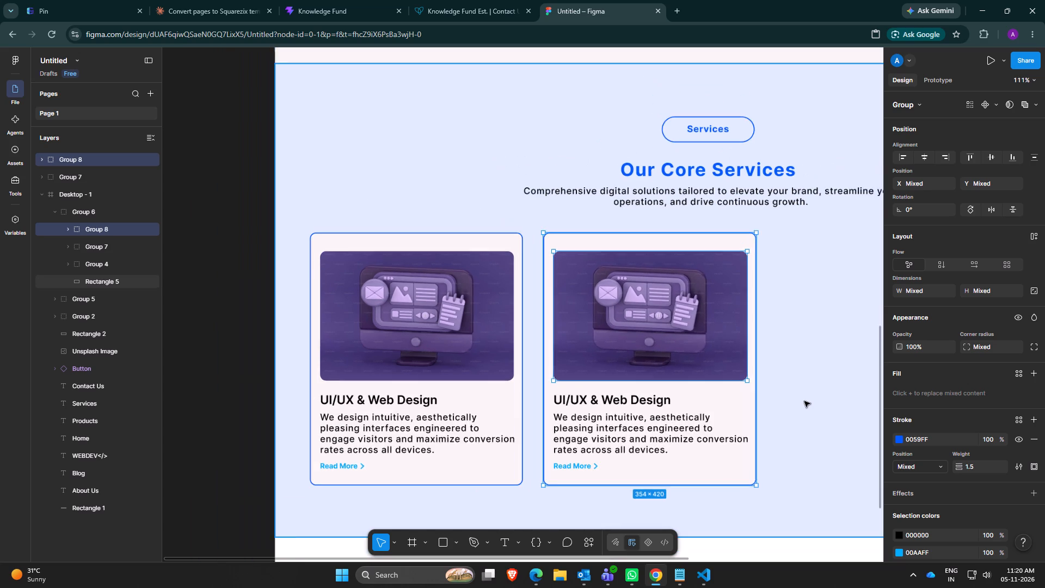
scroll(804, 401, "down", 9, "ctrl")
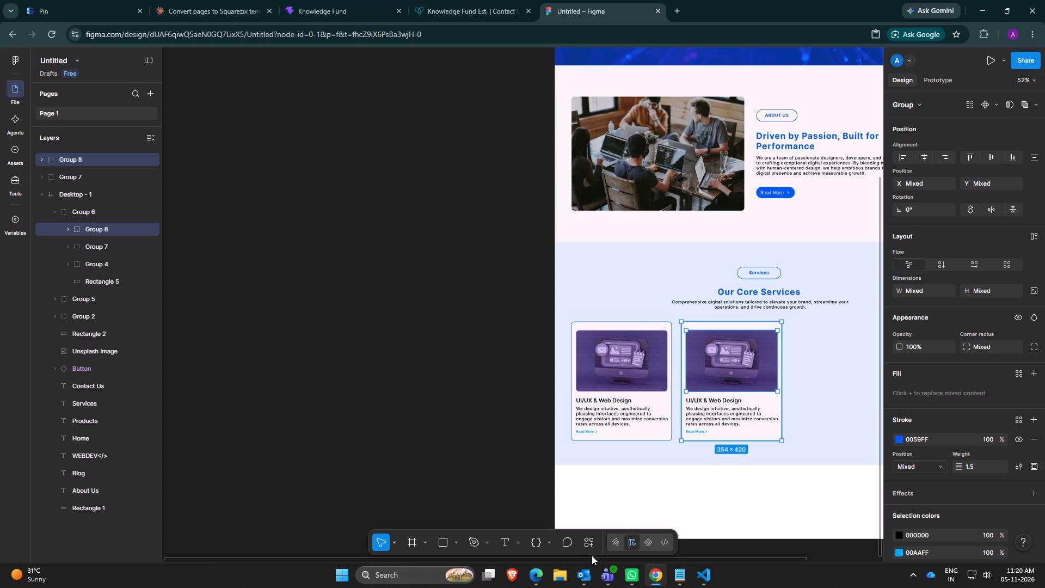
left_click_drag(592, 555, 610, 557)
left_click_drag(612, 558, 819, 563)
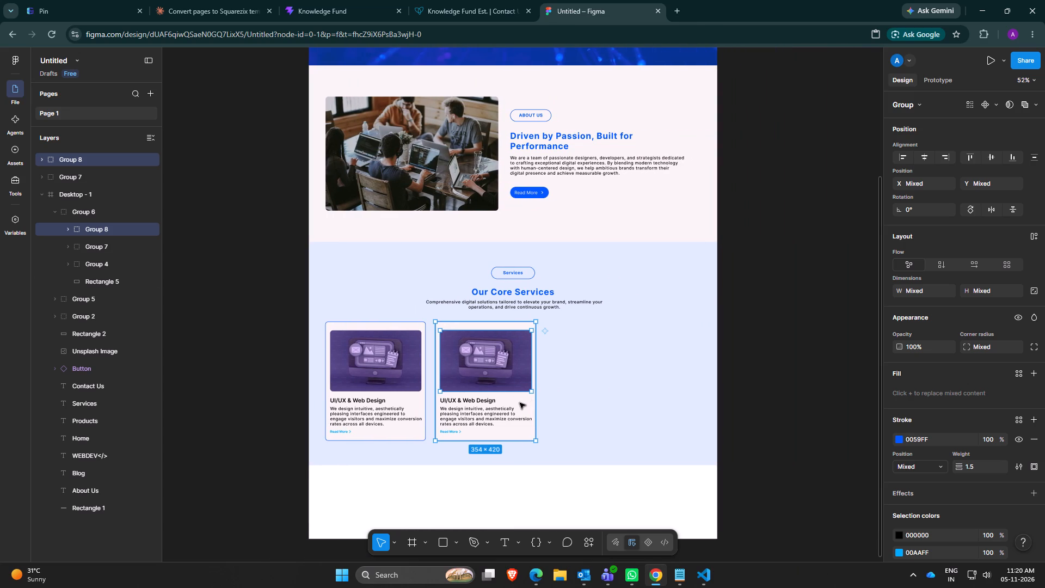
left_click(489, 403)
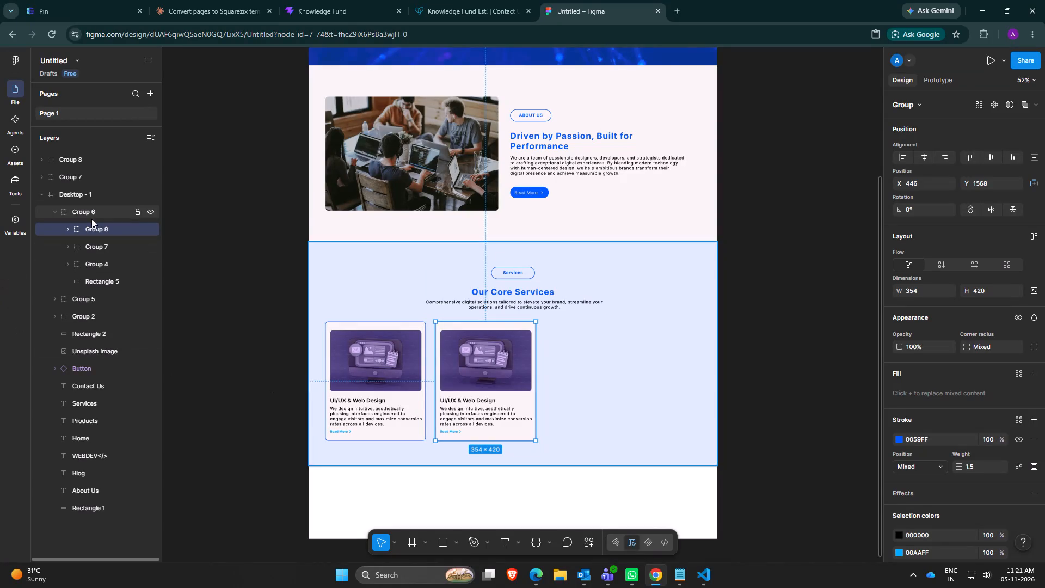
left_click(79, 160)
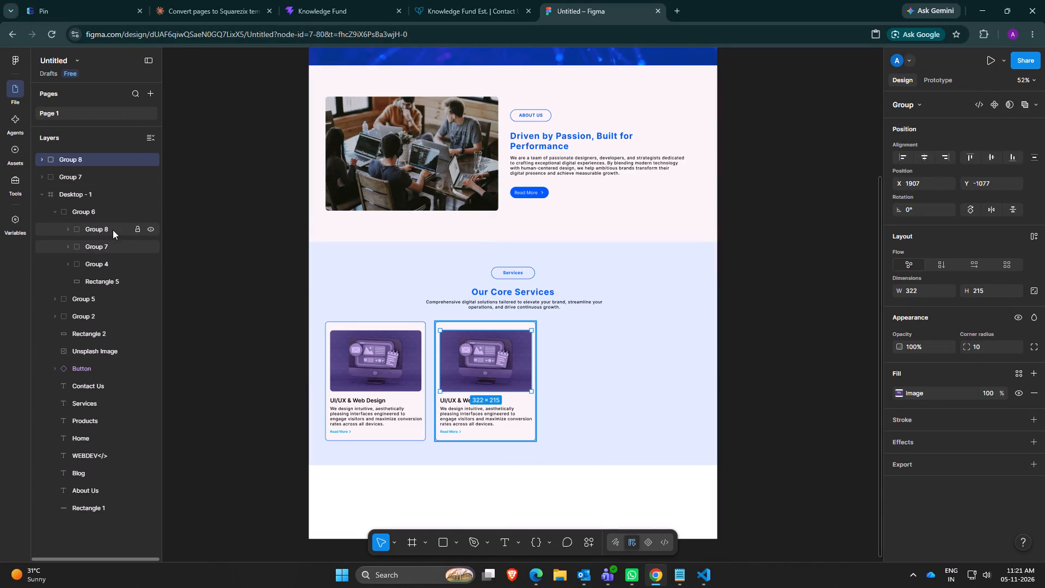
left_click(113, 230, "ctrl")
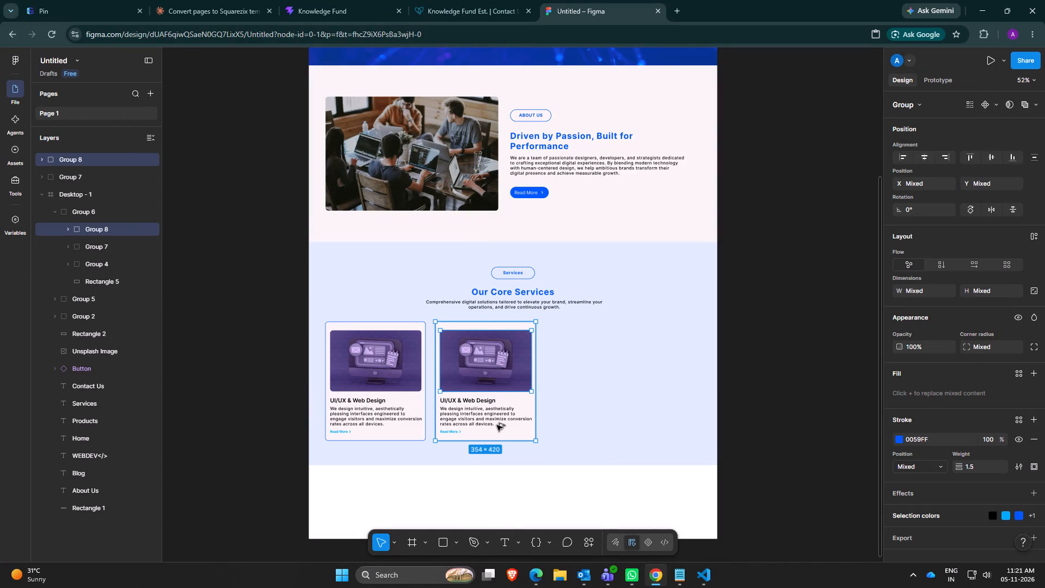
left_click_drag(497, 425, 611, 426, "alt")
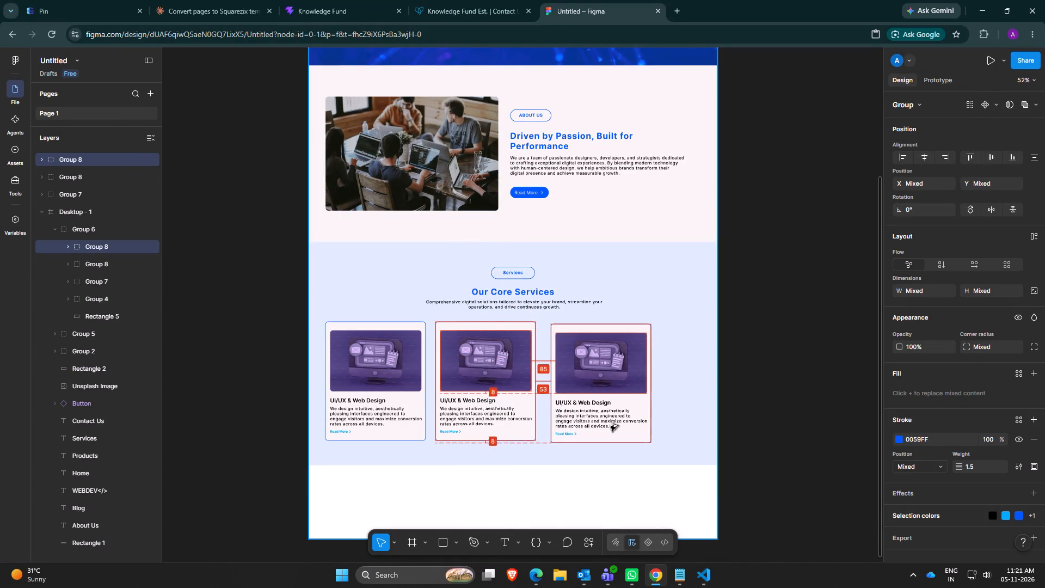
left_click_drag(611, 426, 609, 425, "alt")
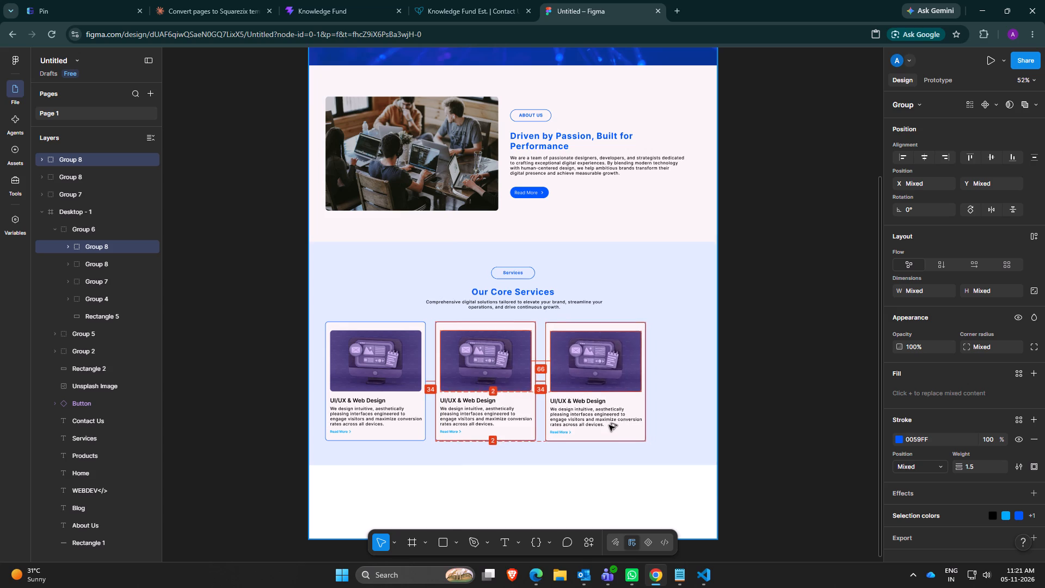
left_click_drag(609, 425, 653, 426, "alt")
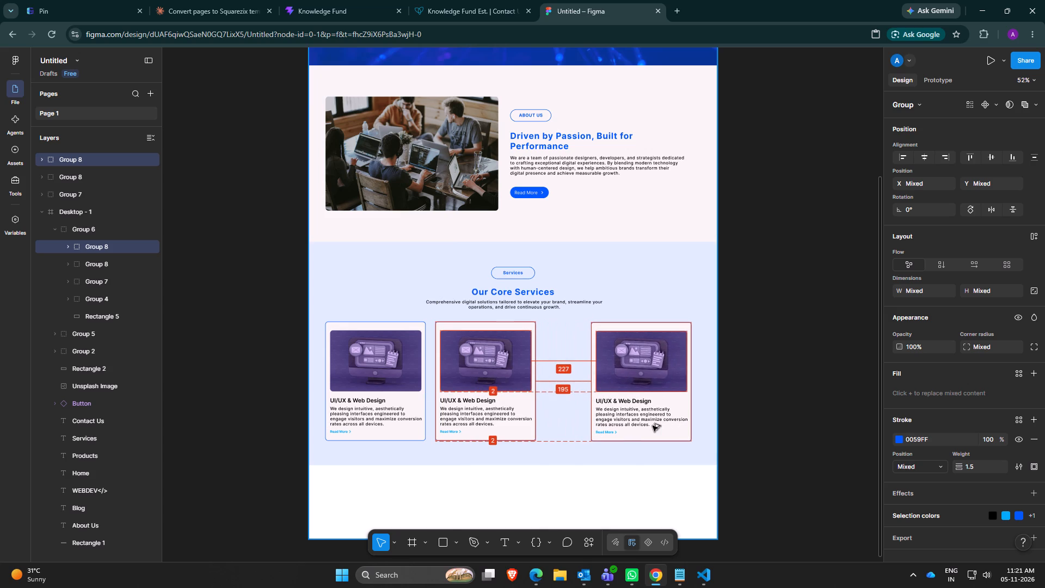
left_click_drag(653, 426, 648, 426, "alt")
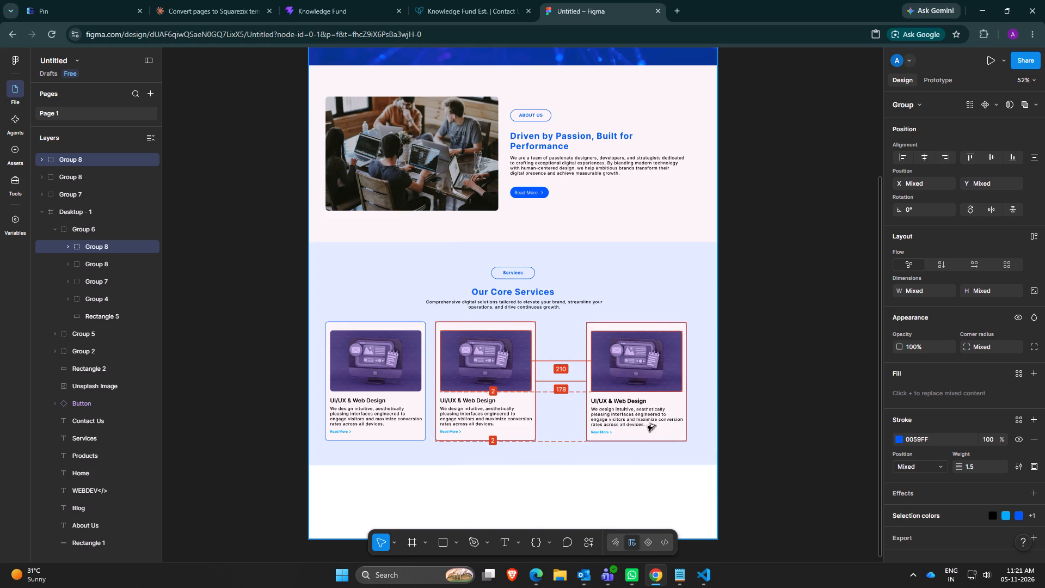
left_click_drag(648, 426, 653, 425, "alt")
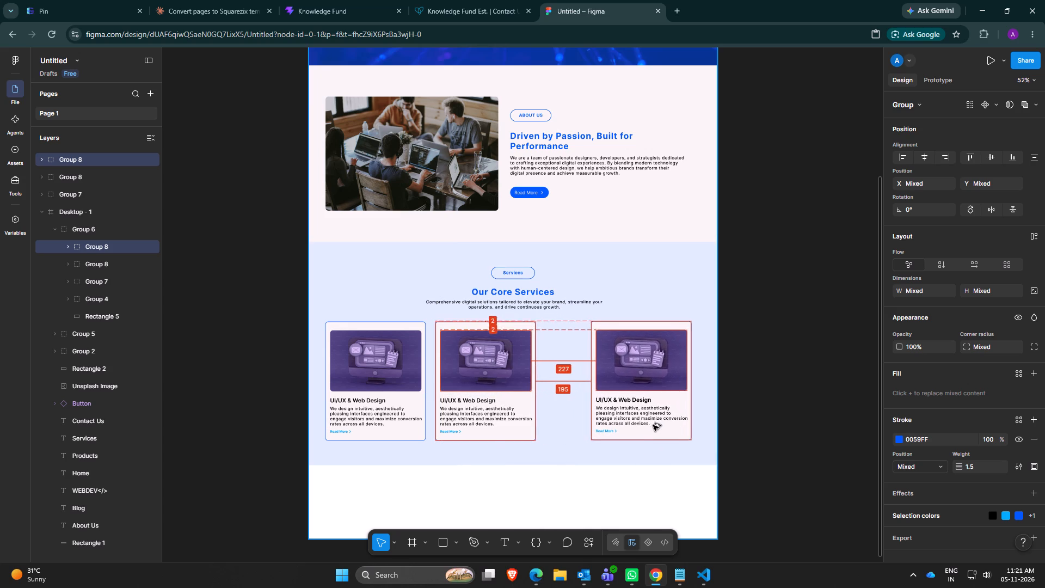
left_click_drag(653, 425, 654, 425, "alt")
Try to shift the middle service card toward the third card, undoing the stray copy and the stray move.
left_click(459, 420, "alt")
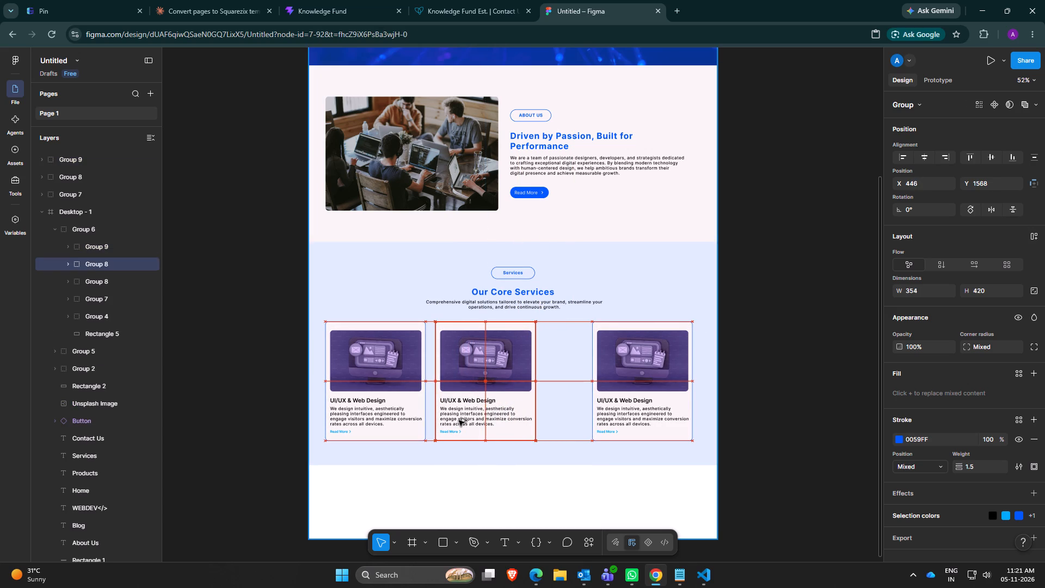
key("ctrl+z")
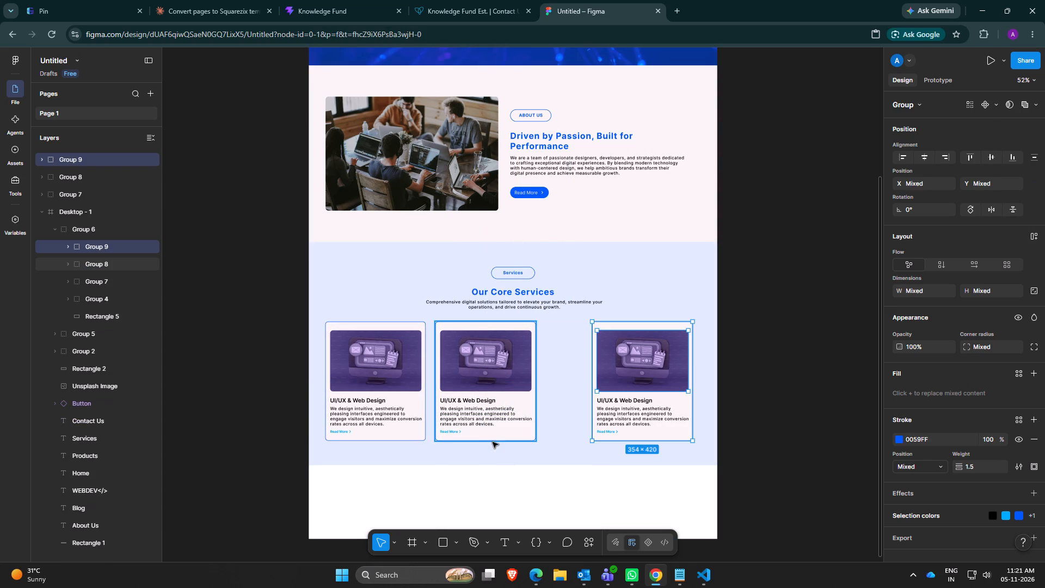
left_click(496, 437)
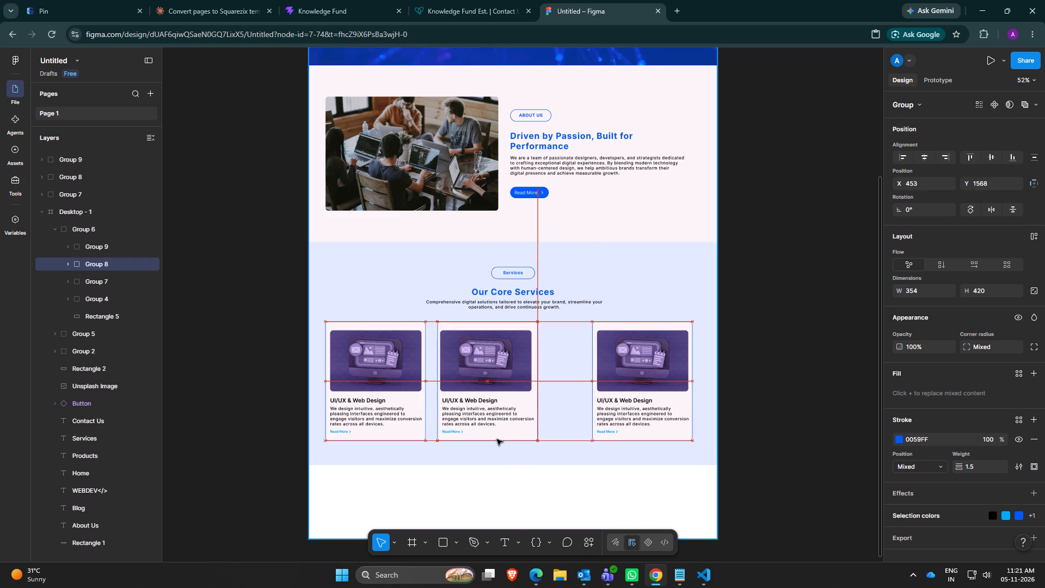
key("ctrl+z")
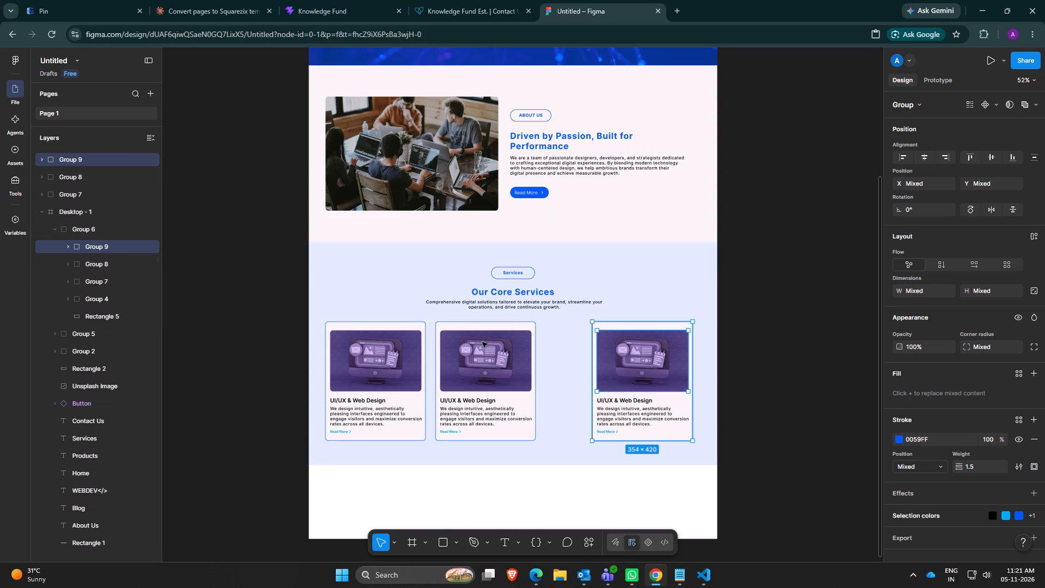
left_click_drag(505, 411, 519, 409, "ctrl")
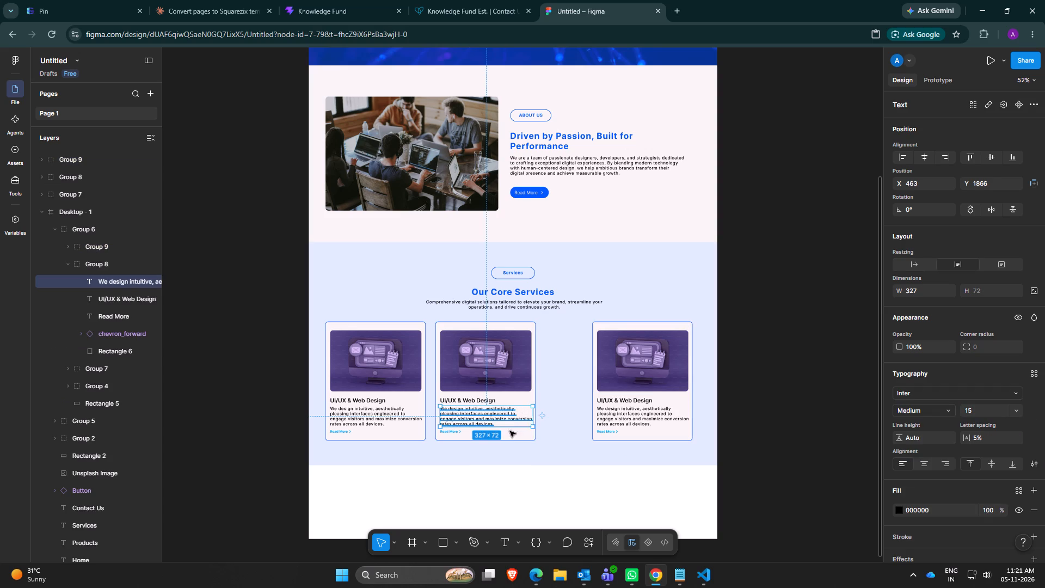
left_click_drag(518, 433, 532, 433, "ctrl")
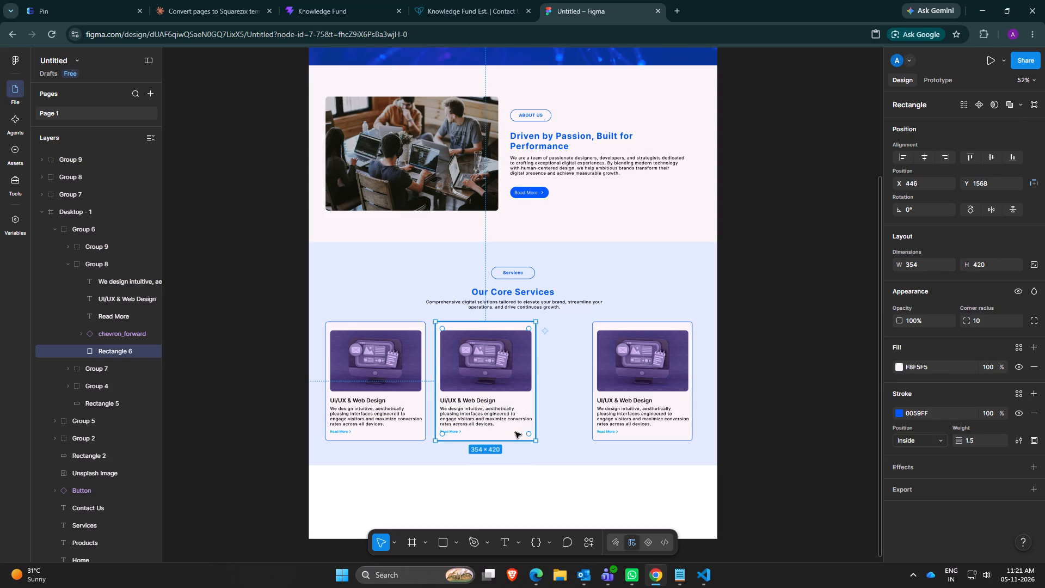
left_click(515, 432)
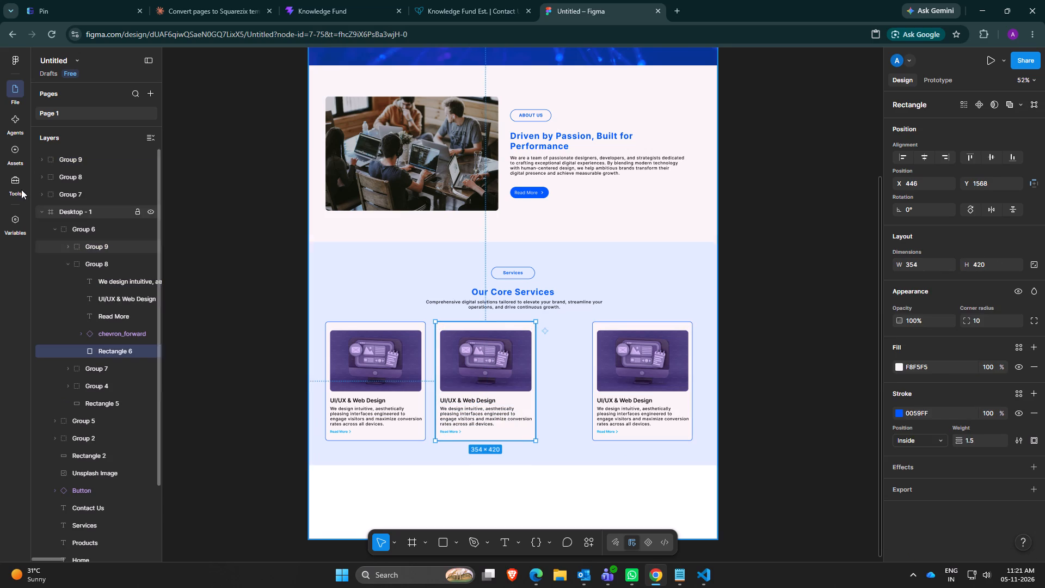
Move the middle card's image group and card group together so the card sits evenly spaced between the outer cards and level with them.
left_click(82, 176)
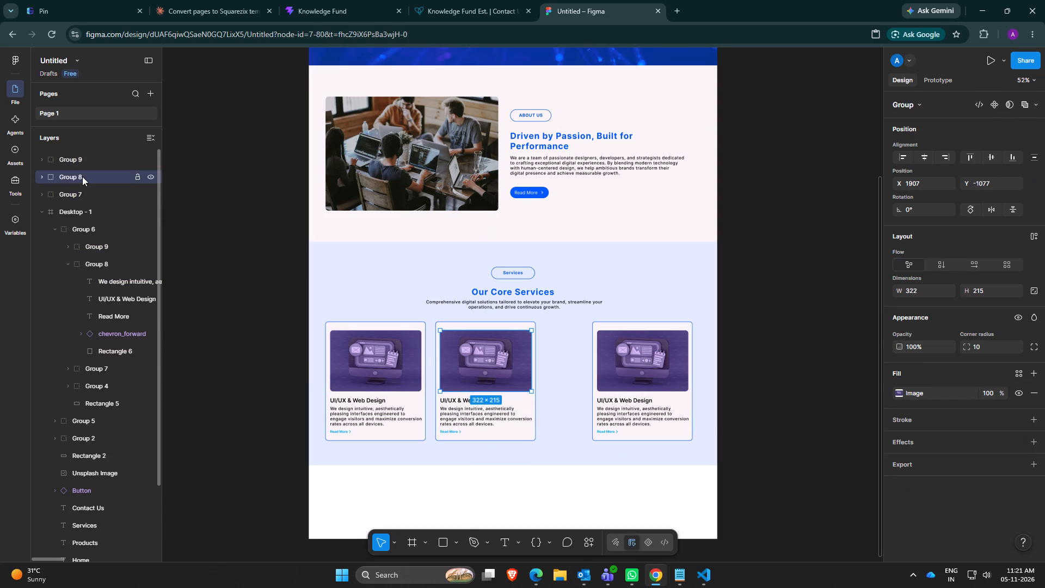
left_click(114, 260, "ctrl")
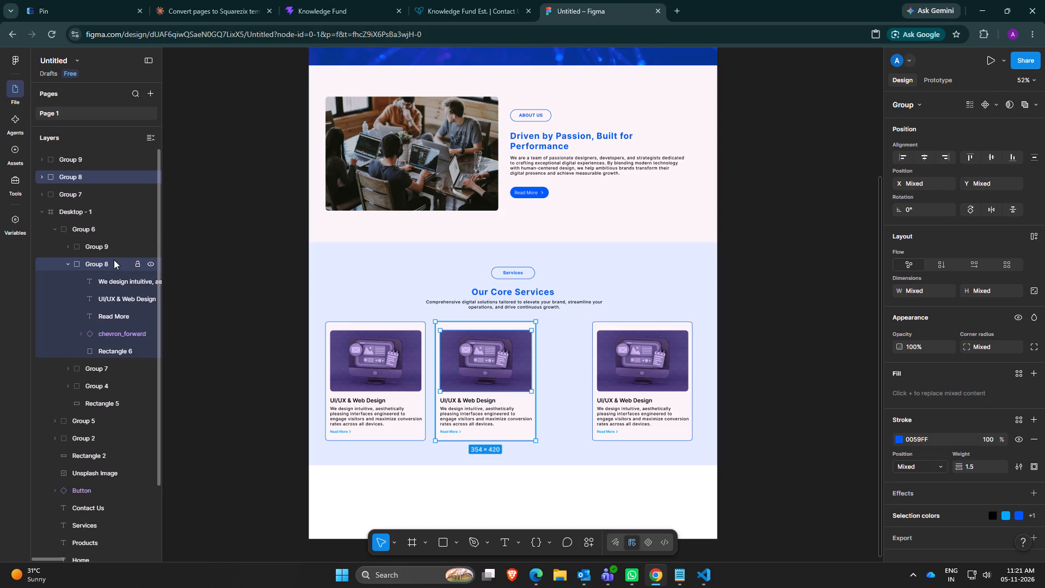
key("Right")
key("Right")
key("Right")
key("Right")
key("Right")
key("Right")
key("Right")
key("Right")
key("Right")
key("Right")
key("Right")
key("Right")
key("Right")
key("Right")
key("Right")
key("Right")
key("Right")
key("Right")
key("Right")
key("Right")
key("Right")
key("Right")
key("Right")
key("Right")
key("Right")
key("Right")
key("Right")
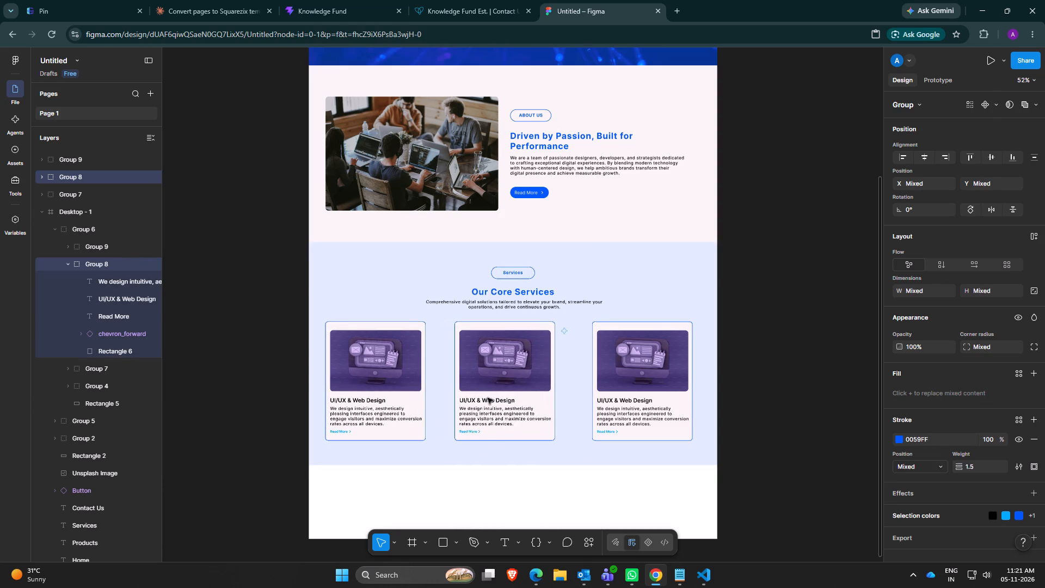
key("Down")
key("Down")
key("Down")
key("Down")
key("Up")
key("Right")
key("Right")
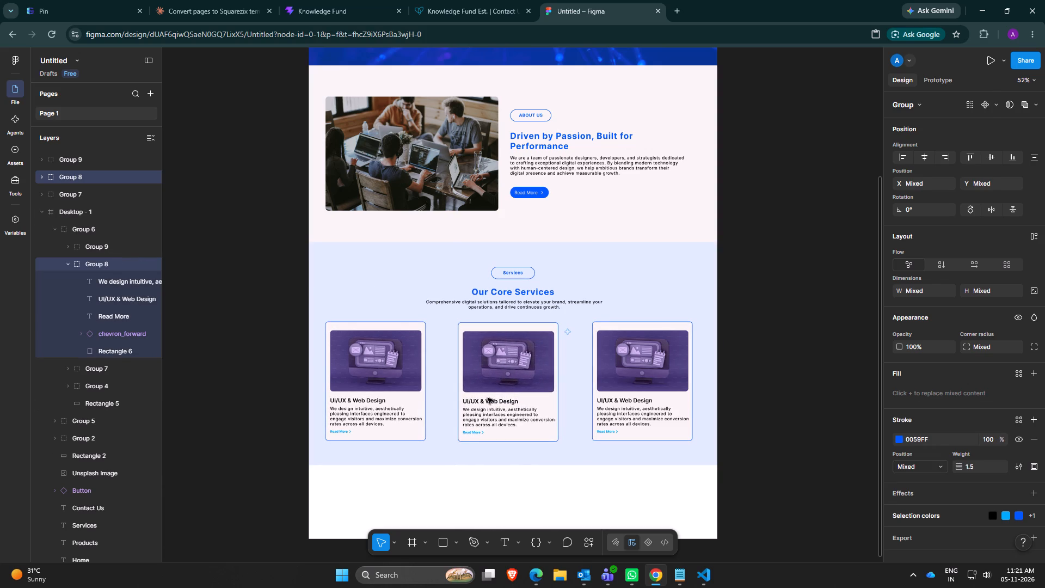
key("Down")
key("Right")
key("Right")
key("Right")
key("Right")
key("Right")
key("Right")
key("Right")
key("Right")
key("Right")
key("Right")
key("Right")
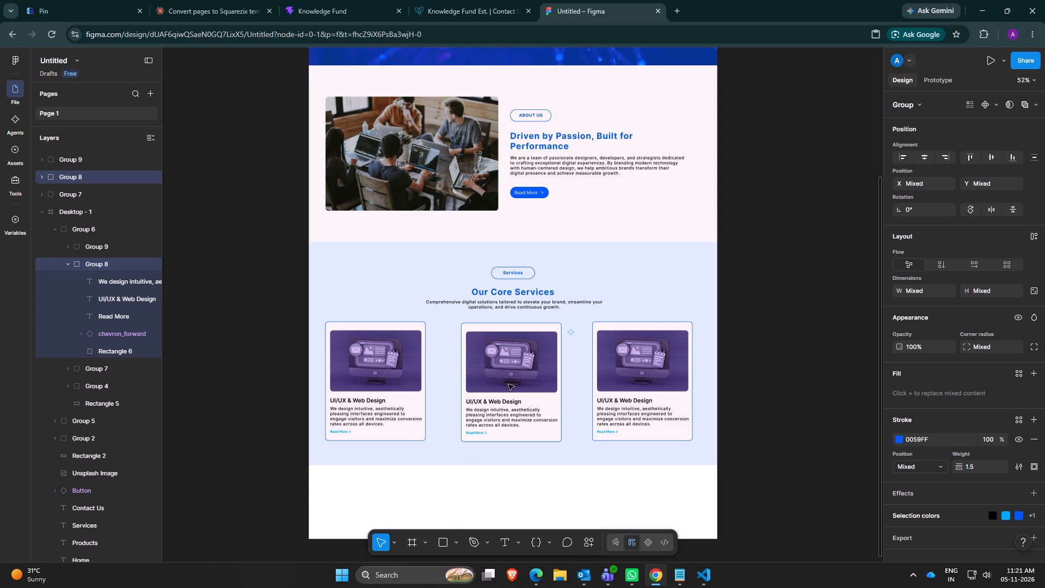
key("Up")
key("Up")
key("Up")
key("Right")
key("Right")
key("Right")
key("Up")
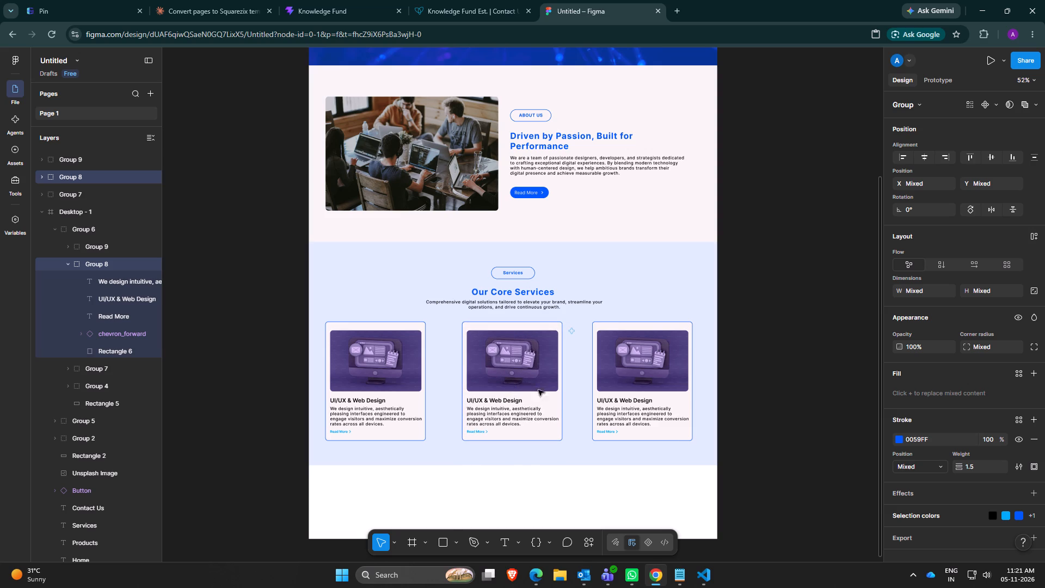
left_click(531, 421, "shift")
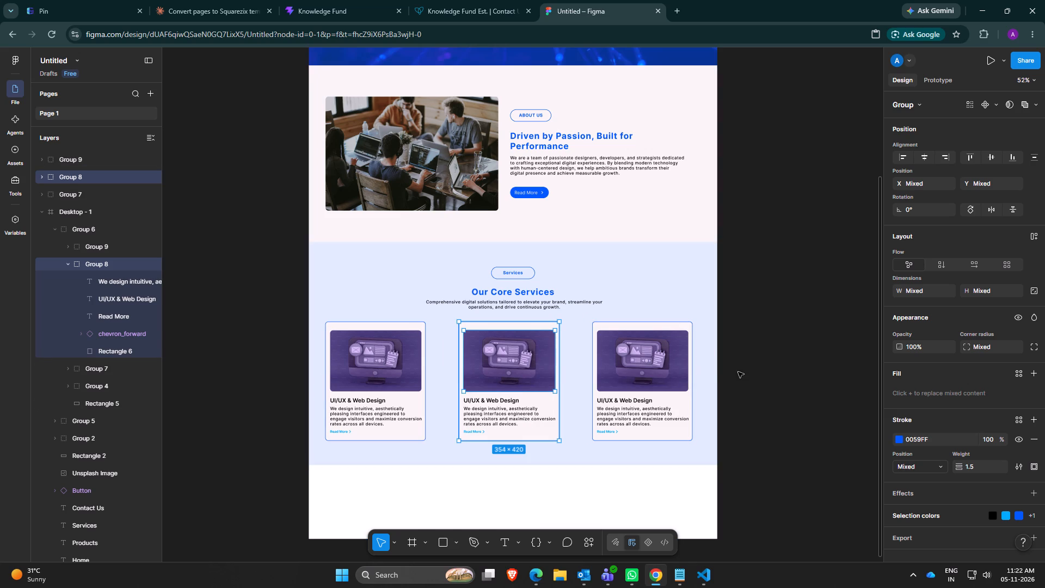
left_click(659, 397, "shift")
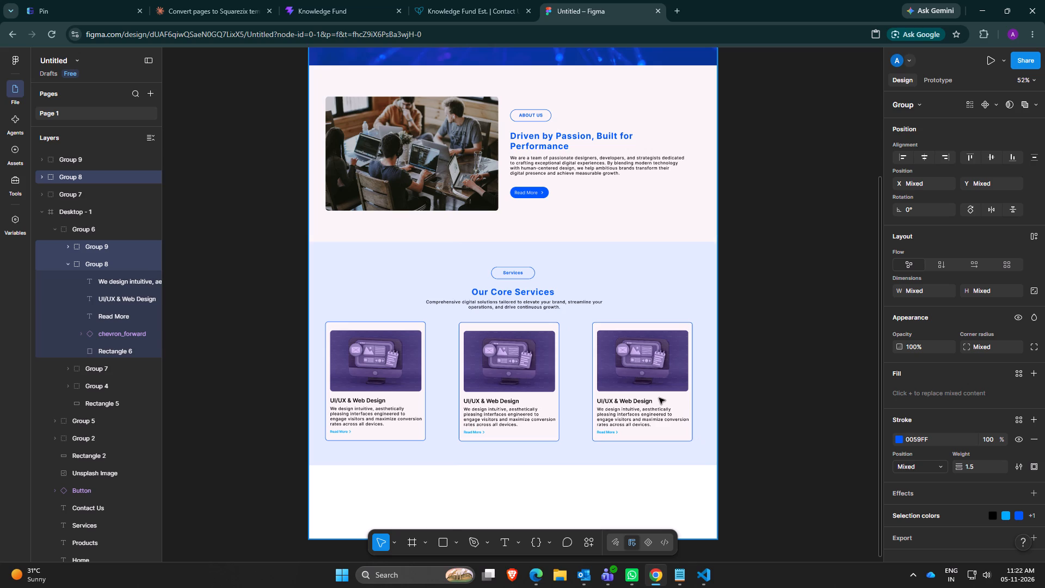
key("ctrl+z")
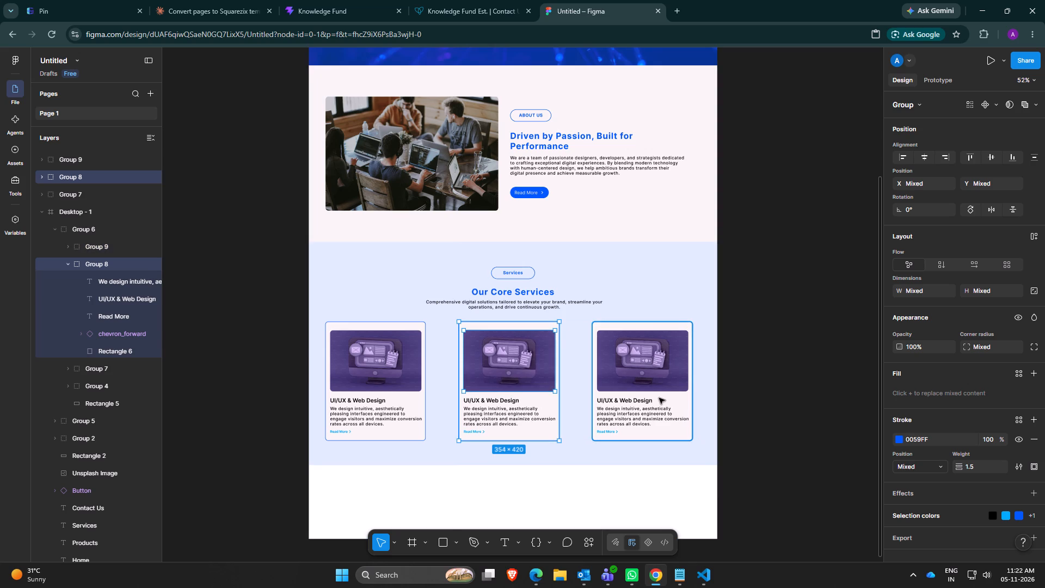
Extend the Services section's background rectangle downward to a height of 806.
scroll(594, 283, "down", 5)
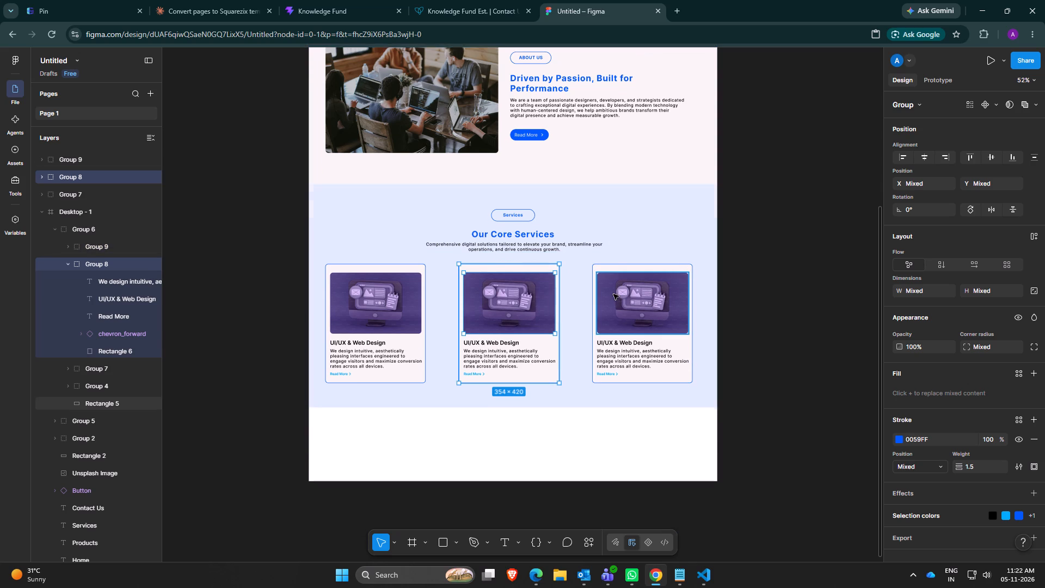
scroll(613, 294, "down", 7)
scroll(556, 373, "up", 4)
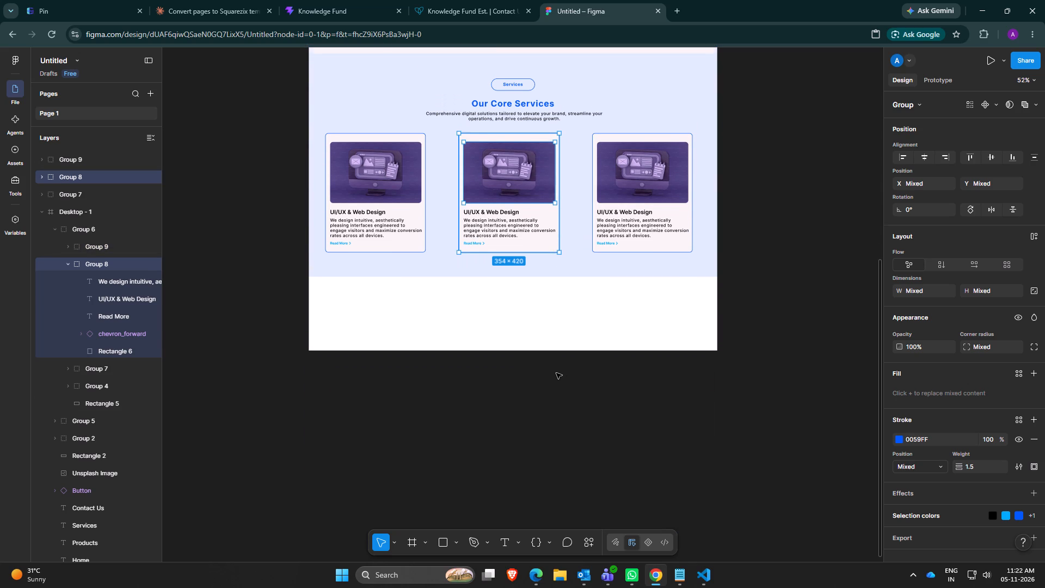
scroll(556, 373, "up", 7)
scroll(556, 373, "down", 4)
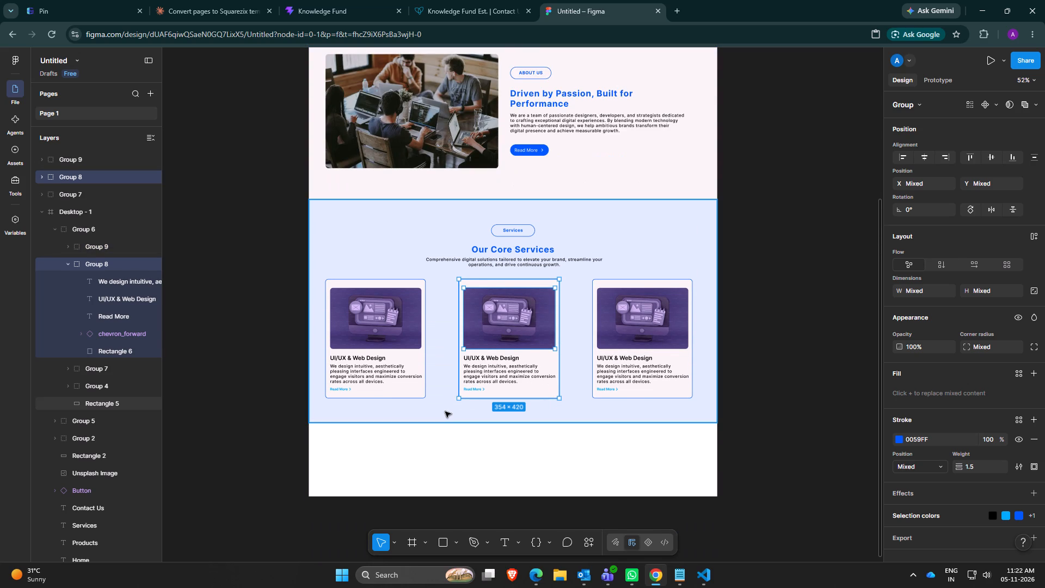
left_click(445, 412)
left_click_drag(497, 421, 497, 428)
left_click(537, 410)
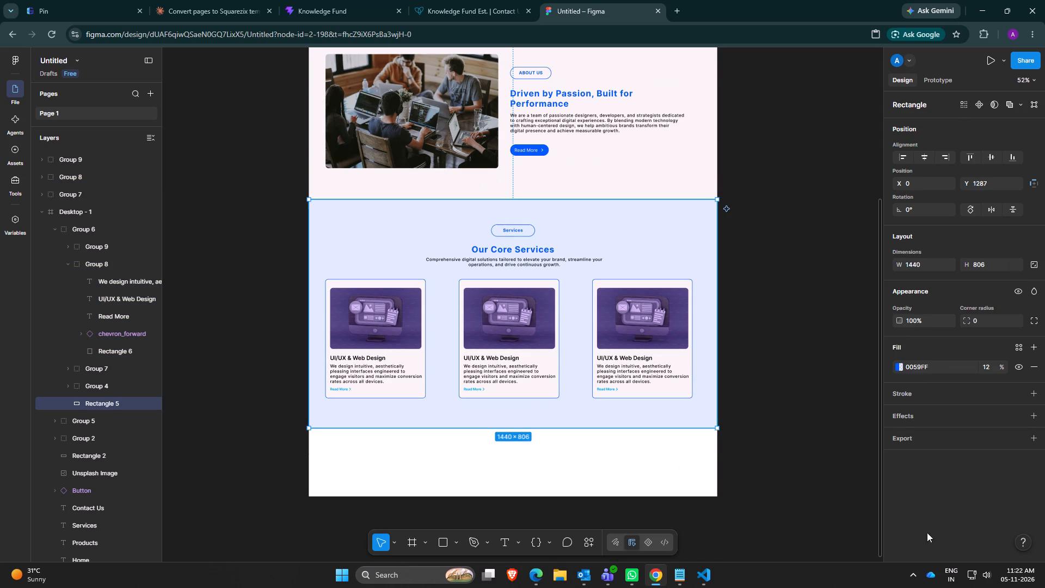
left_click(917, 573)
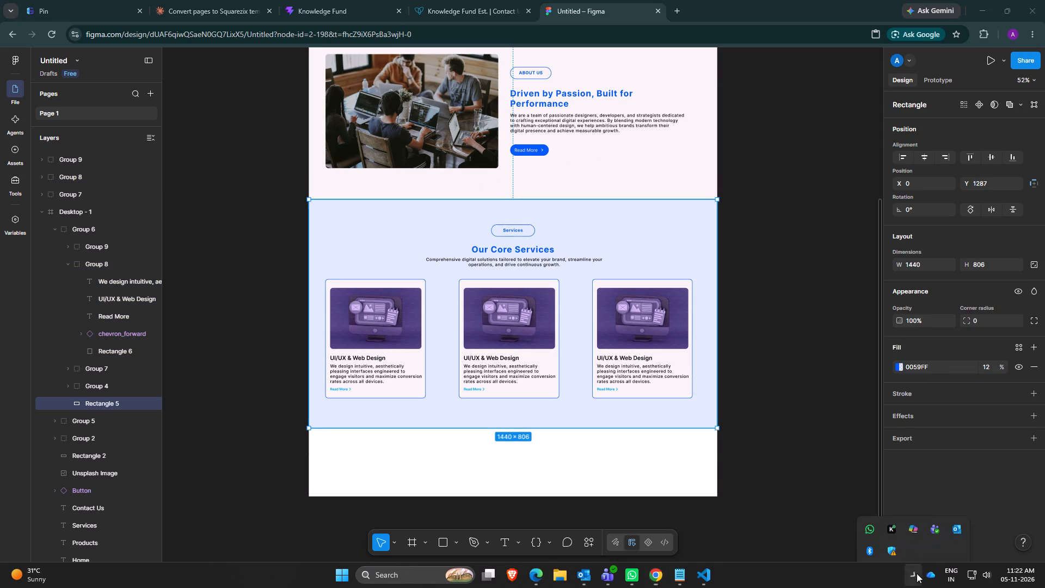
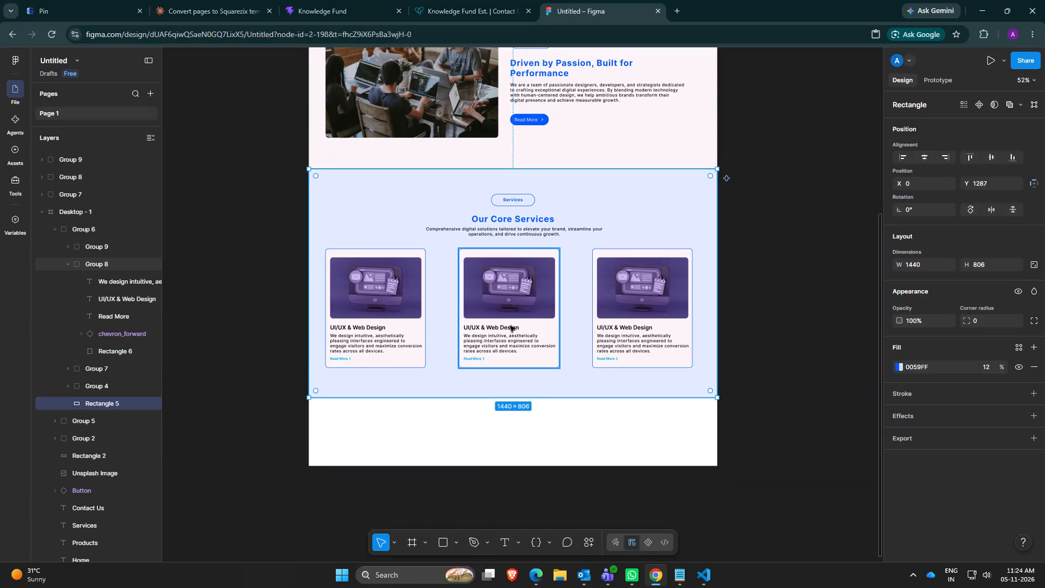
Extend the Desktop - 1 frame downward to a height of 3891 to make room below the Services section.
scroll(510, 326, "down", 6)
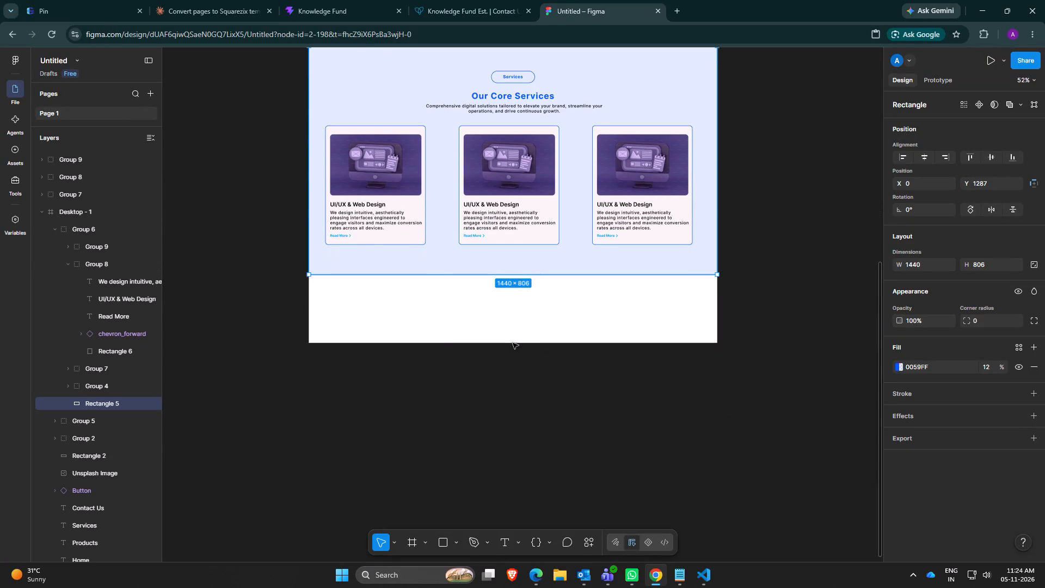
left_click(517, 321)
left_click(509, 341)
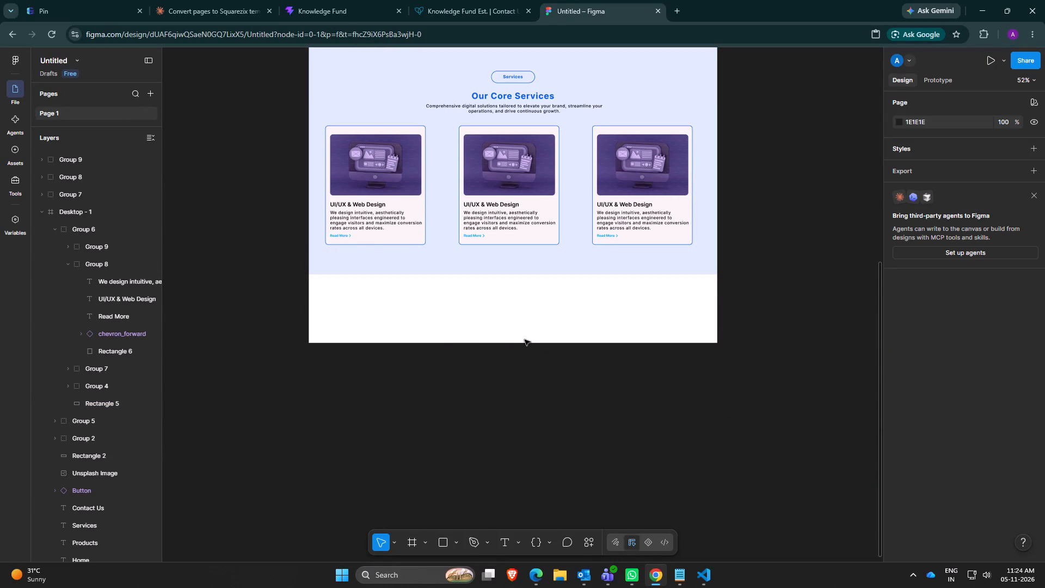
double_click(525, 340)
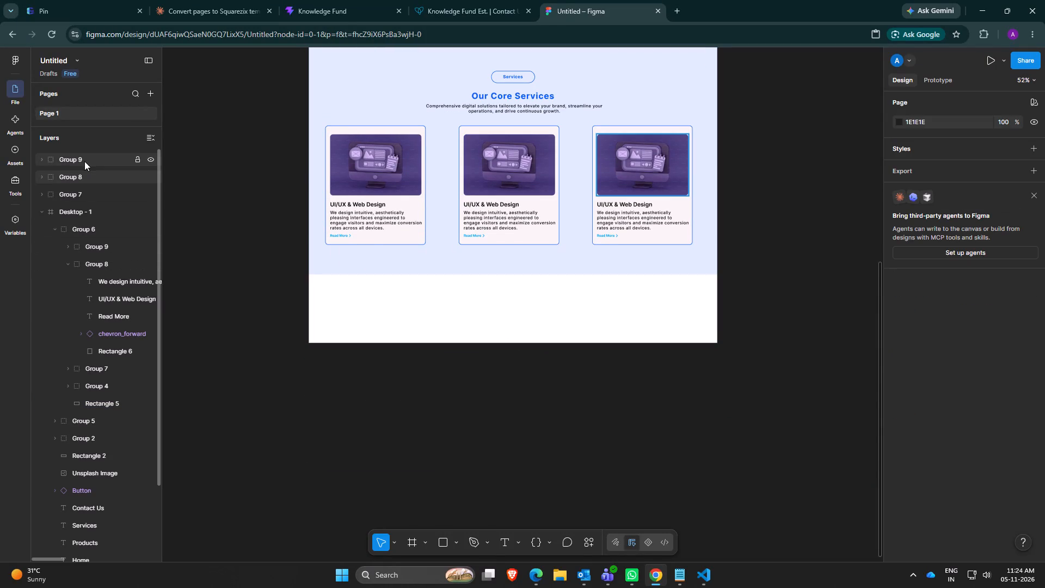
scroll(103, 461, "down", 7)
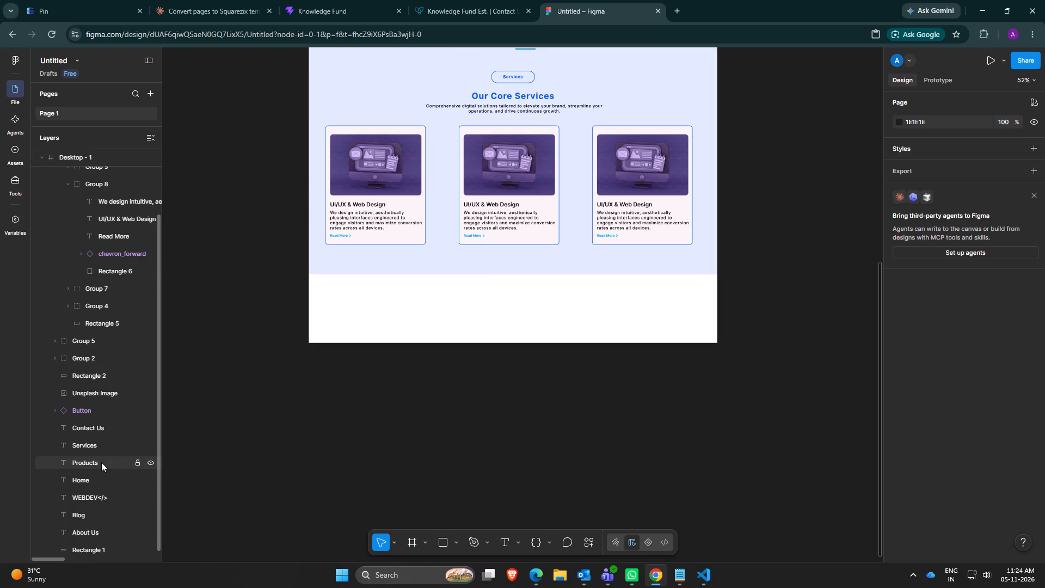
left_click(87, 536)
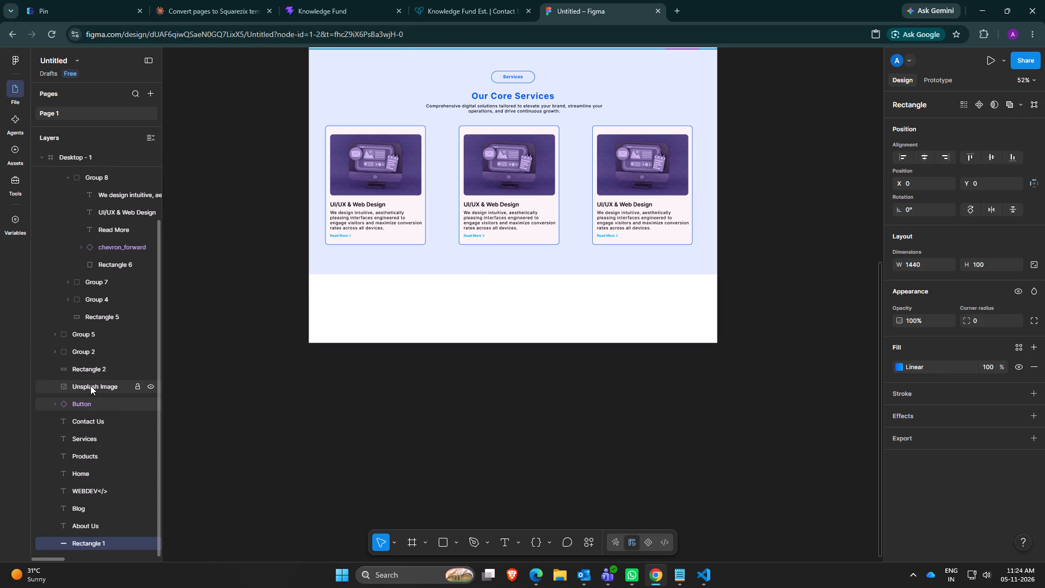
scroll(90, 385, "up", 8)
left_click(520, 322)
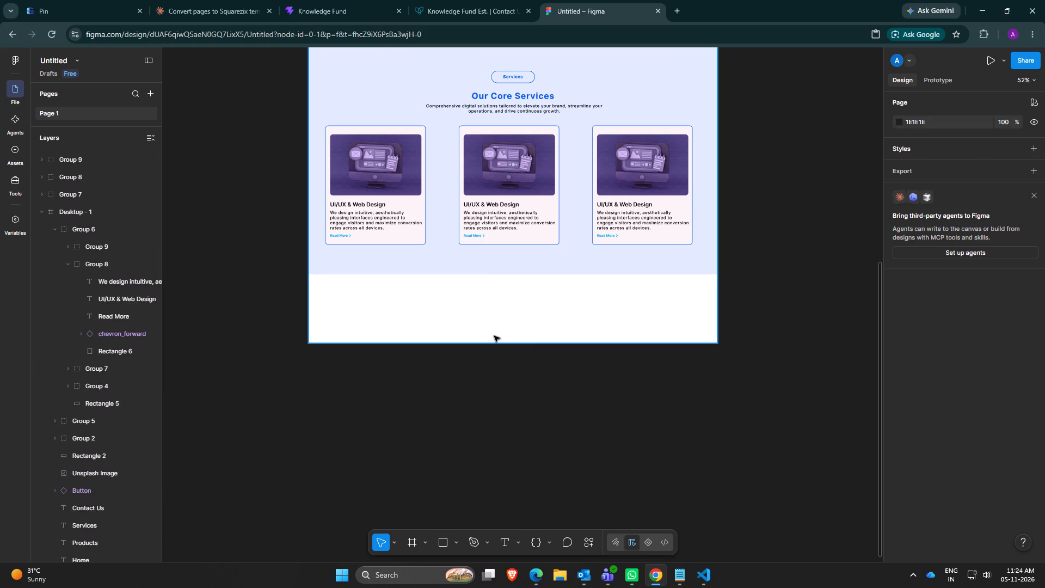
left_click(494, 336, "ctrl")
left_click_drag(502, 344, 492, 571)
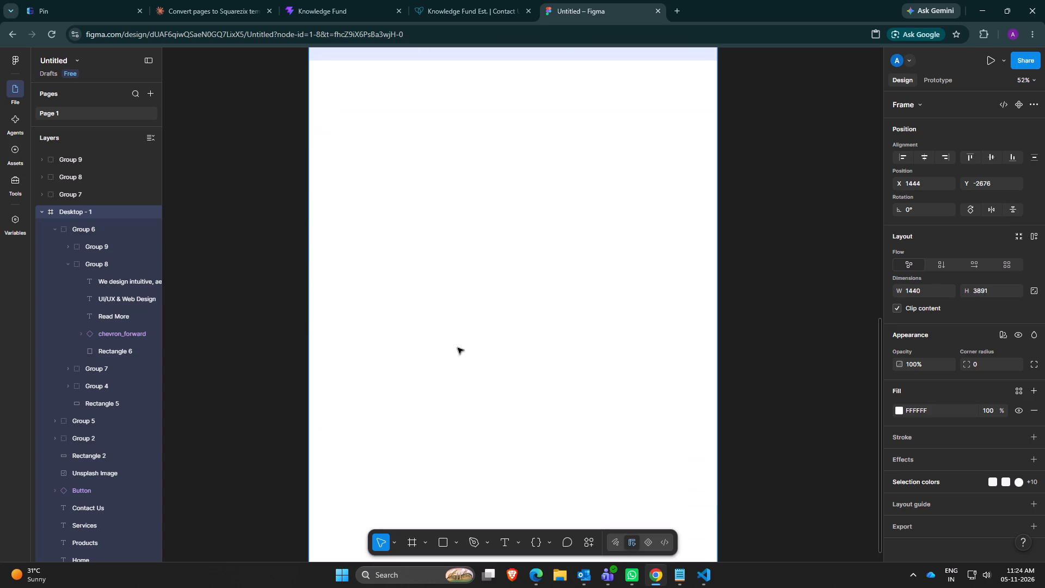
Duplicate the About Us section group and place the copy directly below the Services section at X 0, Y 2093.
scroll(458, 348, "up", 20)
scroll(458, 348, "up", 6)
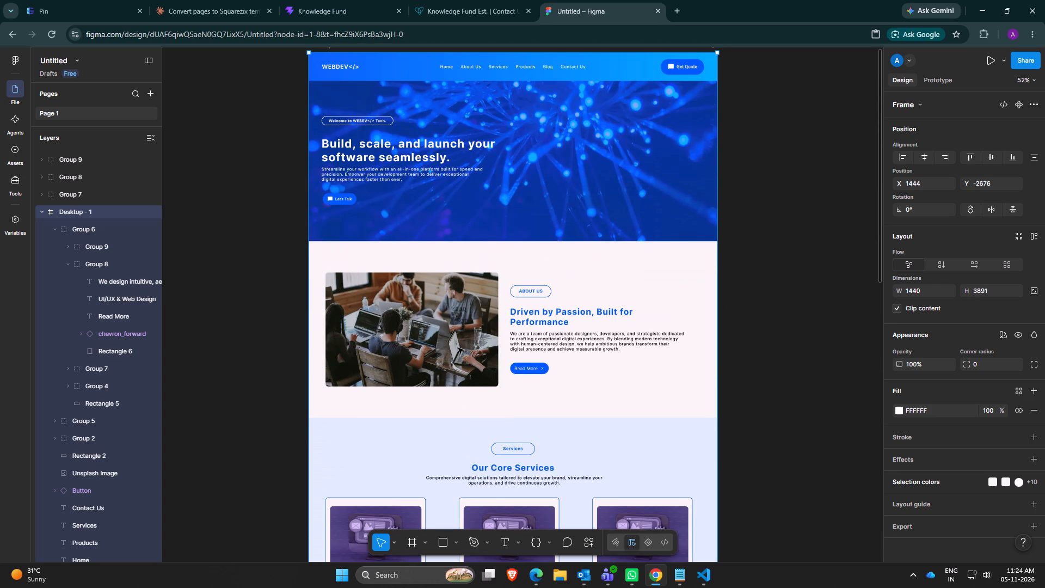
scroll(458, 348, "down", 12)
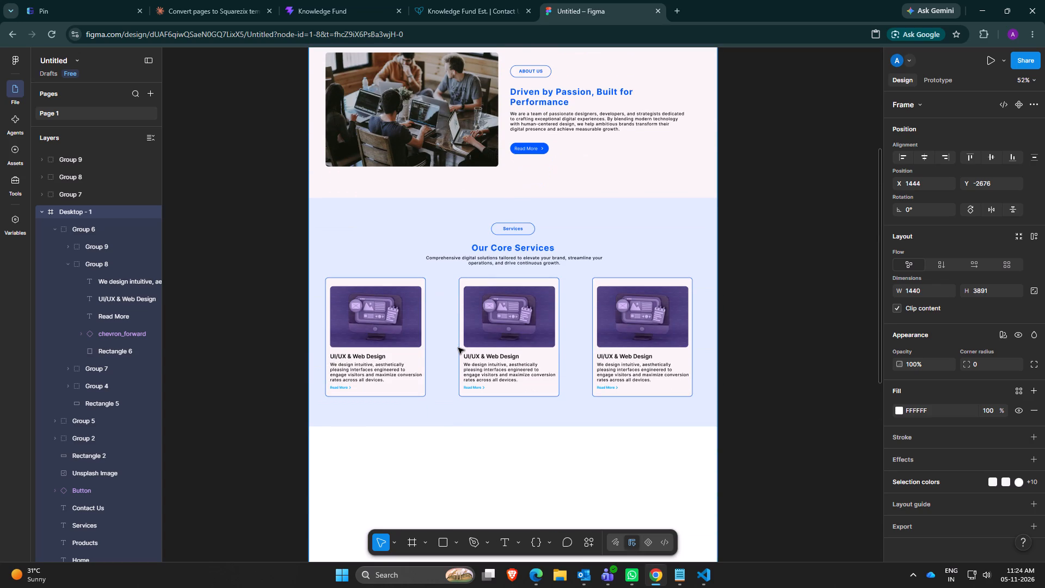
scroll(458, 348, "up", 20)
scroll(458, 348, "up", 2)
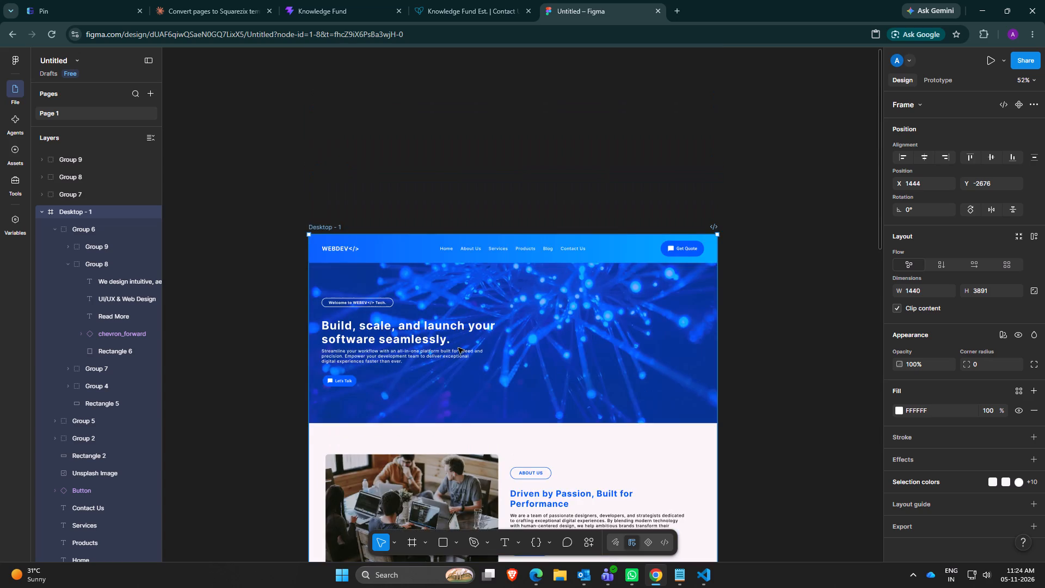
scroll(554, 307, "down", 6)
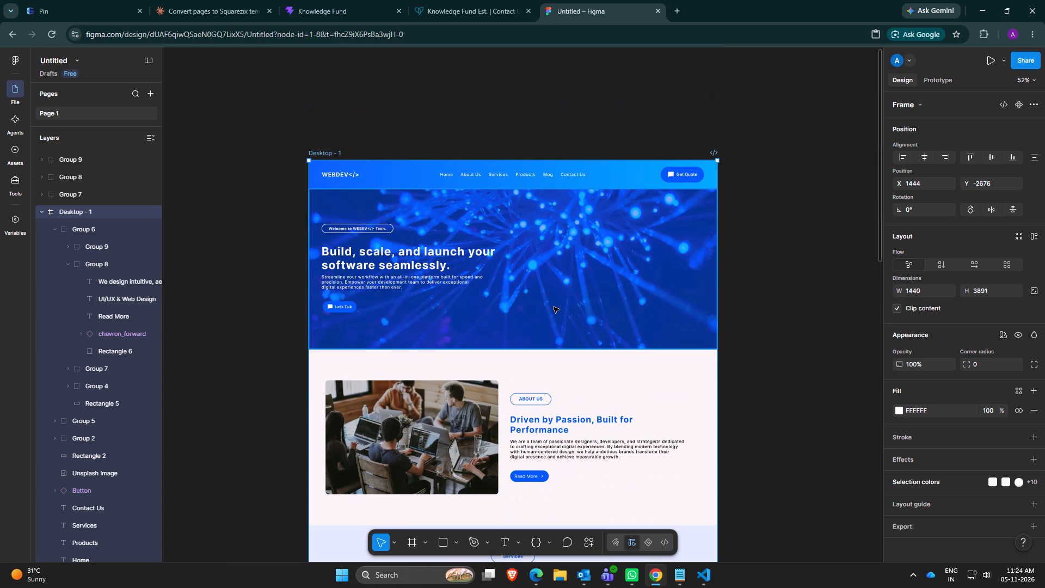
scroll(554, 307, "down", 5)
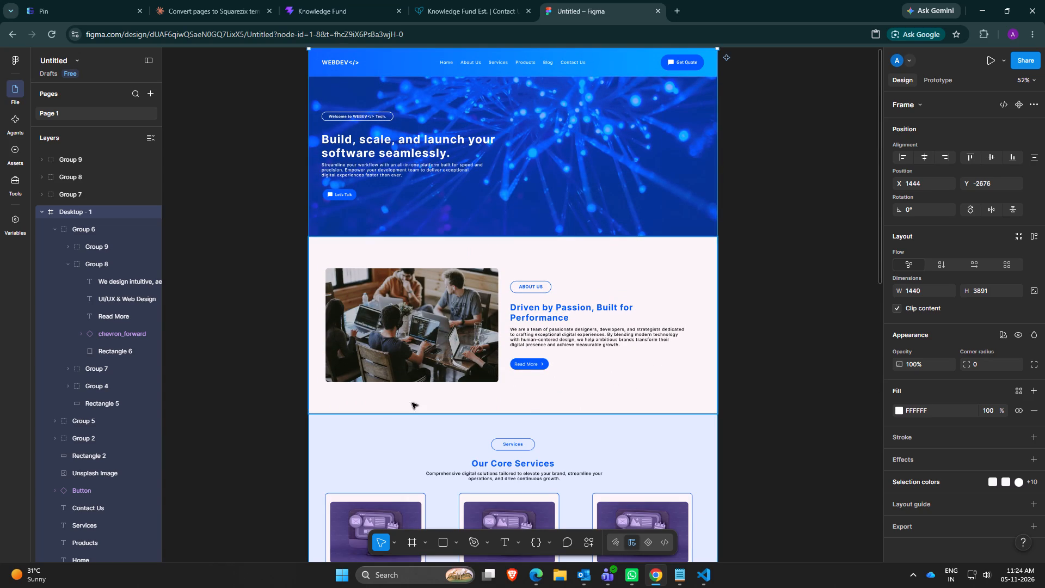
left_click(423, 397)
right_click(423, 397)
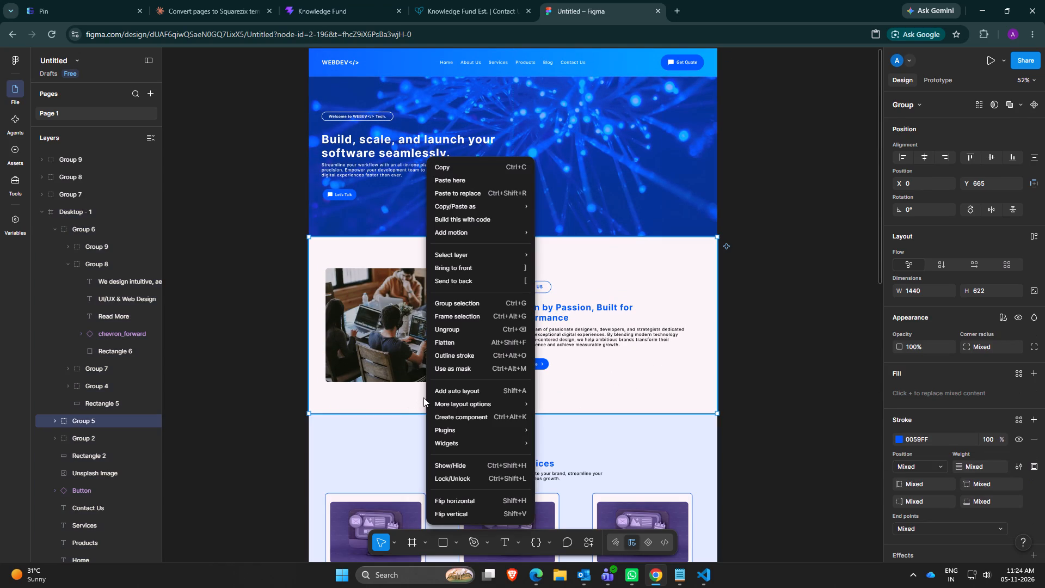
left_click(401, 397)
scroll(401, 397, "down", 2)
scroll(505, 305, "down", 6)
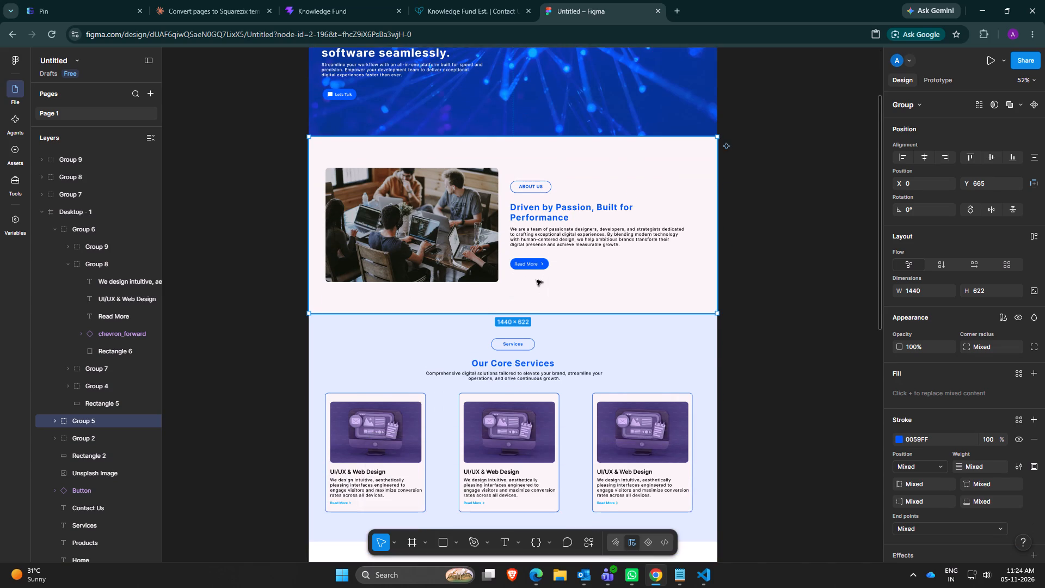
scroll(535, 275, "down", 3)
scroll(495, 242, "down", 5)
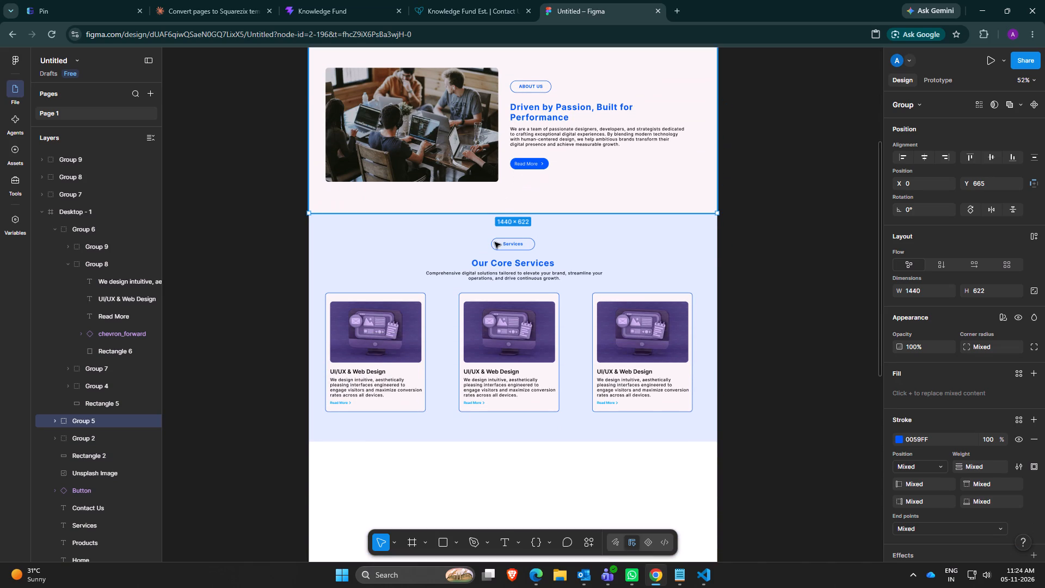
left_click_drag(499, 196, 498, 307, "alt")
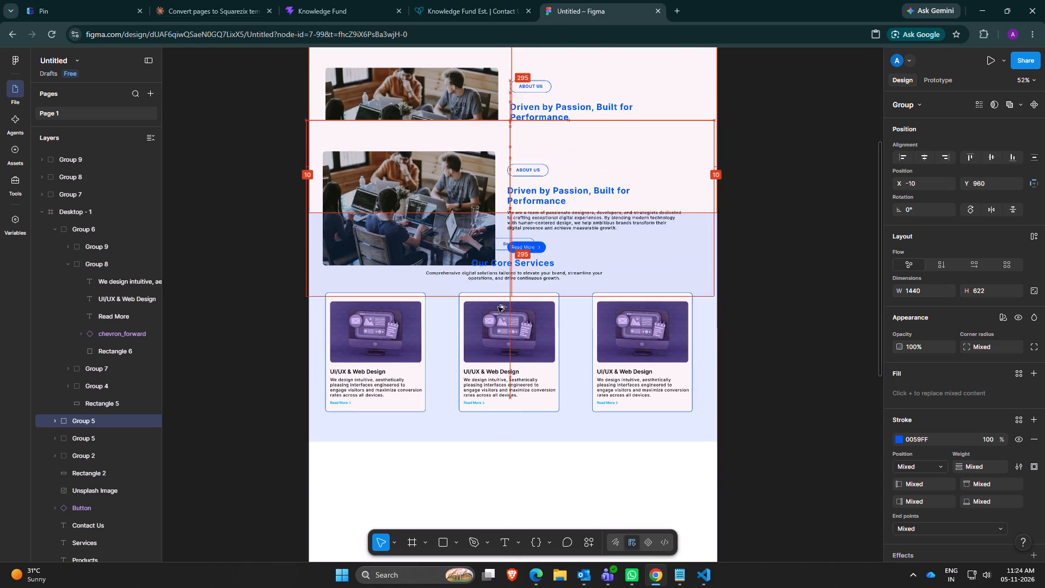
left_click_drag(498, 307, 496, 572, "alt")
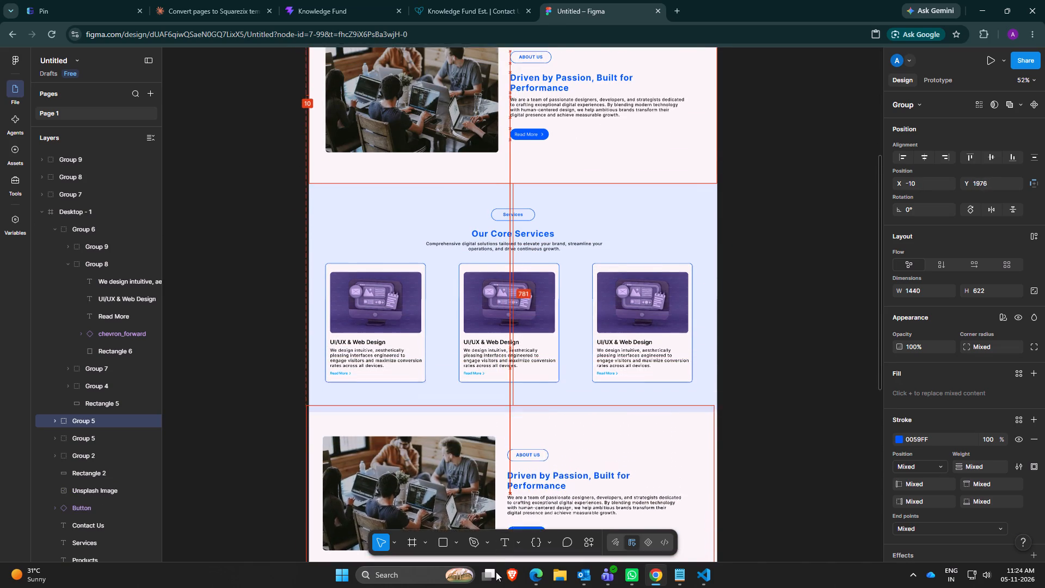
left_click_drag(496, 572, 497, 451, "alt")
Collapse the Services section's group in the layer structure and select the duplicated About Us group below it.
scroll(474, 494, "down", 1)
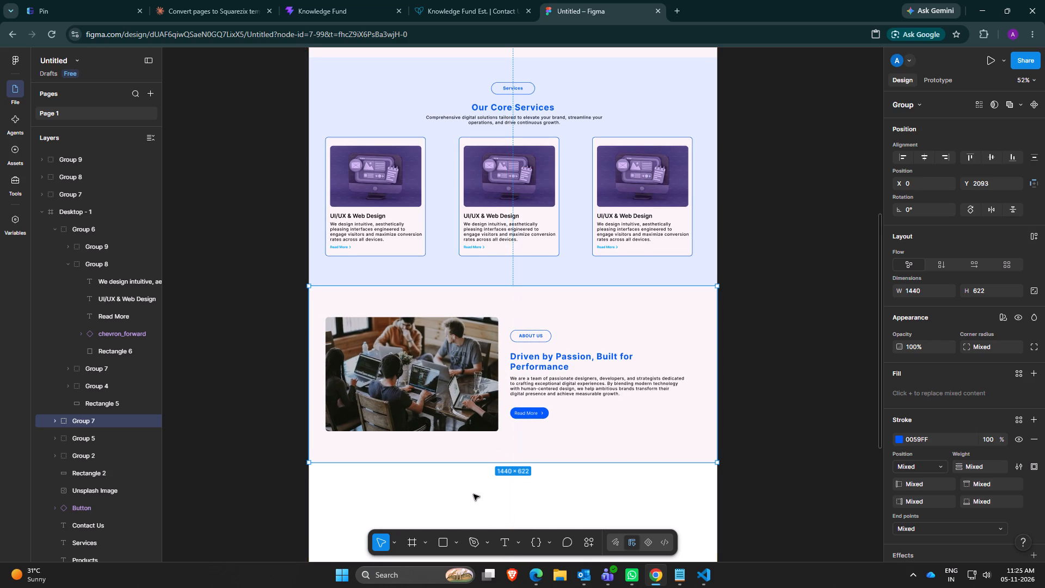
scroll(474, 494, "down", 4)
scroll(571, 440, "down", 1)
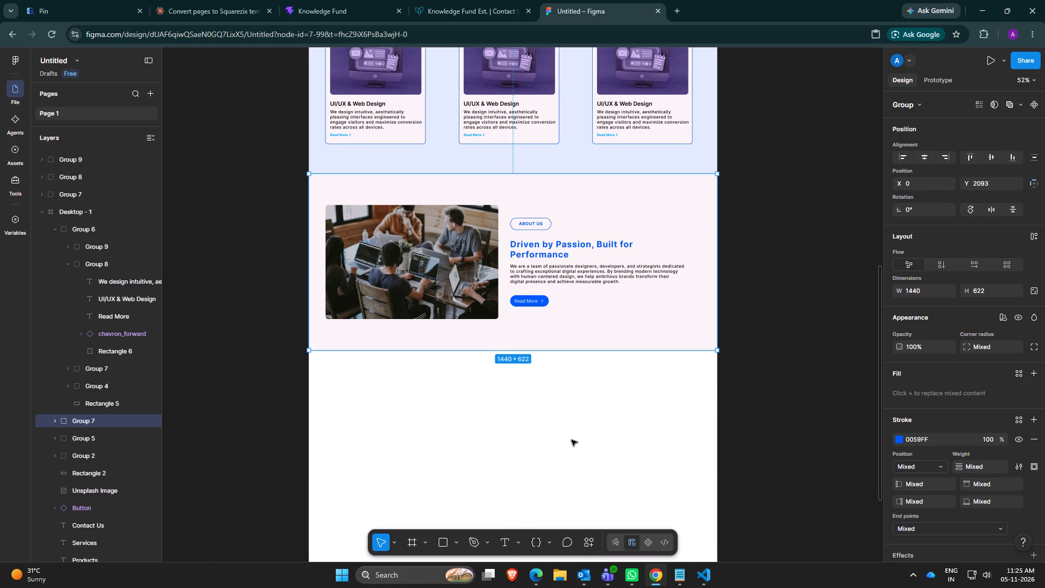
left_click(448, 277)
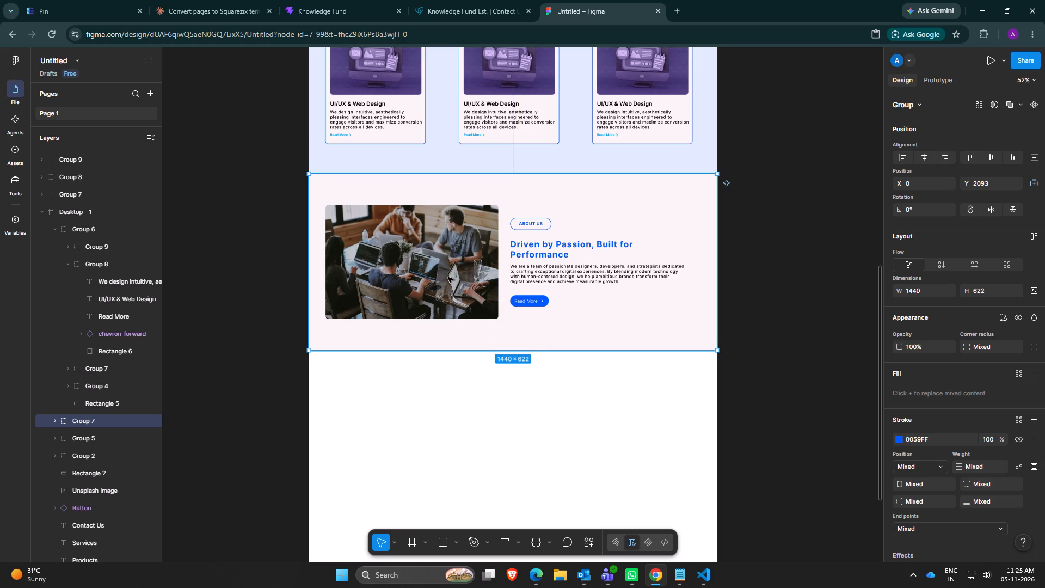
scroll(448, 277, "up", 11)
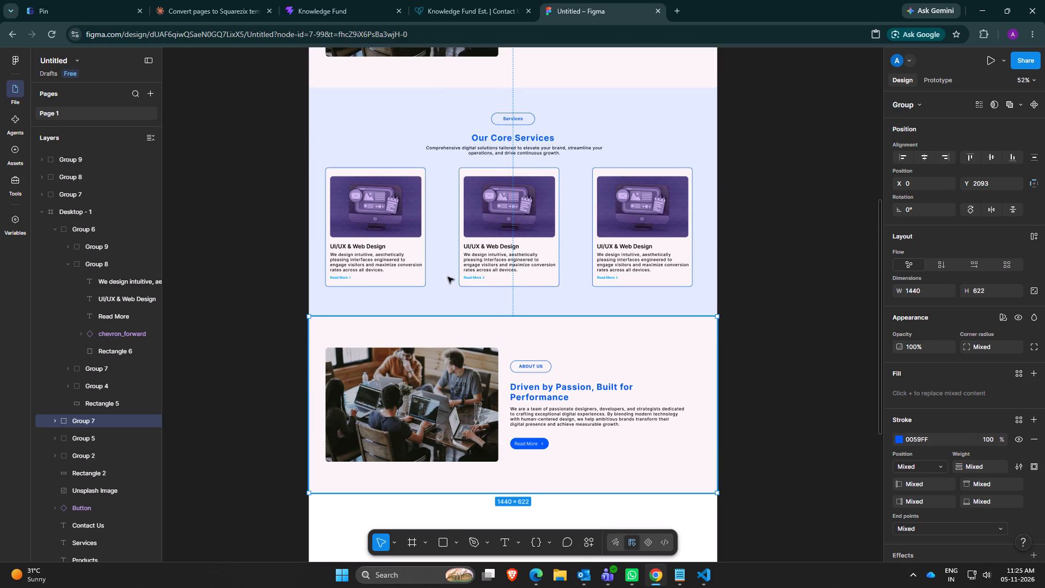
scroll(448, 277, "up", 2)
left_click(389, 124)
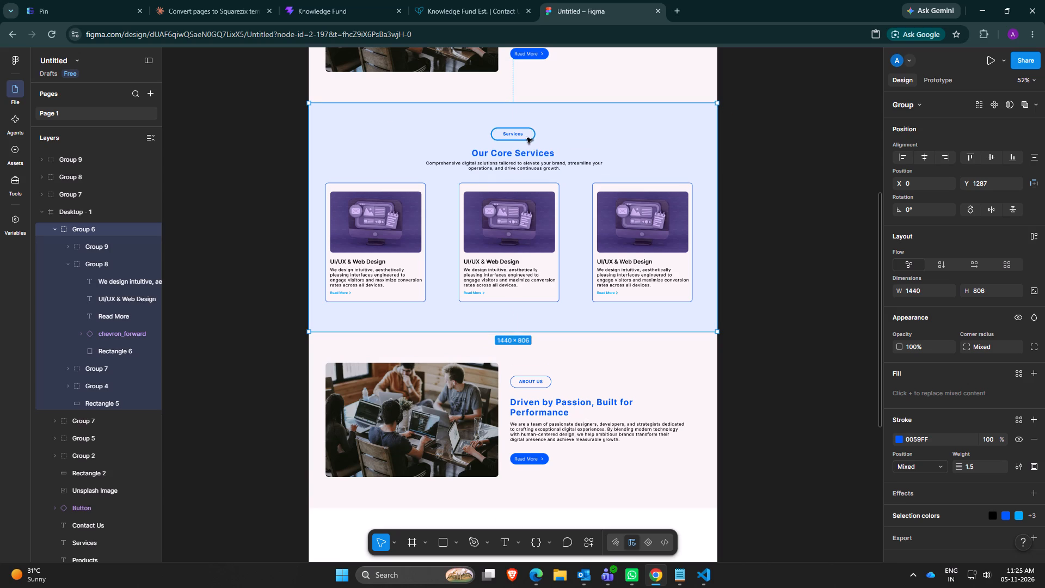
left_click(100, 225)
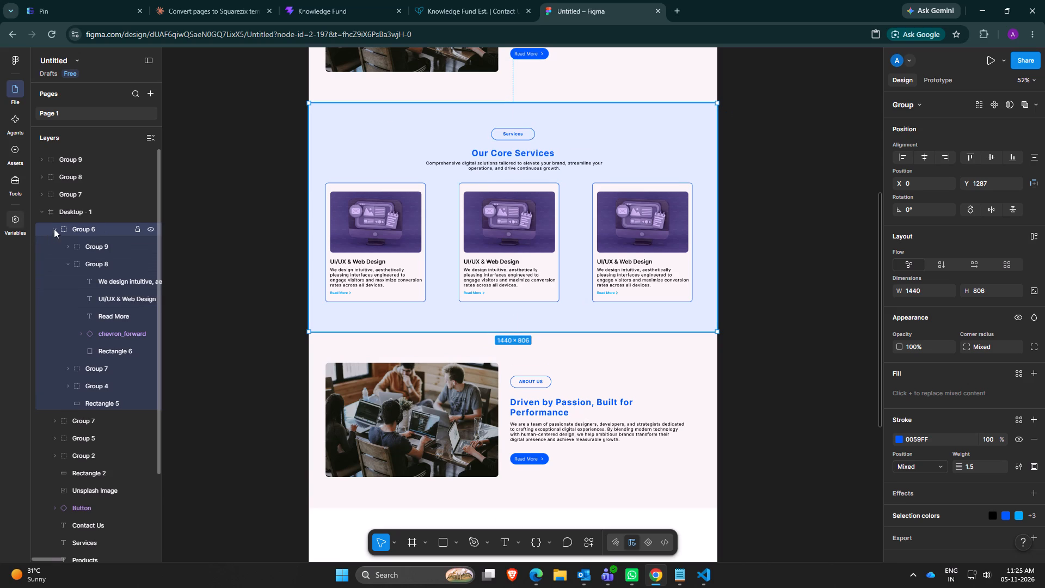
left_click(54, 227)
left_click(83, 212)
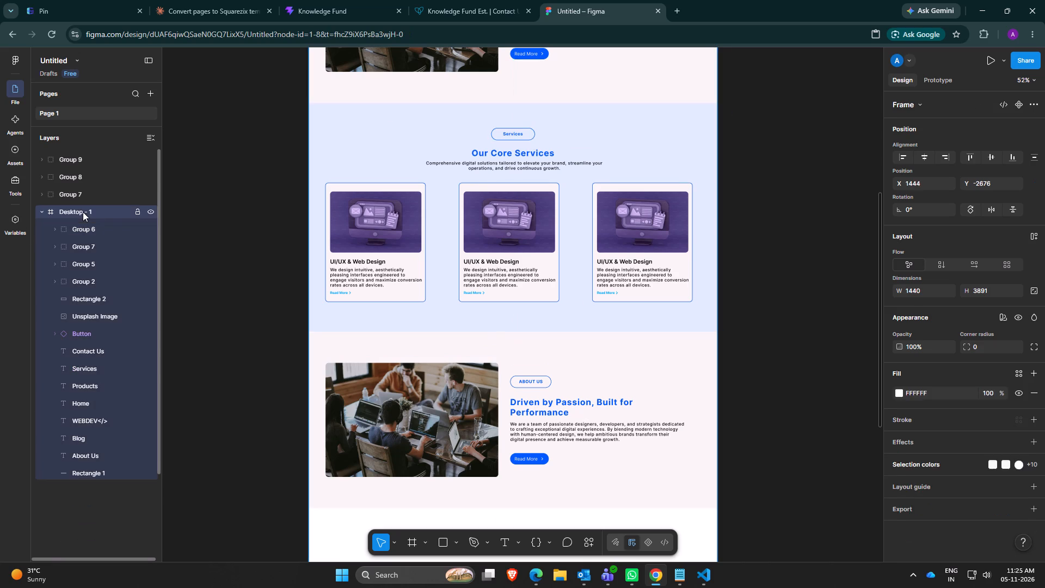
left_click(83, 212)
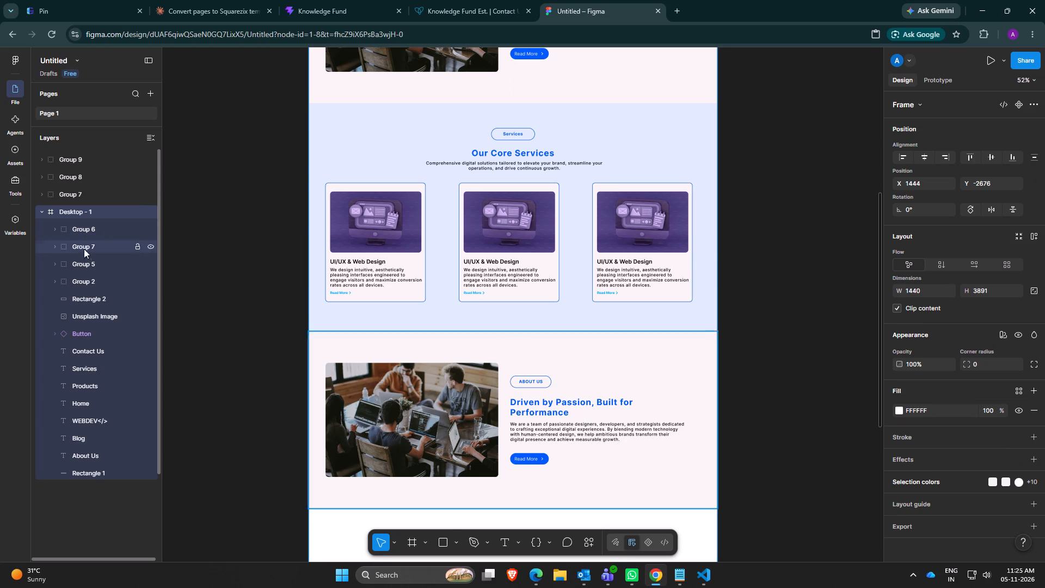
left_click(90, 252)
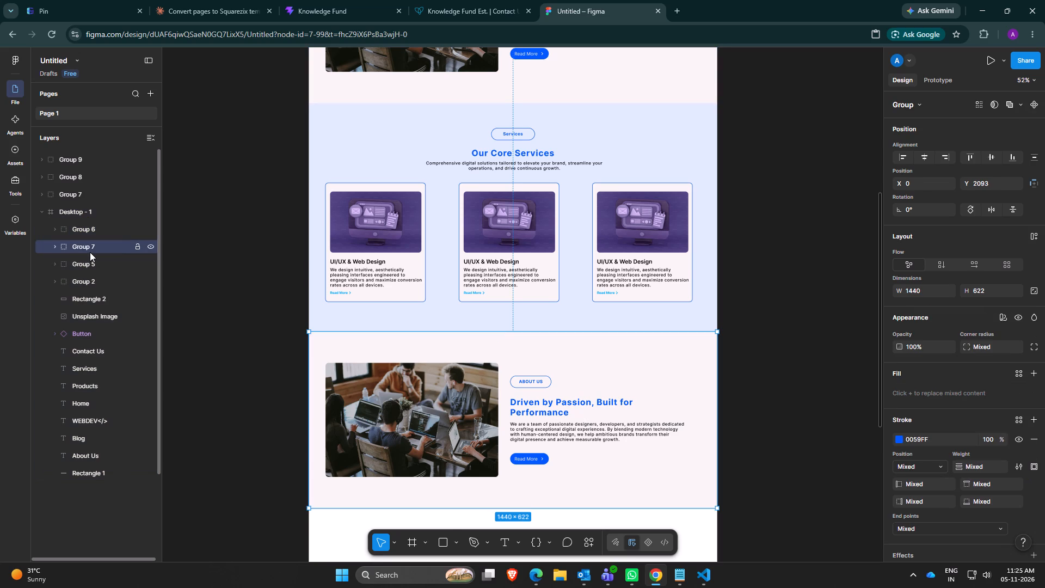
Review the page layout from the duplicated About Us section and empty space below it up to the hero header.
scroll(575, 376, "down", 5)
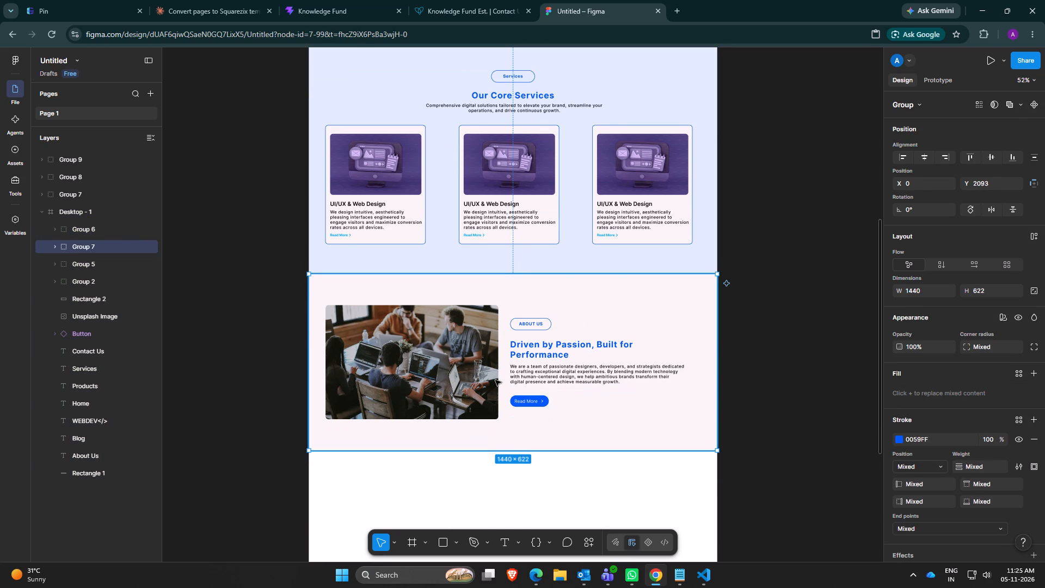
scroll(495, 380, "down", 2)
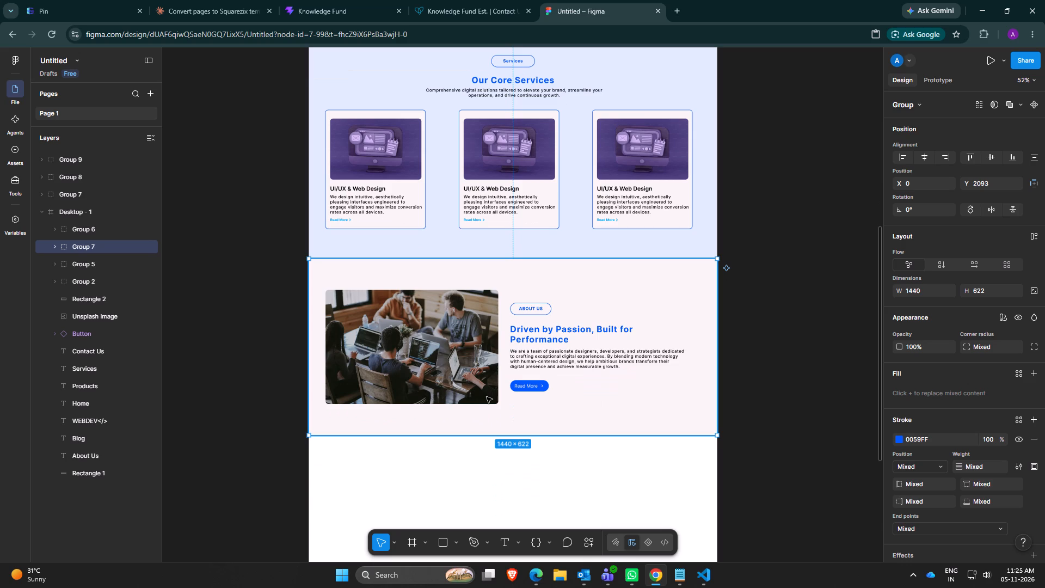
scroll(566, 422, "down", 3)
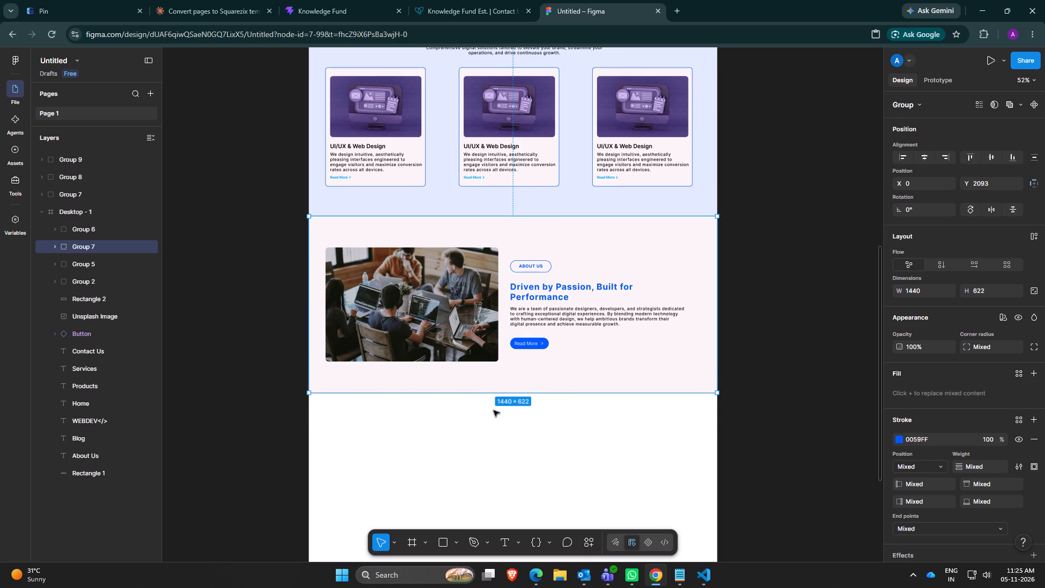
scroll(494, 411, "down", 2)
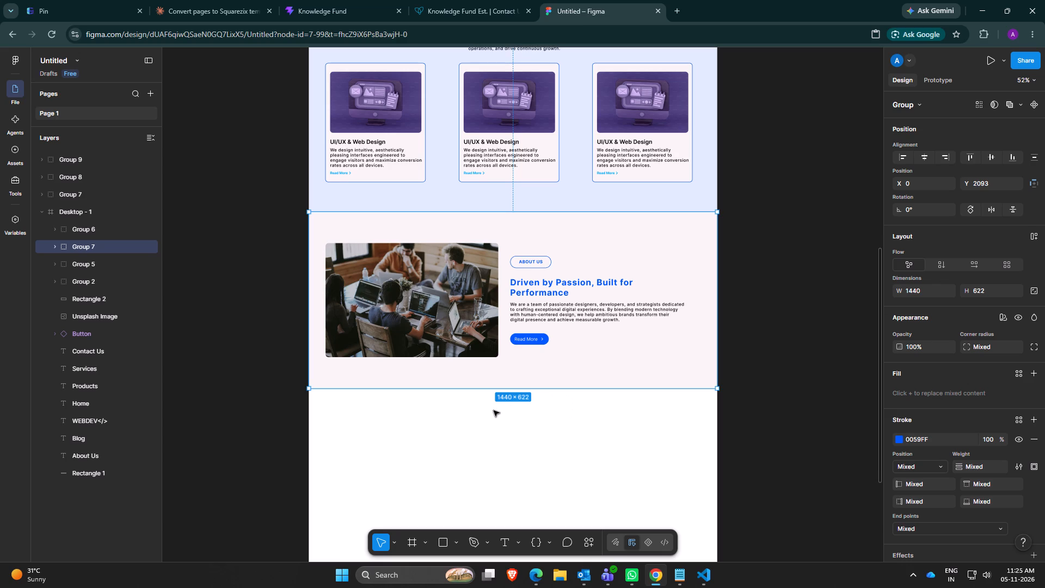
scroll(494, 411, "down", 6)
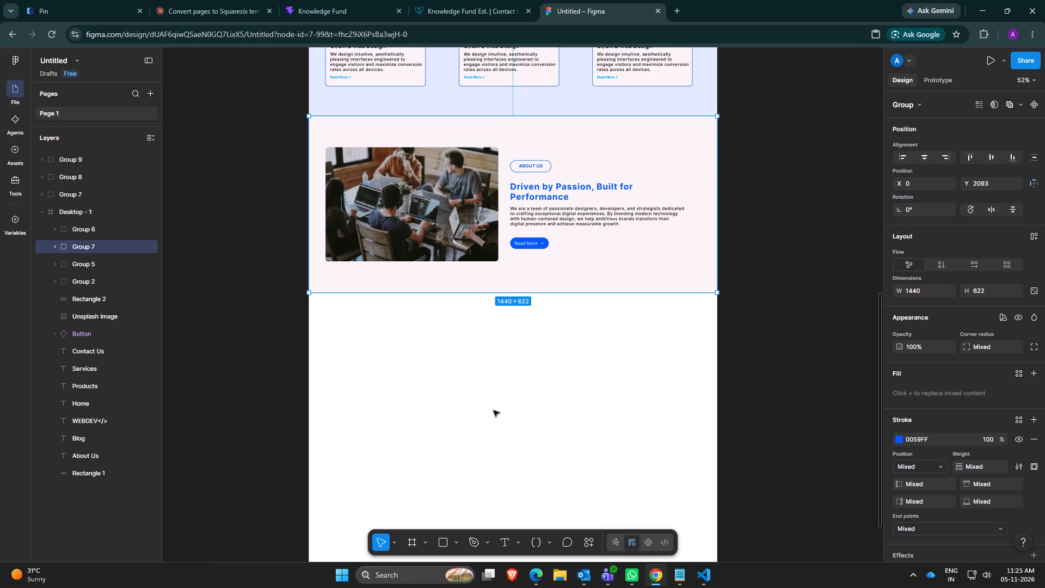
scroll(494, 411, "up", 7)
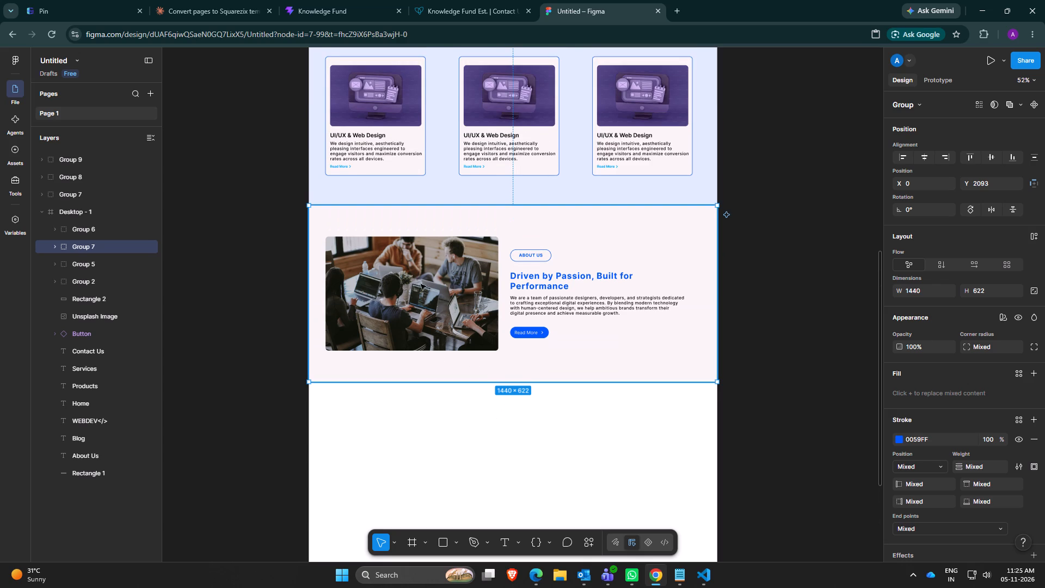
scroll(436, 356, "up", 5)
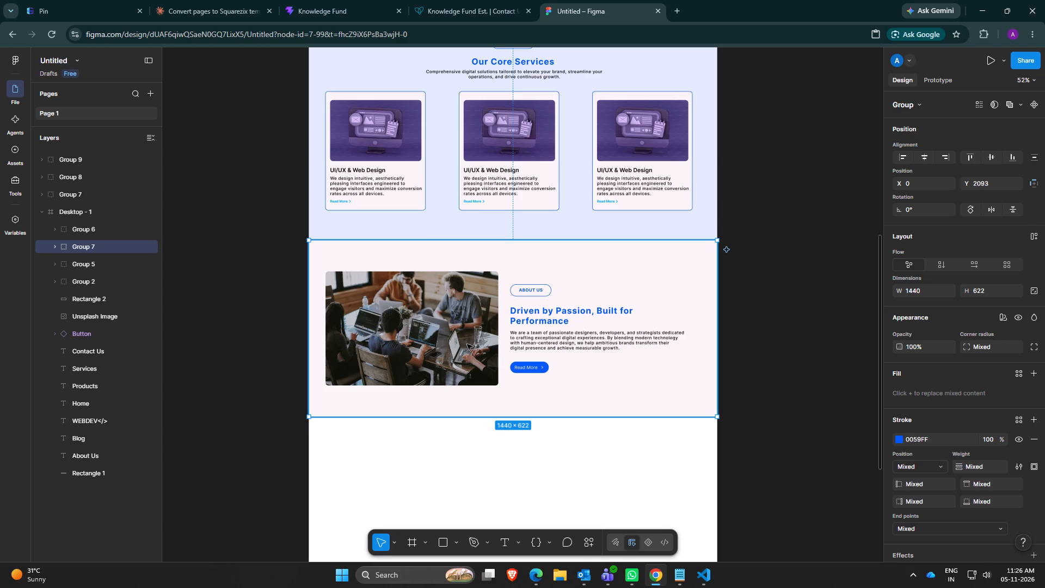
scroll(467, 344, "up", 16)
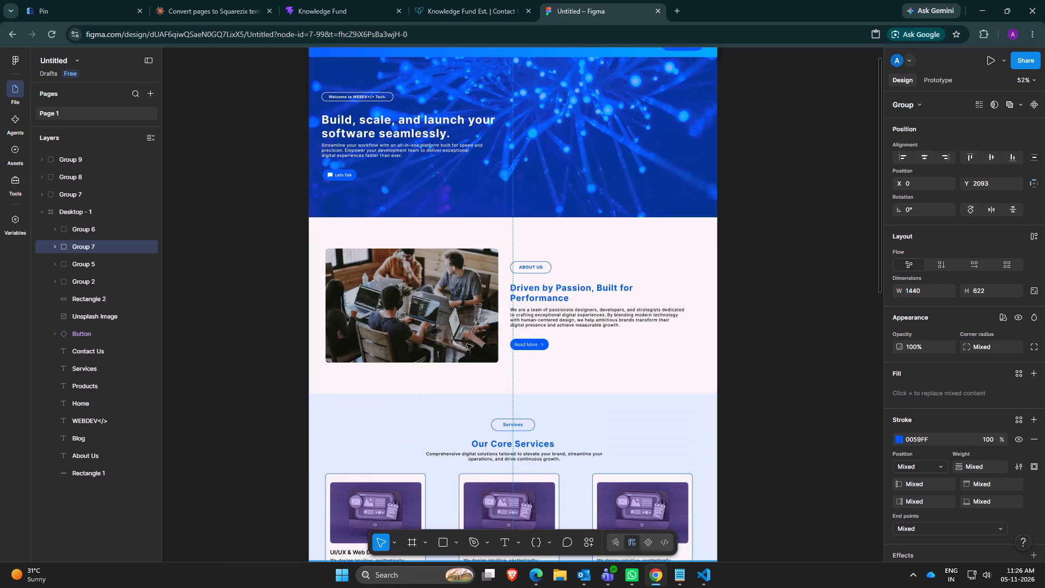
scroll(467, 344, "up", 11)
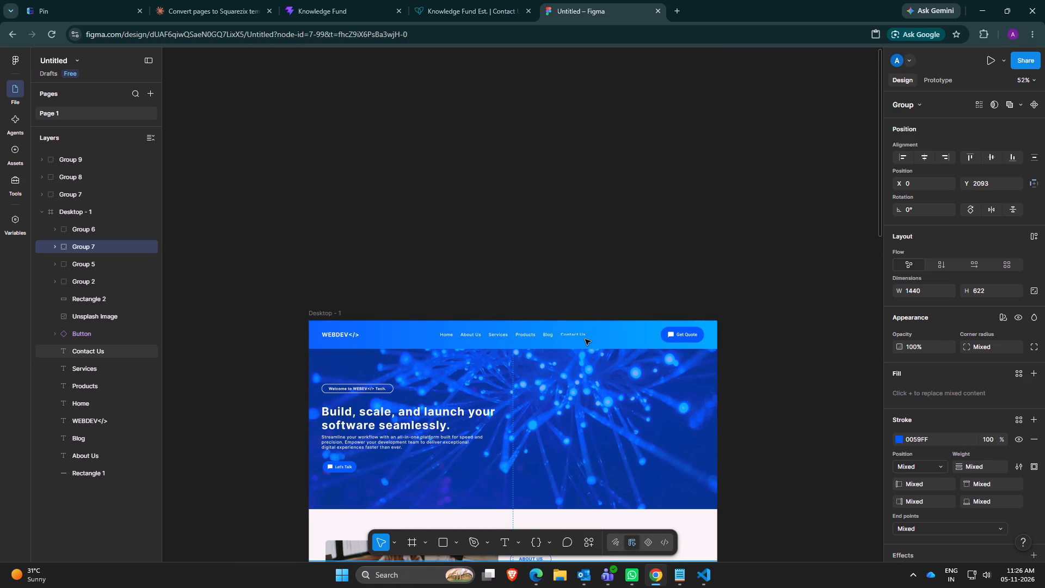
Delete the team photo from the duplicated About Us section below Services.
scroll(585, 339, "down", 20)
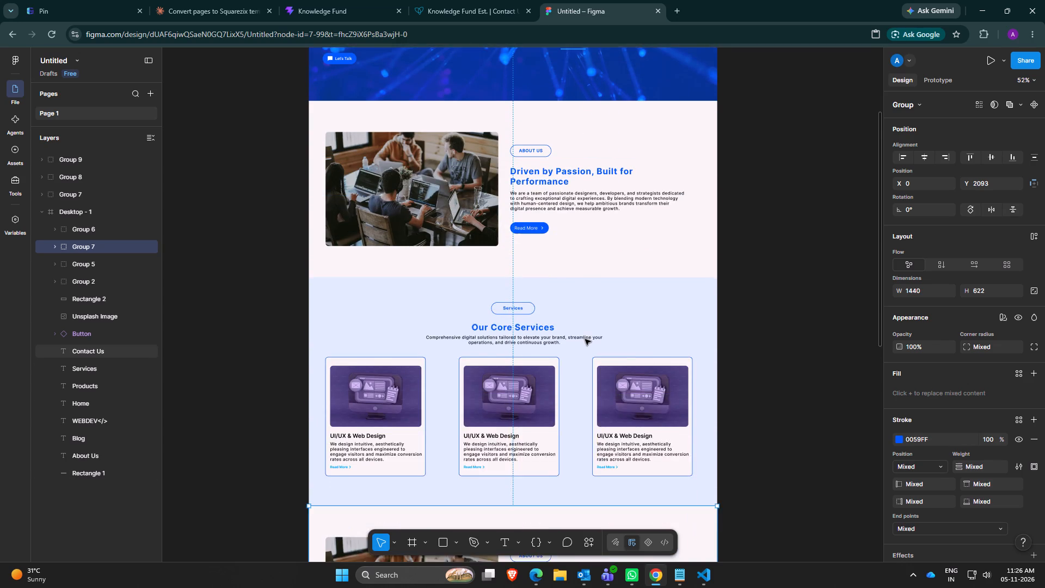
scroll(585, 339, "down", 8)
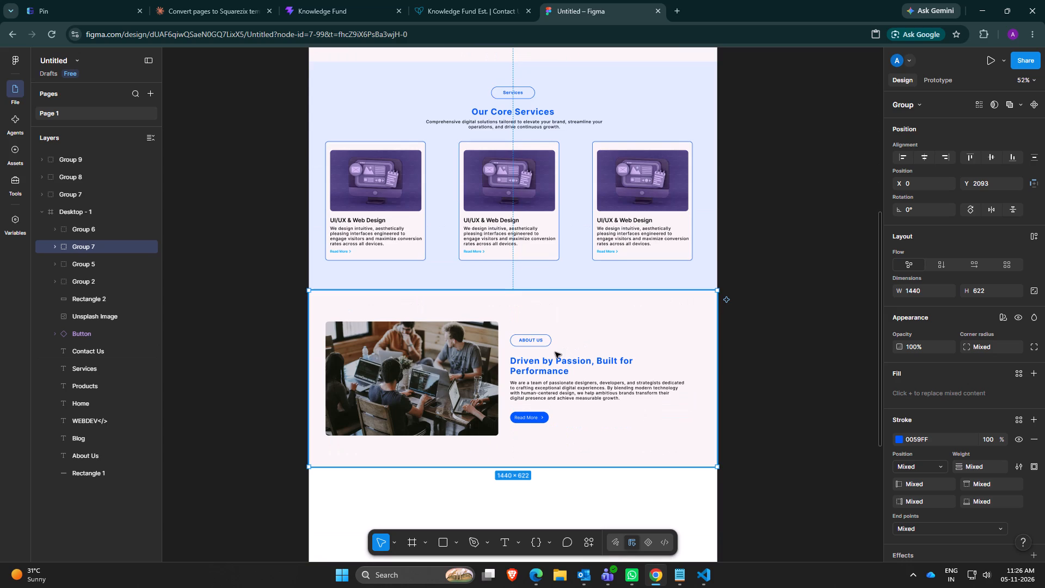
scroll(555, 352, "down", 2)
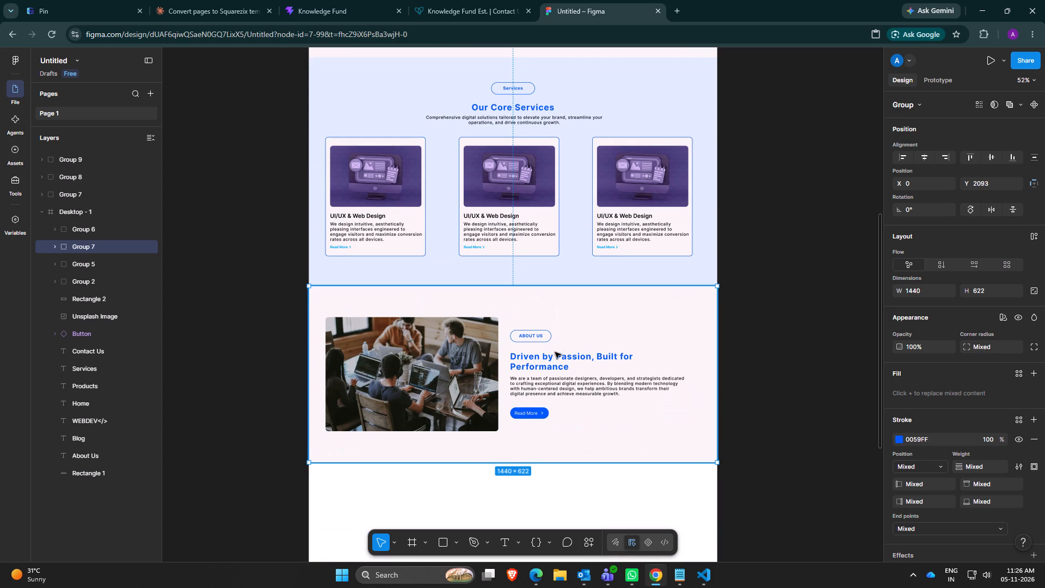
left_click(400, 357)
right_click(400, 357)
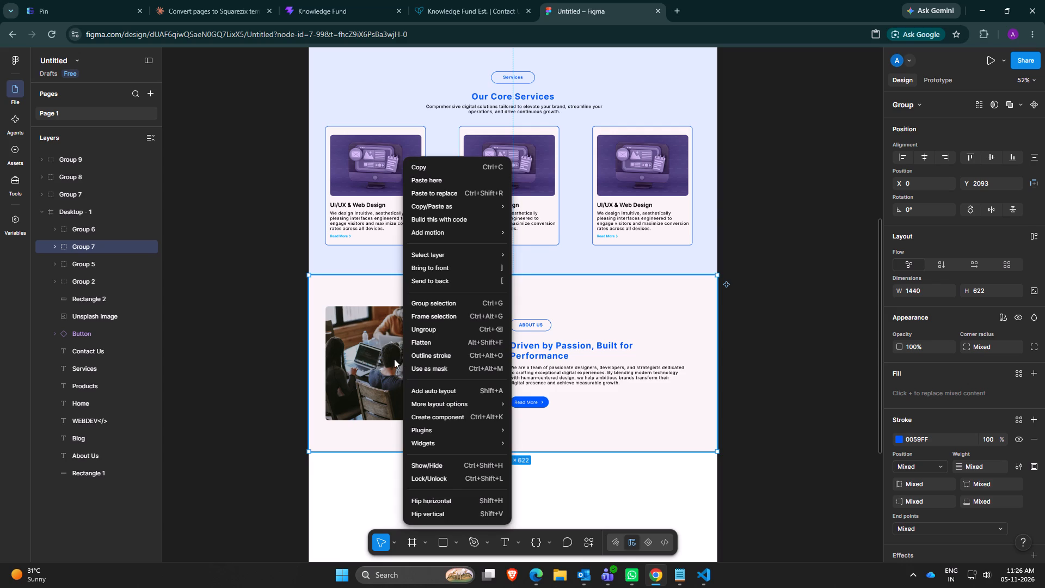
left_click(394, 359)
right_click(394, 359)
left_click(394, 359)
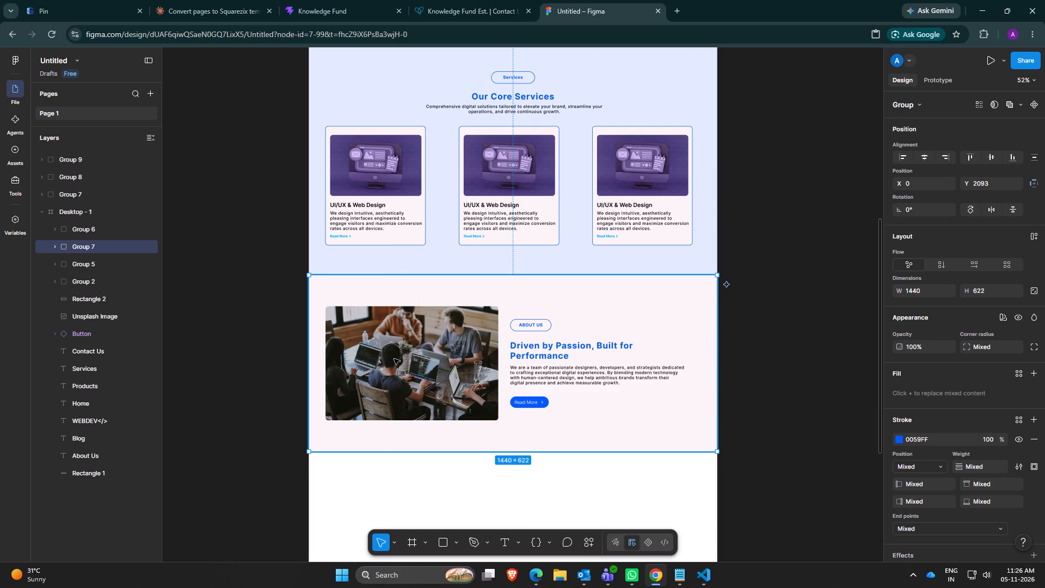
left_click(394, 359, "ctrl")
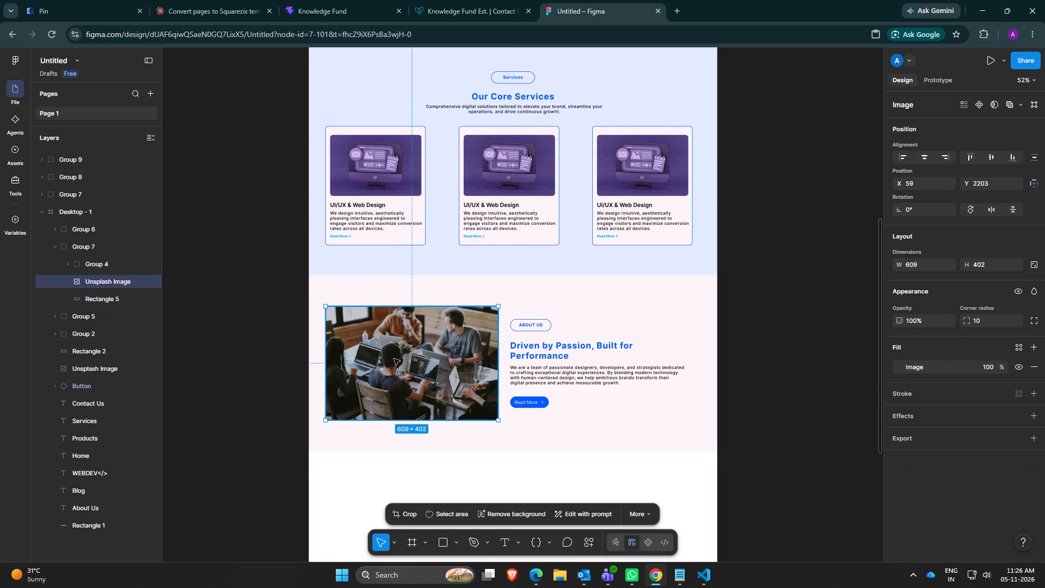
key("Delete")
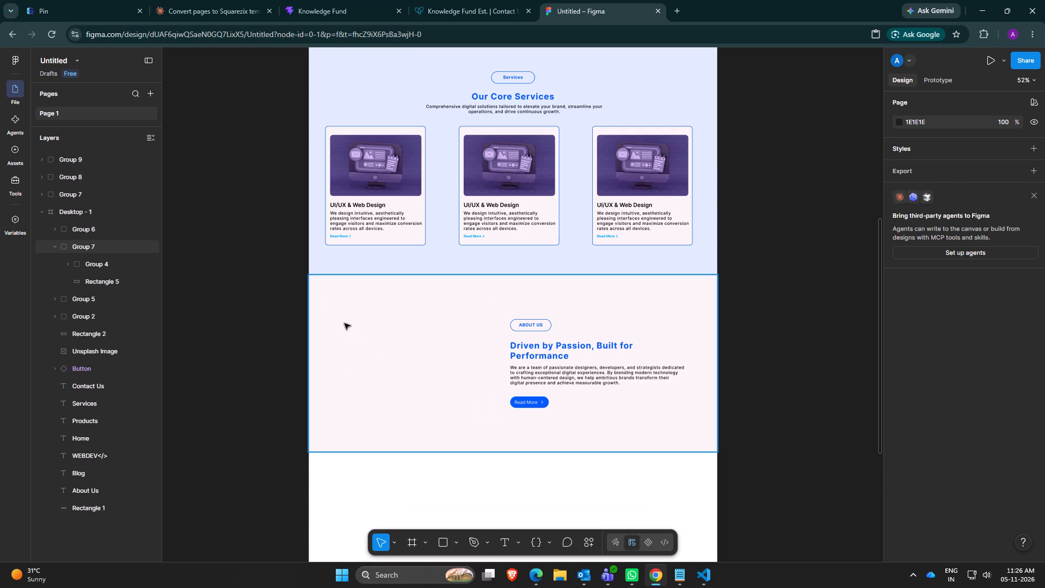
Place a 100 × 100 rectangle at X 58, Y 2169 in the emptied photo area of the duplicated section.
left_click(446, 541)
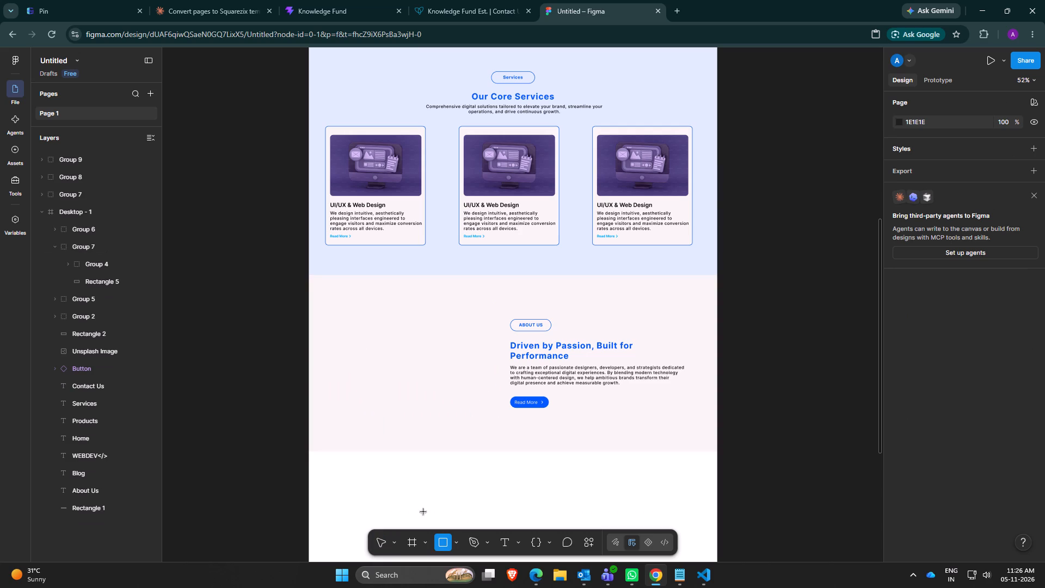
left_click(328, 303)
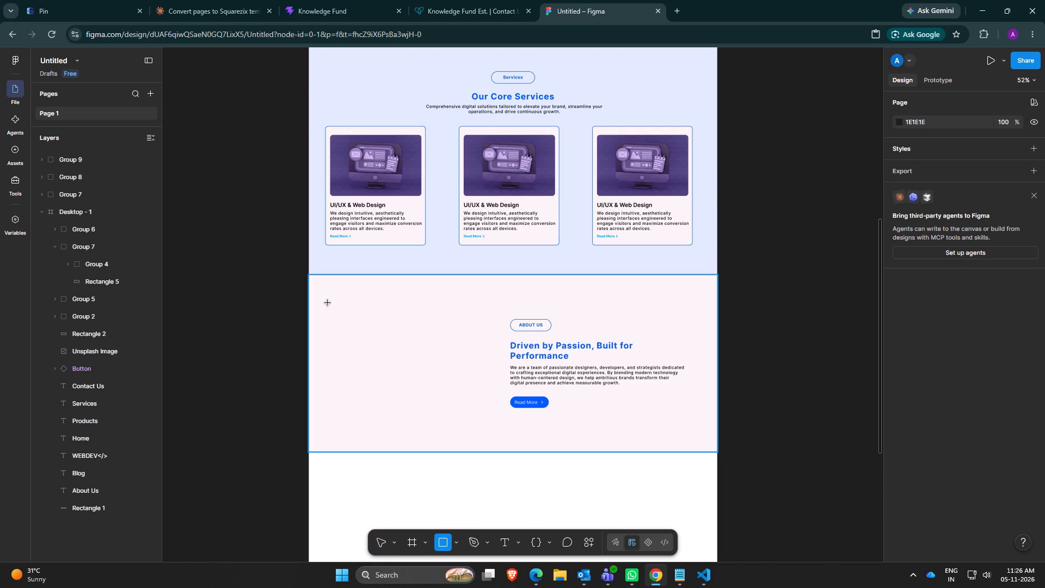
left_click_drag(328, 306, 348, 313)
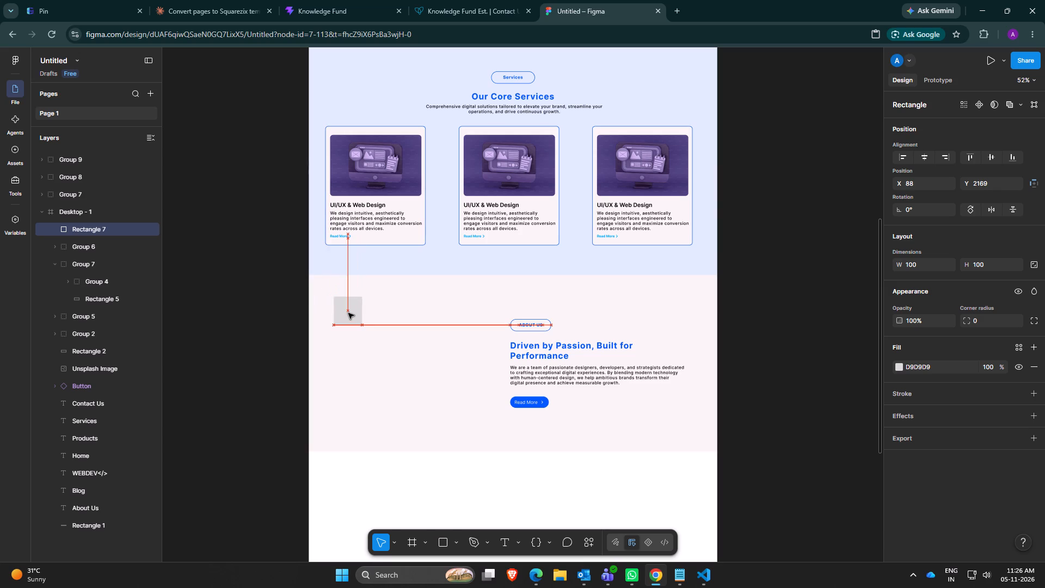
left_click_drag(348, 313, 347, 310)
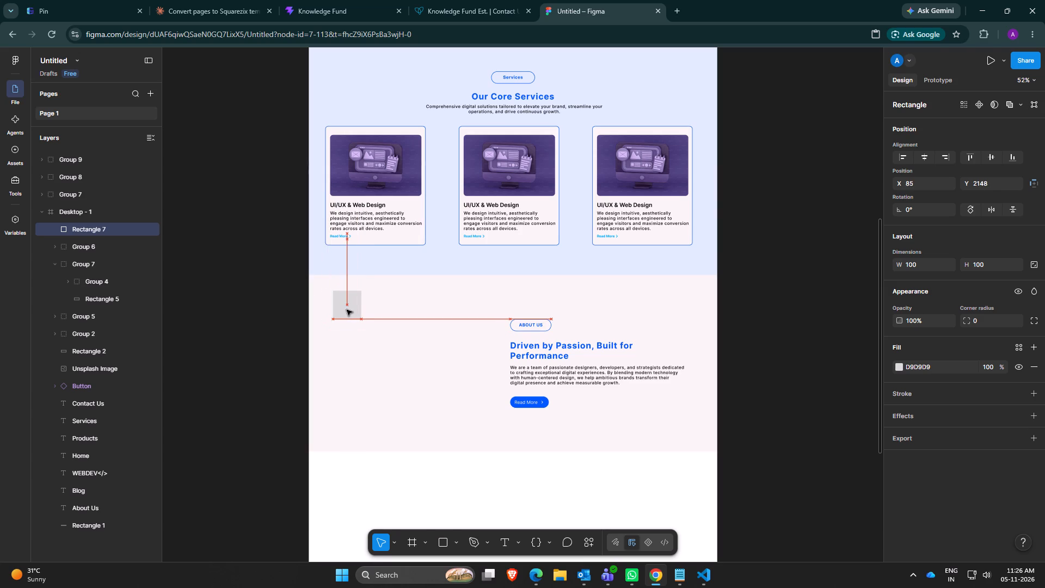
left_click_drag(347, 310, 342, 314)
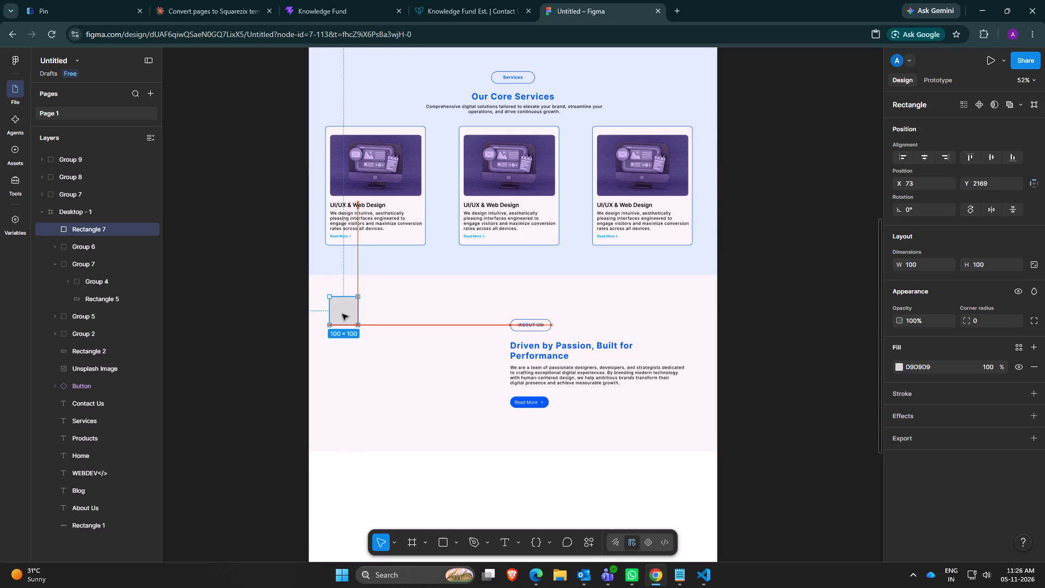
left_click_drag(342, 314, 345, 315)
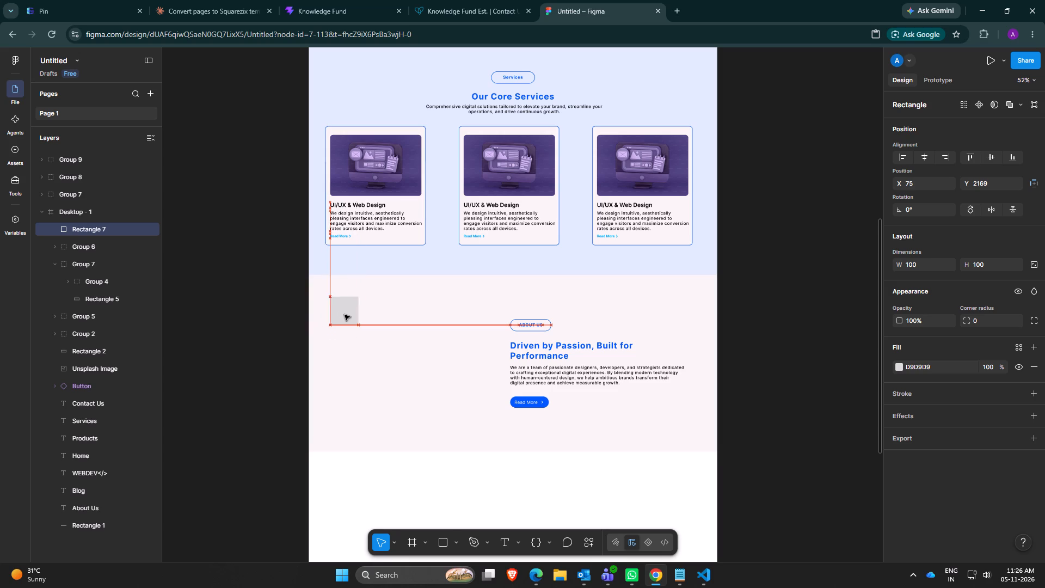
left_click_drag(345, 315, 341, 315)
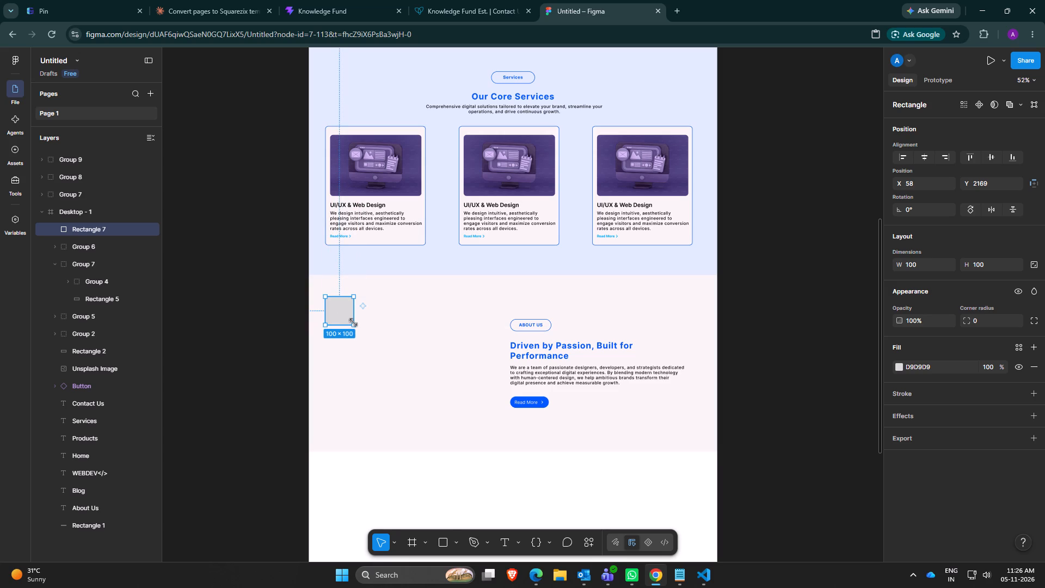
Resize the new grey rectangle to 250 × 196, keeping its upper-left corner in place.
left_click_drag(353, 323, 372, 328)
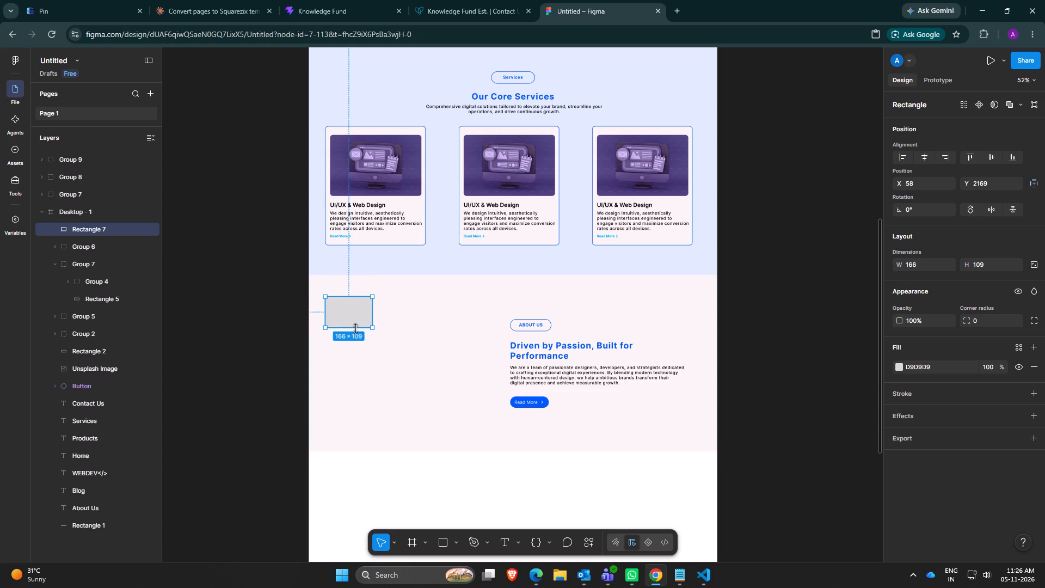
left_click_drag(352, 329, 351, 352)
left_click_drag(373, 330, 402, 332)
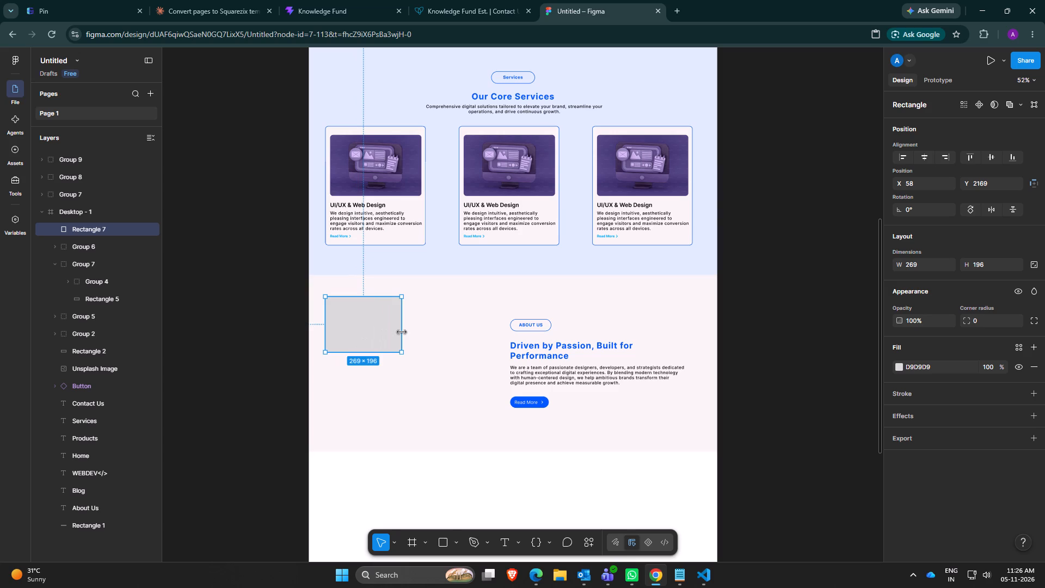
left_click_drag(402, 332, 394, 334)
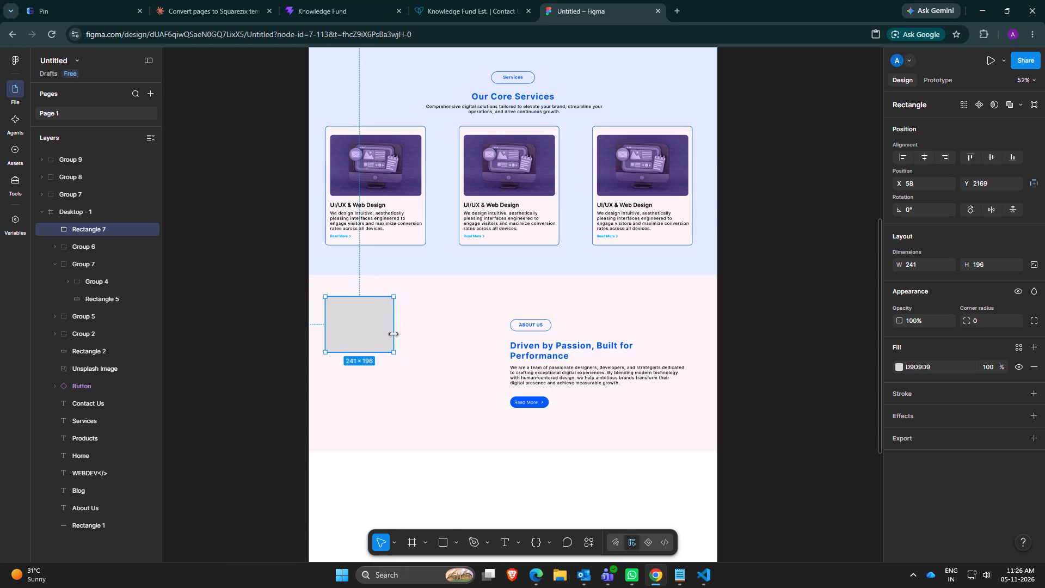
left_click_drag(394, 334, 396, 335)
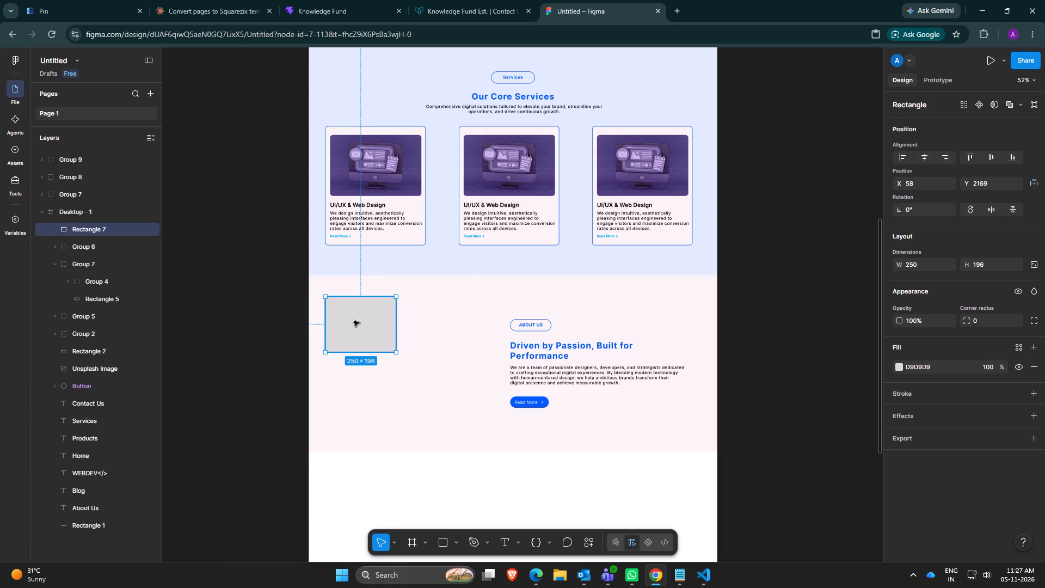
right_click(354, 321)
left_click(346, 322)
Duplicate the grey rectangle horizontally, placing the copy beside the original at X 393, Y 2171.
left_click_drag(346, 322, 432, 321, "alt")
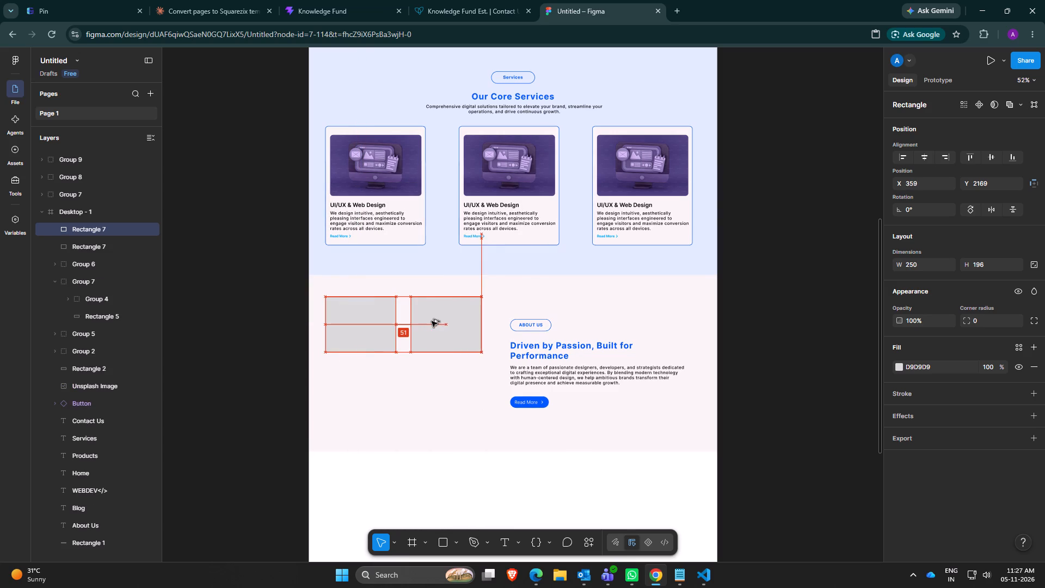
left_click_drag(432, 321, 443, 322, "alt")
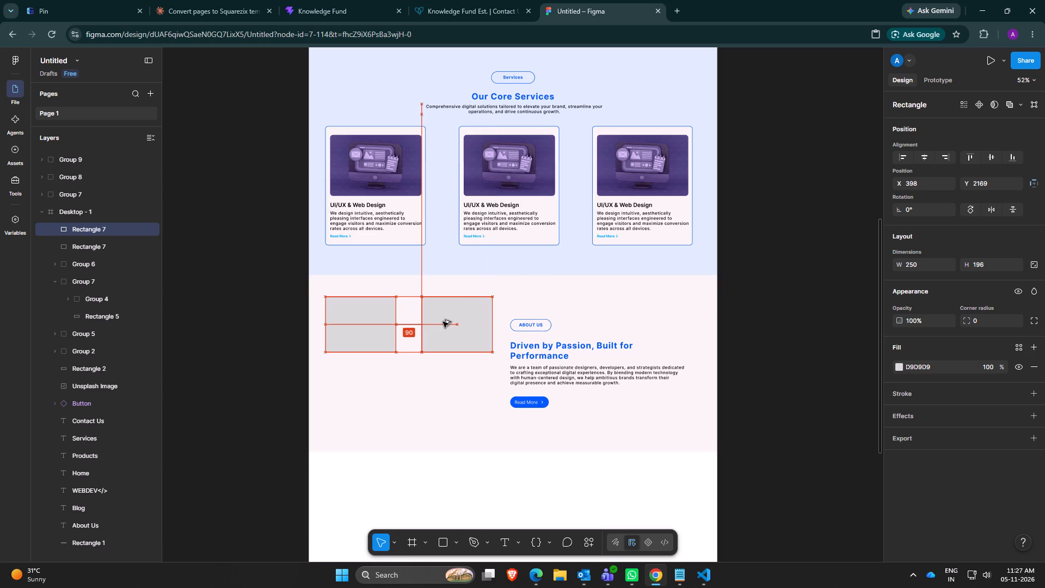
left_click_drag(443, 322, 440, 322, "alt")
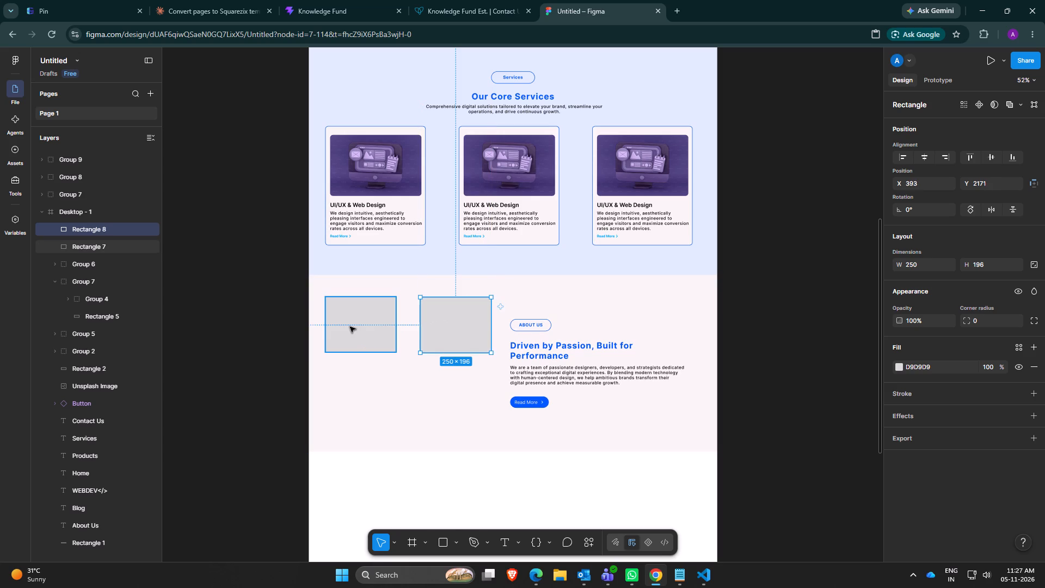
Duplicate both grey rectangles downward to Y 2435, at X 58 and X 393, forming a two-by-two grid.
left_click_drag(353, 330, 349, 408, "alt")
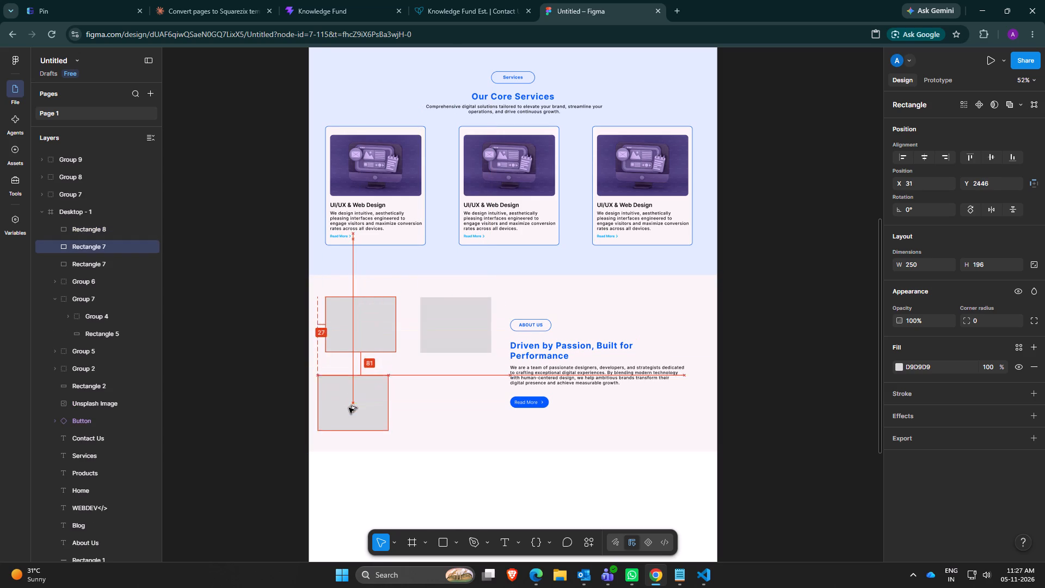
left_click_drag(349, 408, 353, 405, "alt")
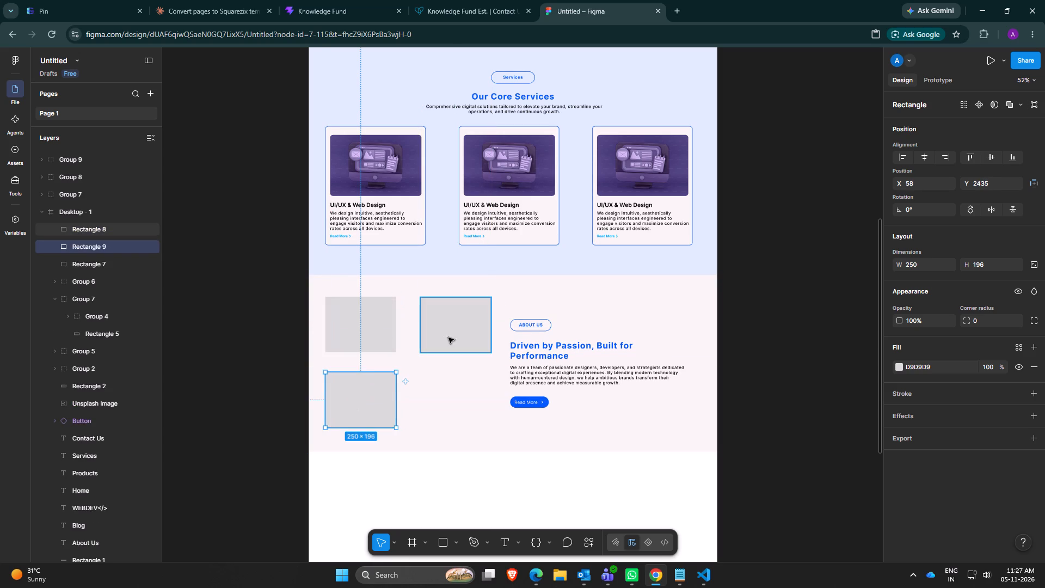
left_click_drag(448, 338, 448, 406, "alt")
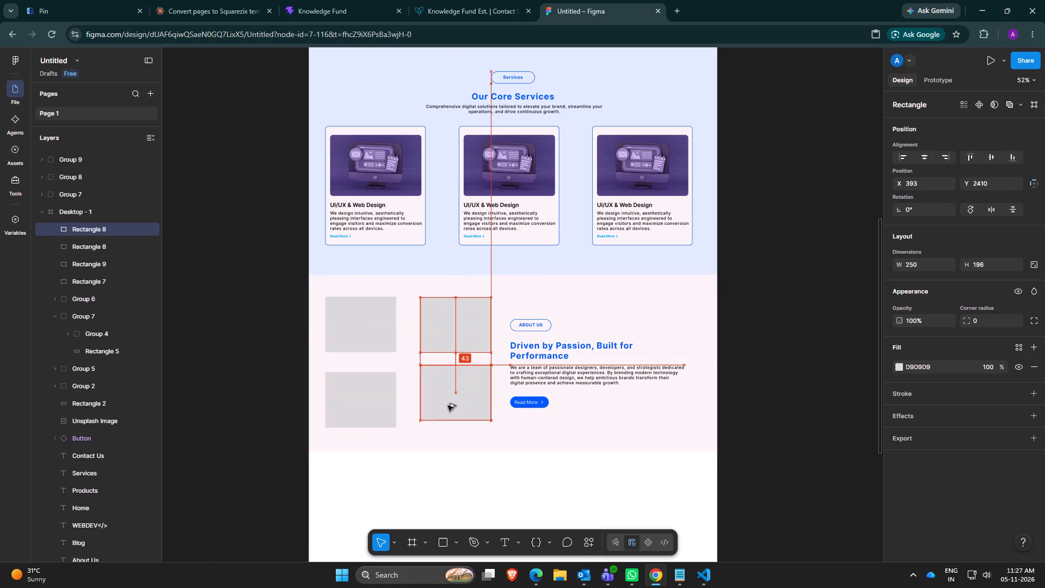
left_click_drag(448, 406, 450, 411, "alt")
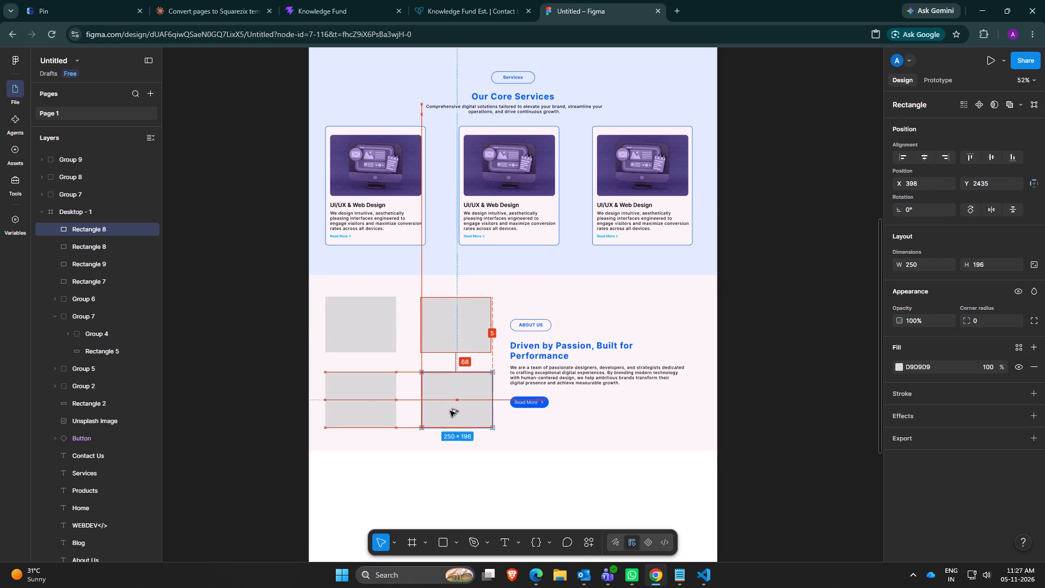
left_click_drag(450, 411, 450, 415, "alt")
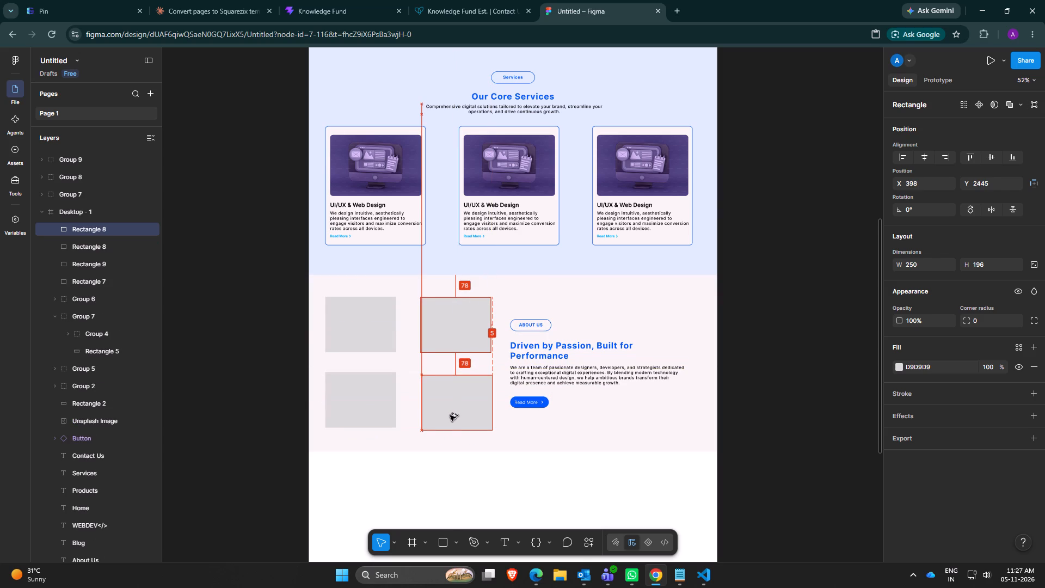
left_click_drag(450, 415, 448, 413, "alt")
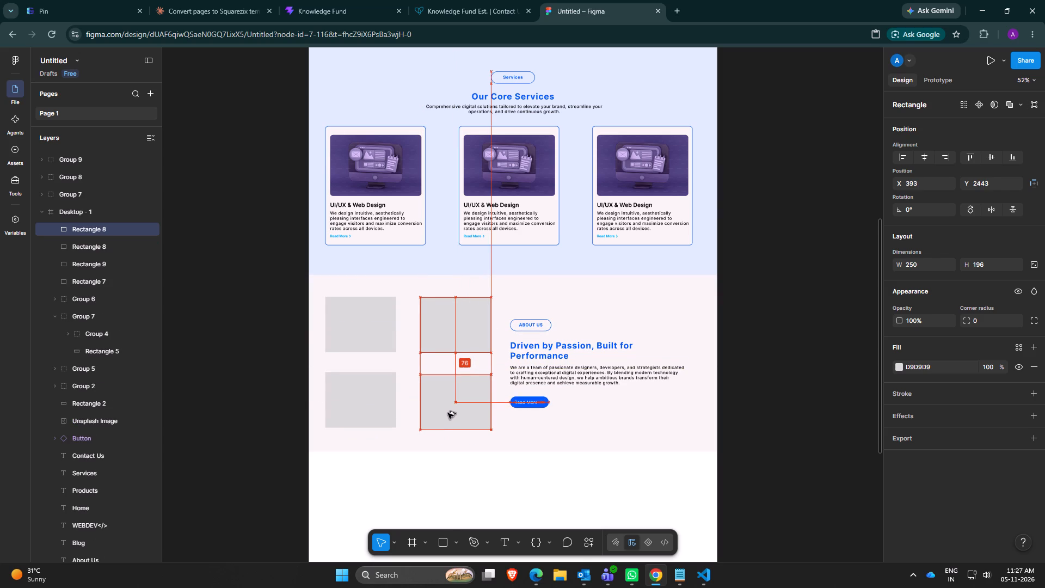
left_click_drag(448, 413, 448, 413, "alt")
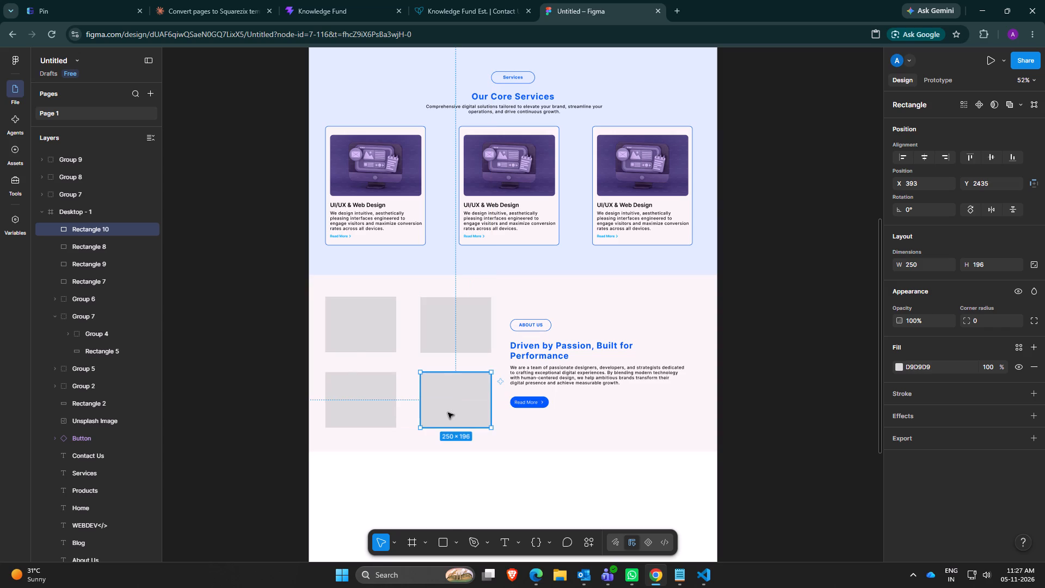
Open the Unsplash plugin with the grid's upper-left grey rectangle selected.
left_click(359, 345)
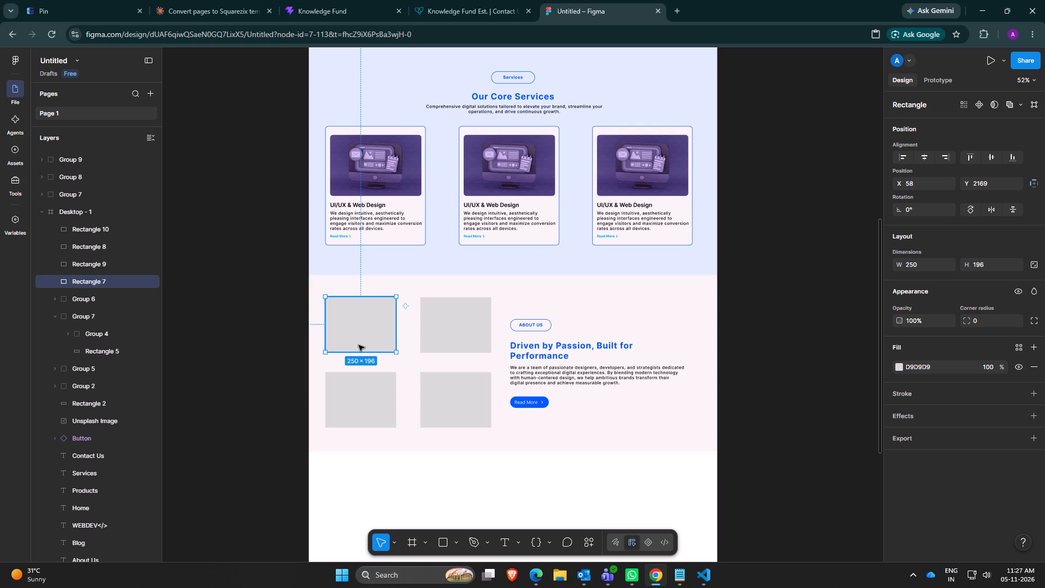
right_click(359, 345)
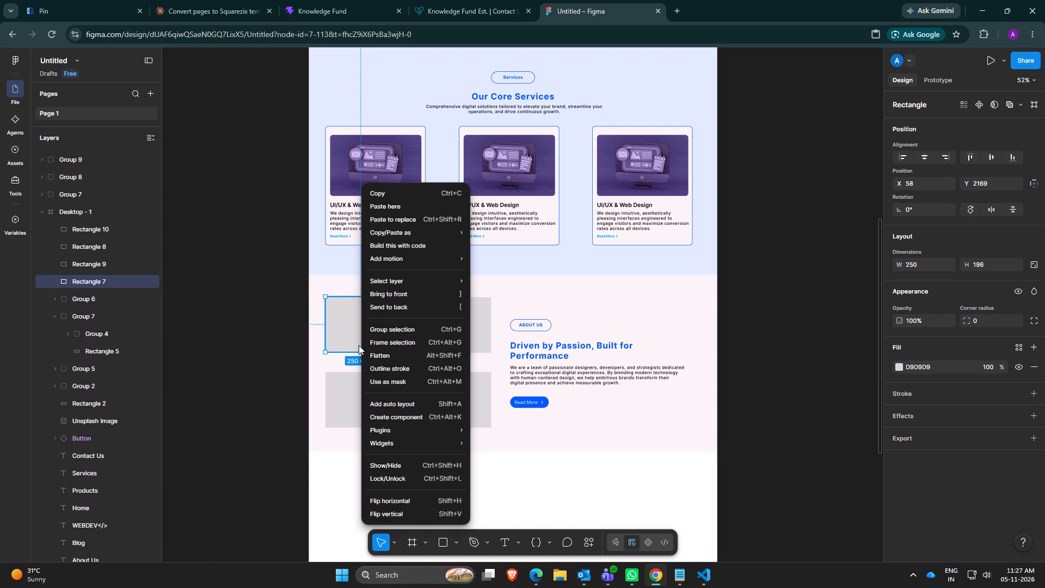
left_click(350, 338)
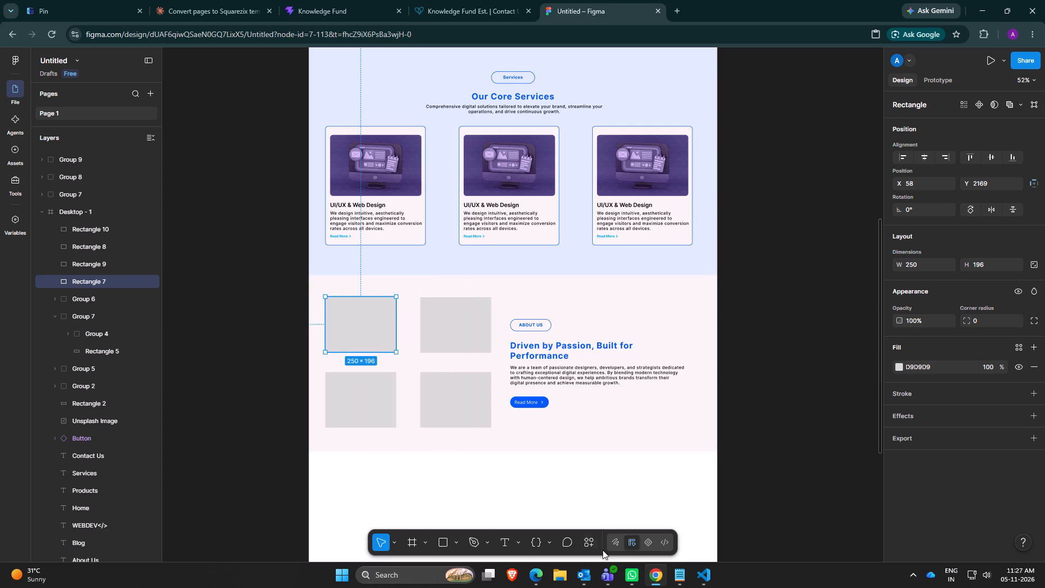
left_click(588, 546)
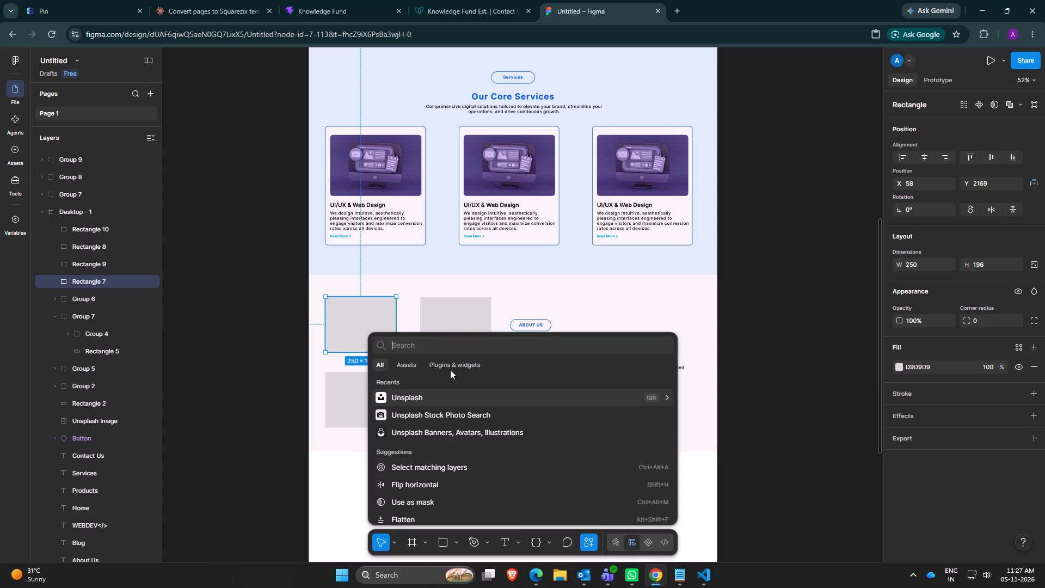
left_click(457, 401)
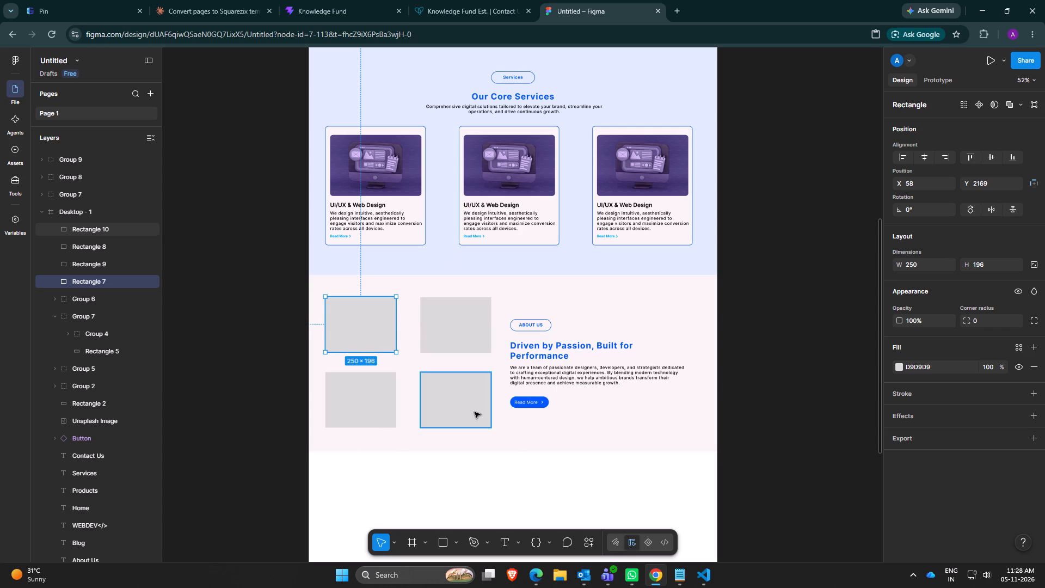
scroll(489, 474, "down", 2)
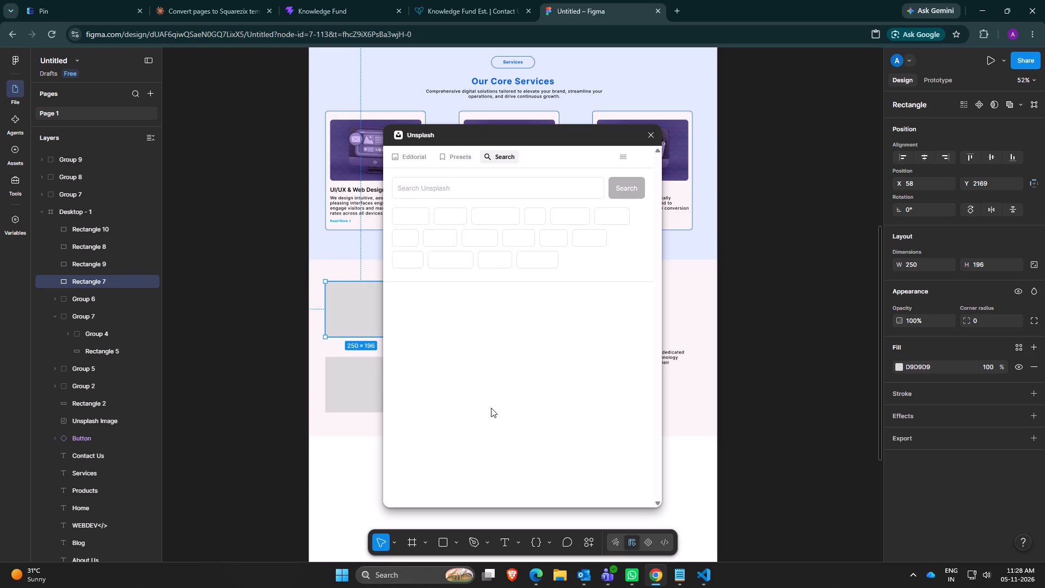
Fill the grid's upper-left rectangle with the glowing gold processor chip photo from Unsplash's technology topic.
left_click(495, 266)
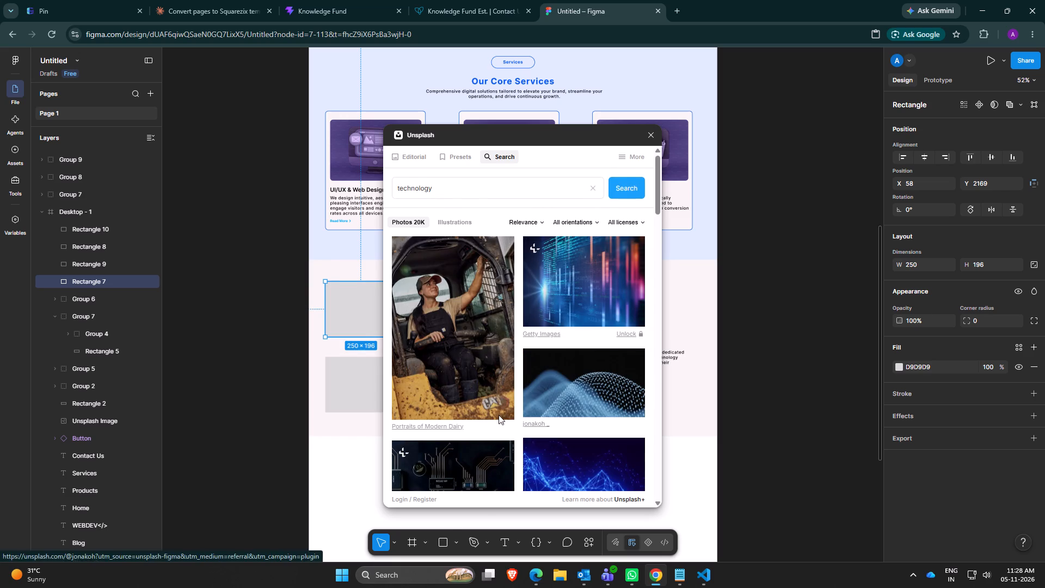
scroll(504, 412, "down", 3)
scroll(560, 393, "down", 9)
scroll(560, 393, "up", 2)
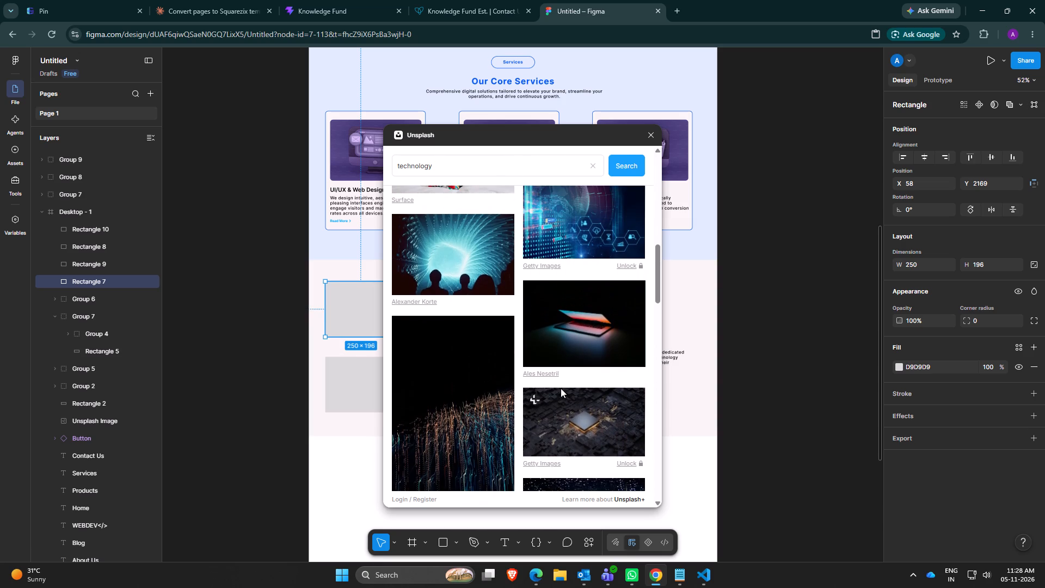
left_click(581, 438)
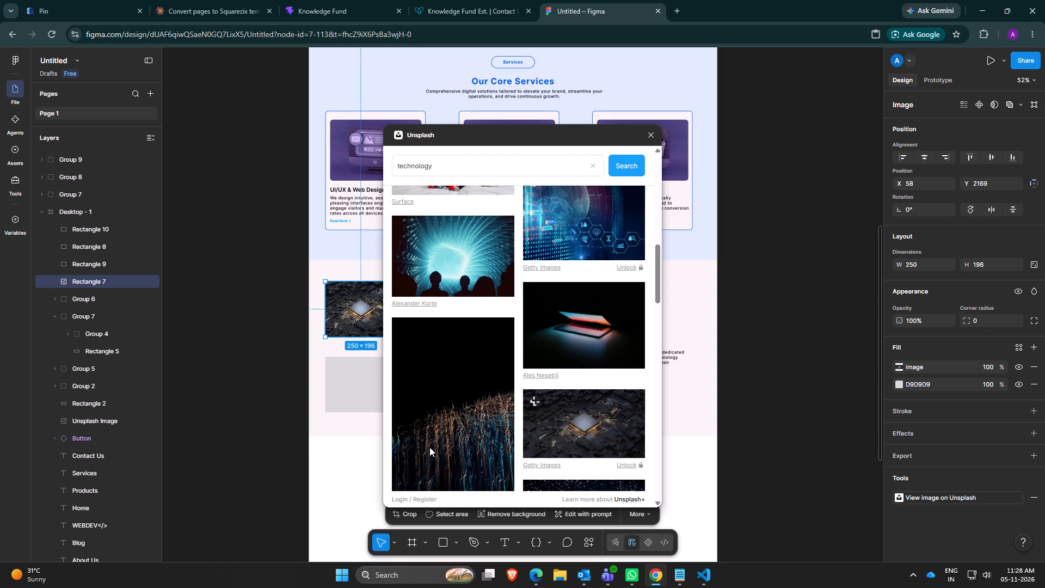
Fill the grid's lower-left rectangle with the technology photo of a dark laptop screen showing program code.
left_click(352, 385)
scroll(647, 409, "down", 2)
scroll(572, 408, "down", 3)
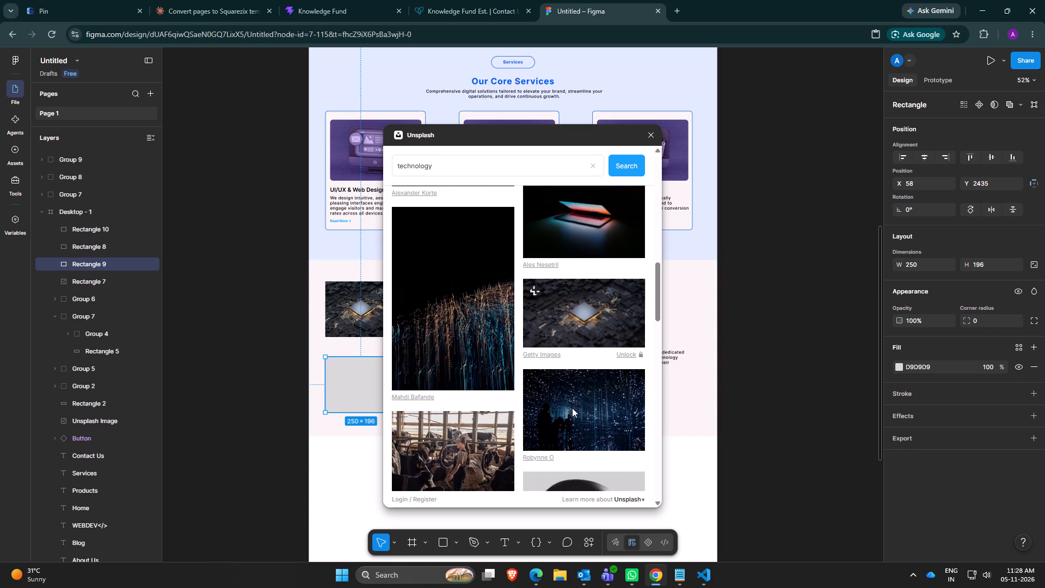
scroll(572, 408, "down", 2)
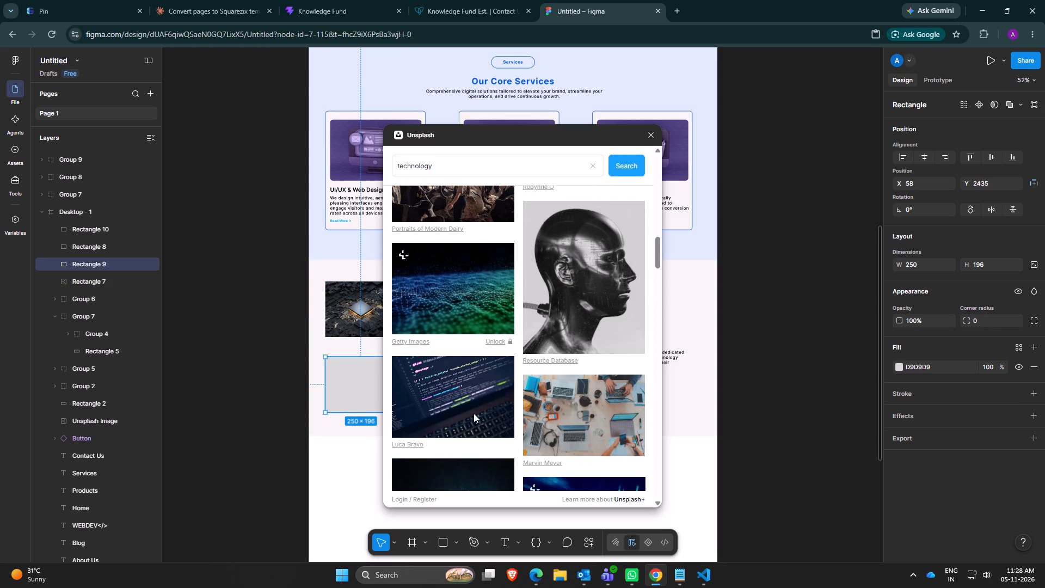
left_click(465, 411)
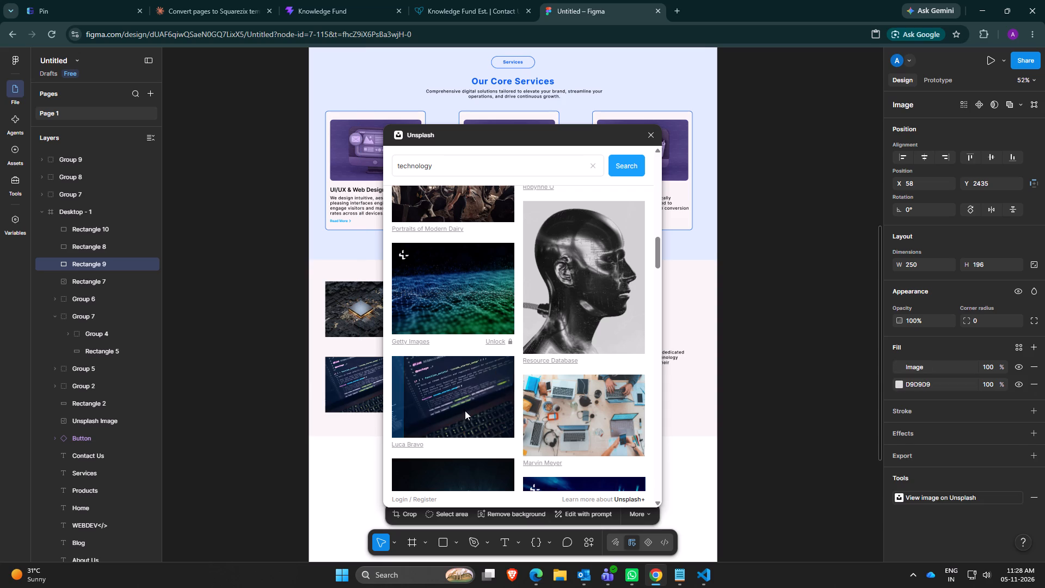
Move the Unsplash window clear of the grid and fill the upper-right rectangle with the glowing blue AI cube photo.
left_click_drag(514, 142, 739, 161)
left_click(458, 299)
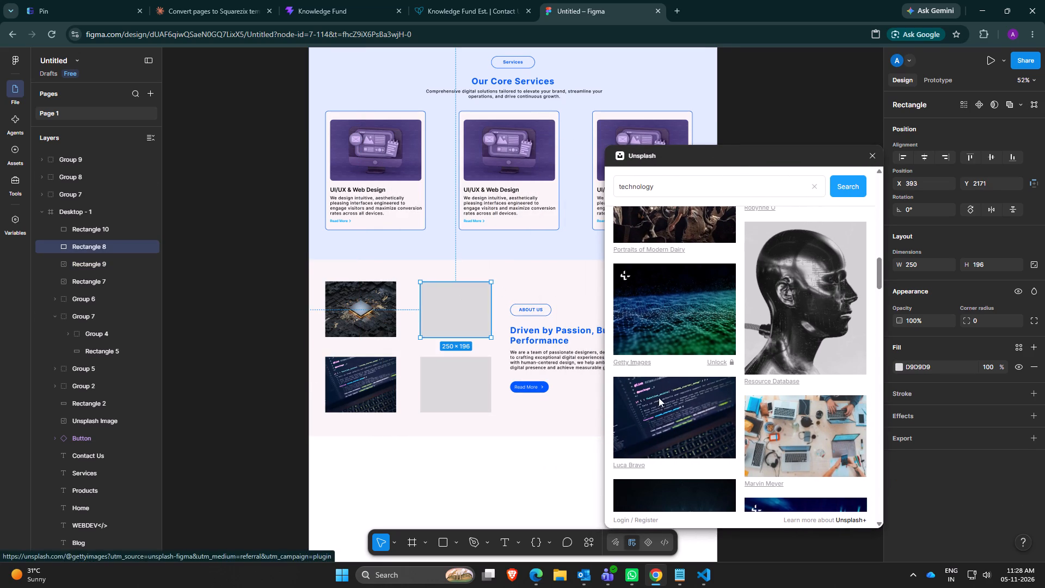
scroll(659, 402, "down", 3)
scroll(795, 393, "down", 2)
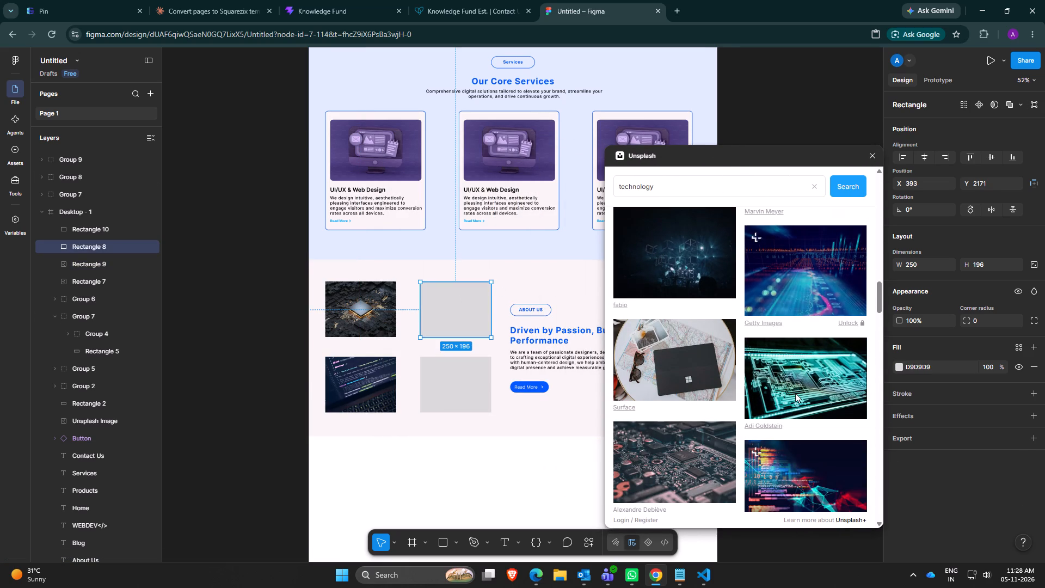
scroll(726, 387, "down", 2)
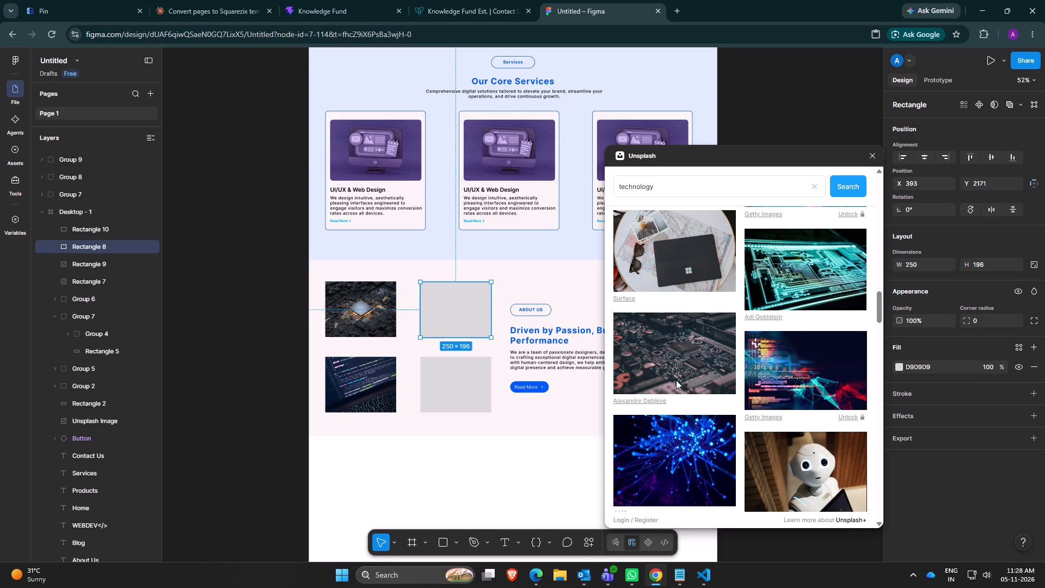
scroll(746, 370, "down", 4)
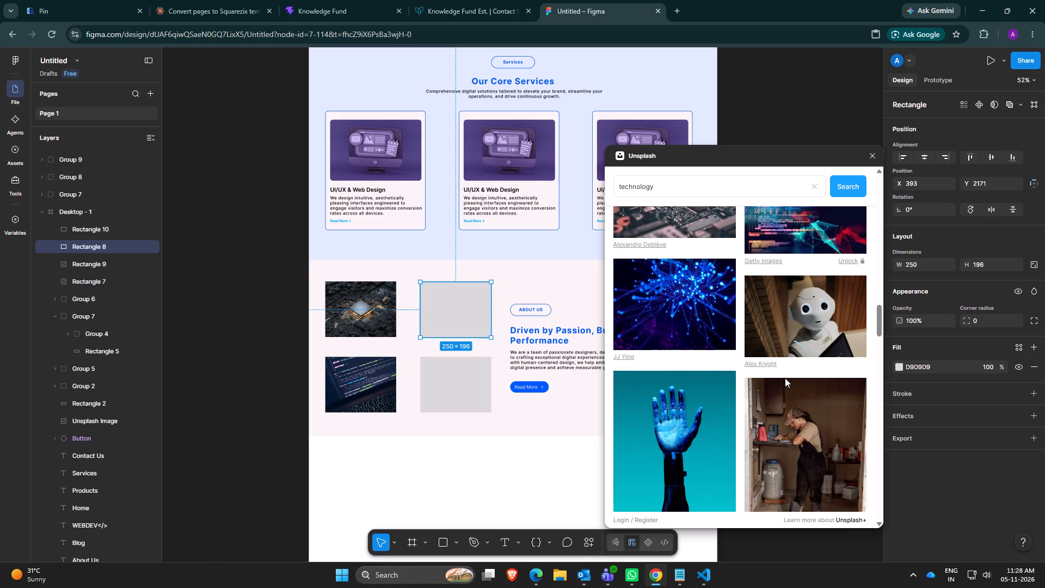
scroll(785, 378, "down", 7)
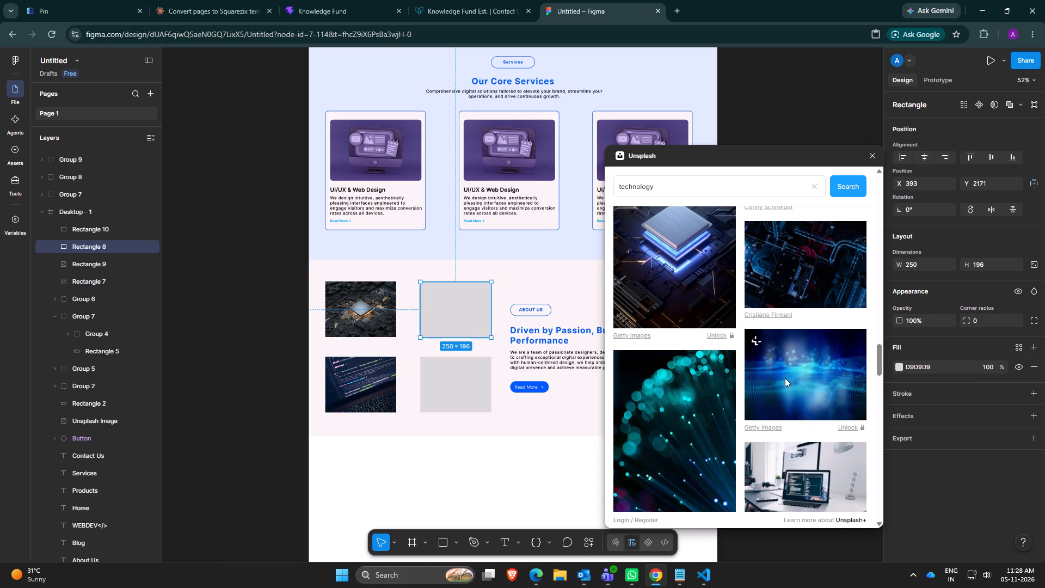
scroll(785, 378, "down", 7)
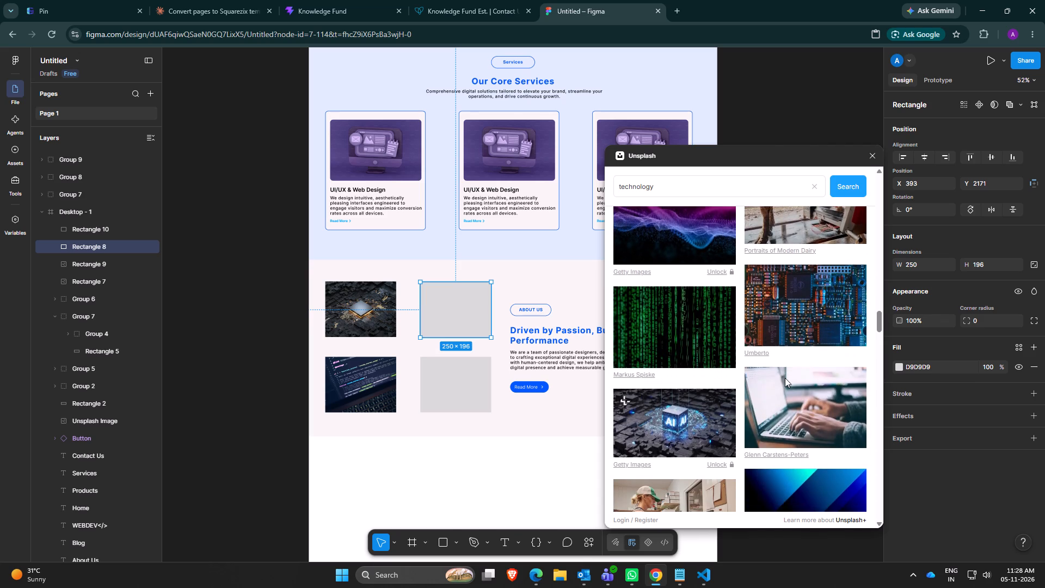
scroll(785, 378, "down", 2)
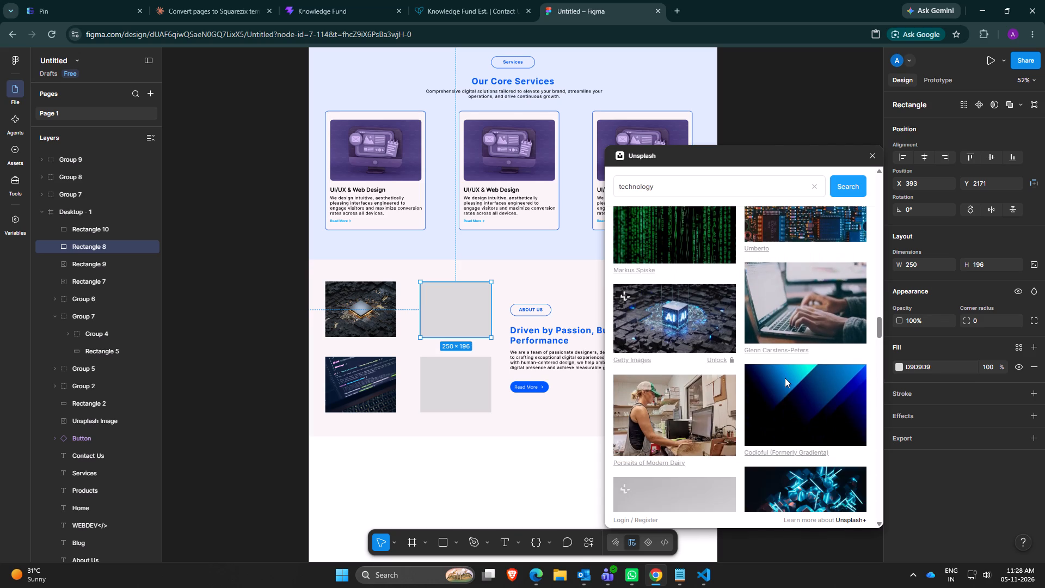
left_click(691, 335)
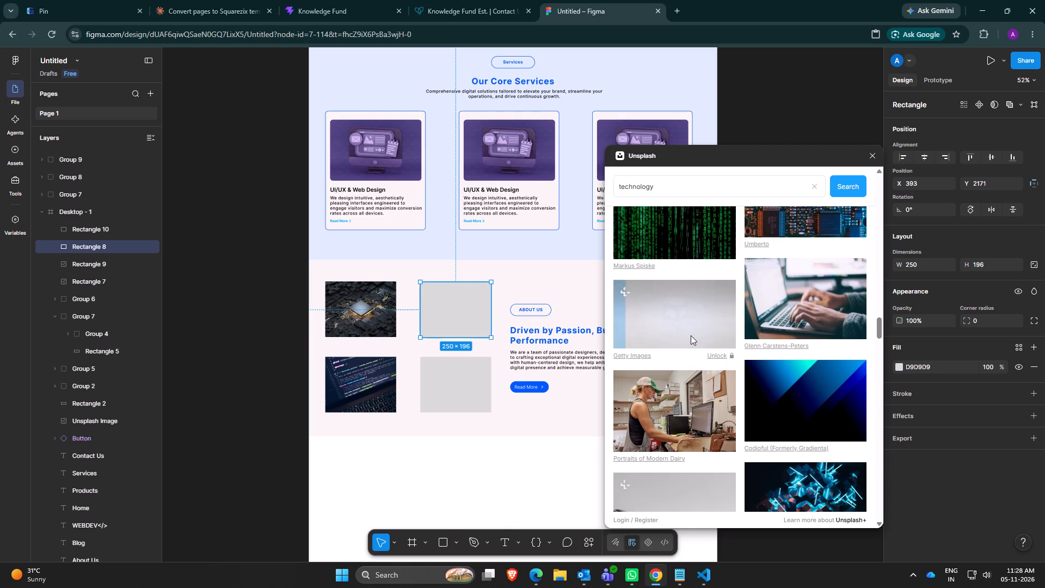
Select the grid's lower-right grey rectangle and look through the technology photos for a suitable image.
left_click(435, 378)
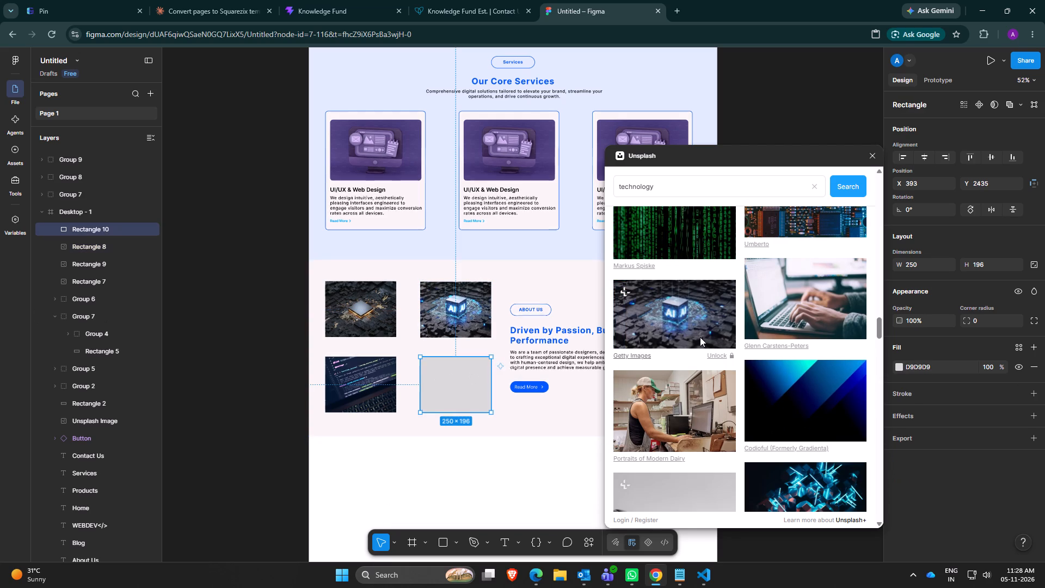
scroll(785, 356, "down", 8)
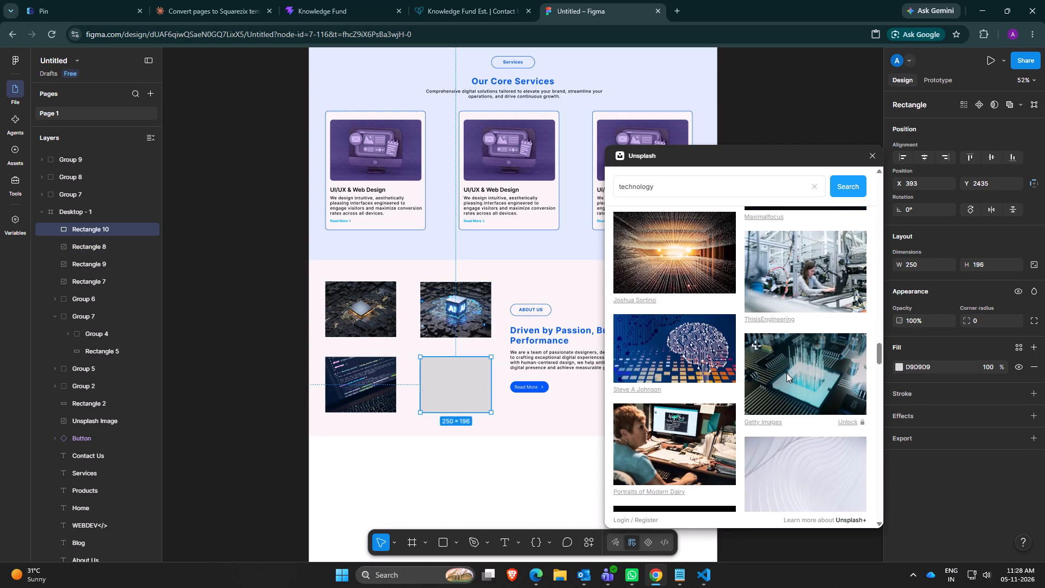
scroll(786, 373, "down", 11)
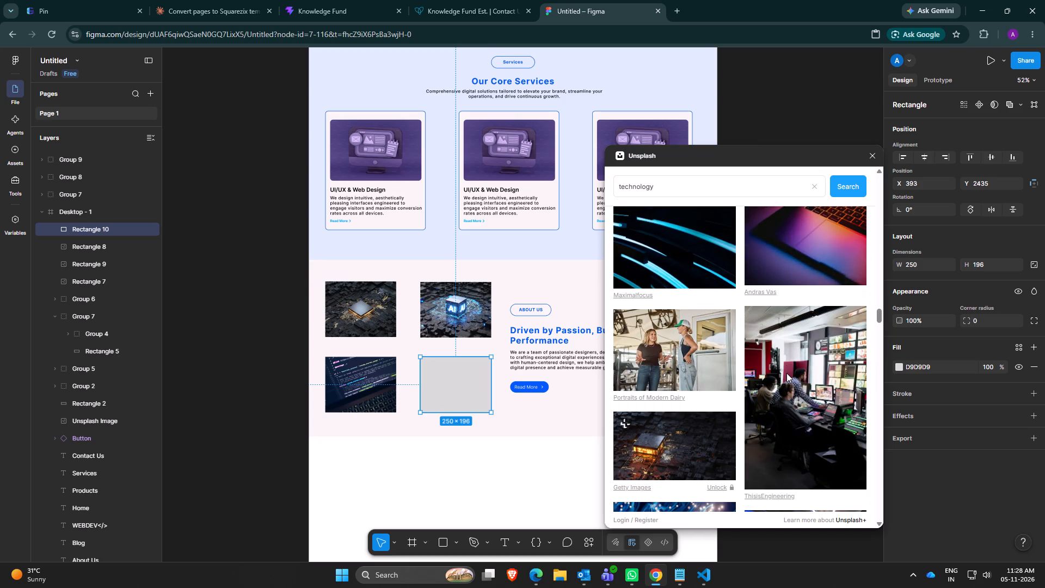
scroll(786, 373, "down", 7)
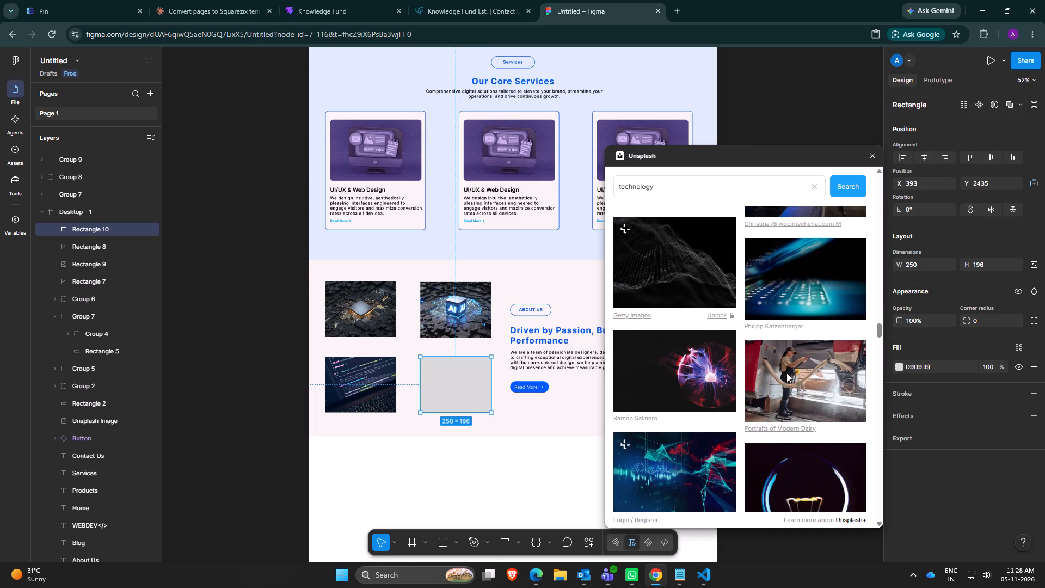
scroll(778, 369, "down", 5)
scroll(694, 363, "down", 2)
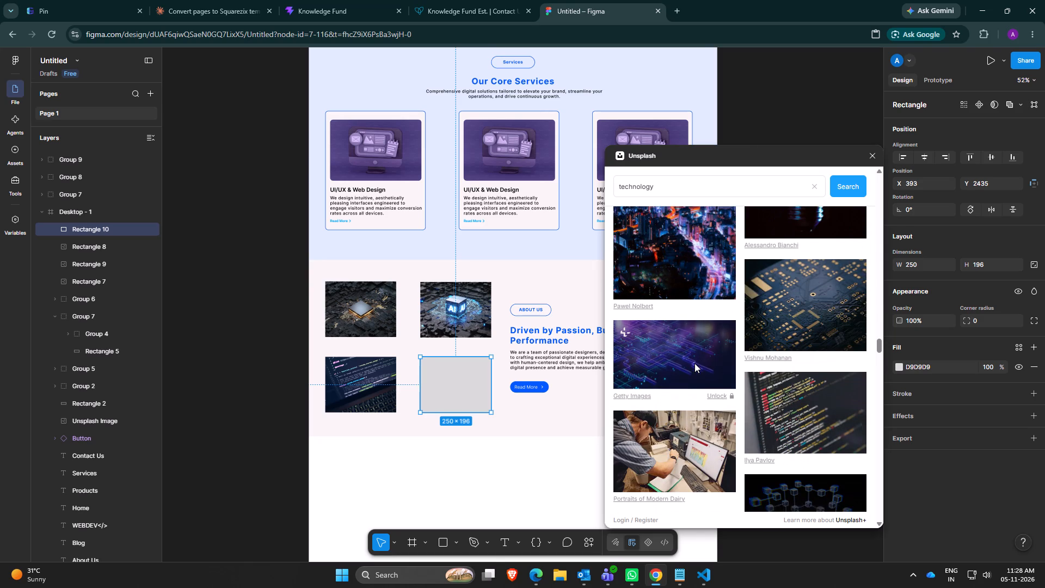
scroll(694, 363, "down", 11)
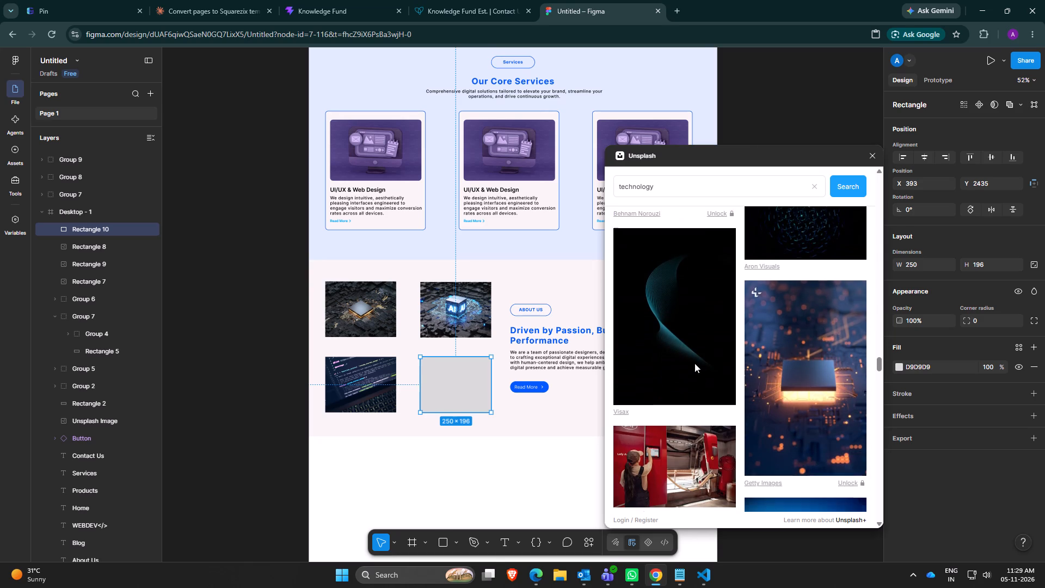
scroll(694, 363, "down", 9)
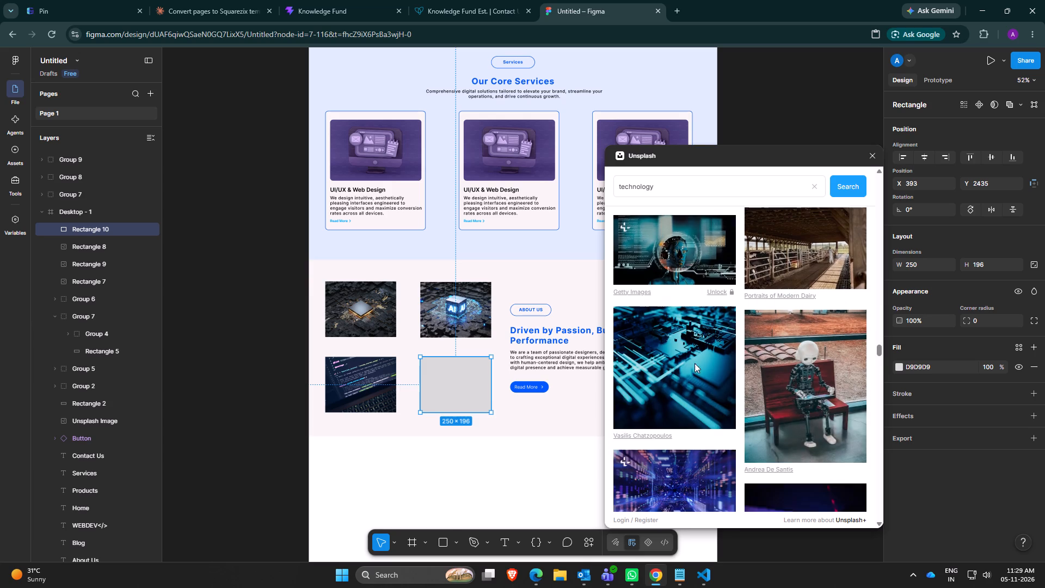
scroll(694, 363, "down", 8)
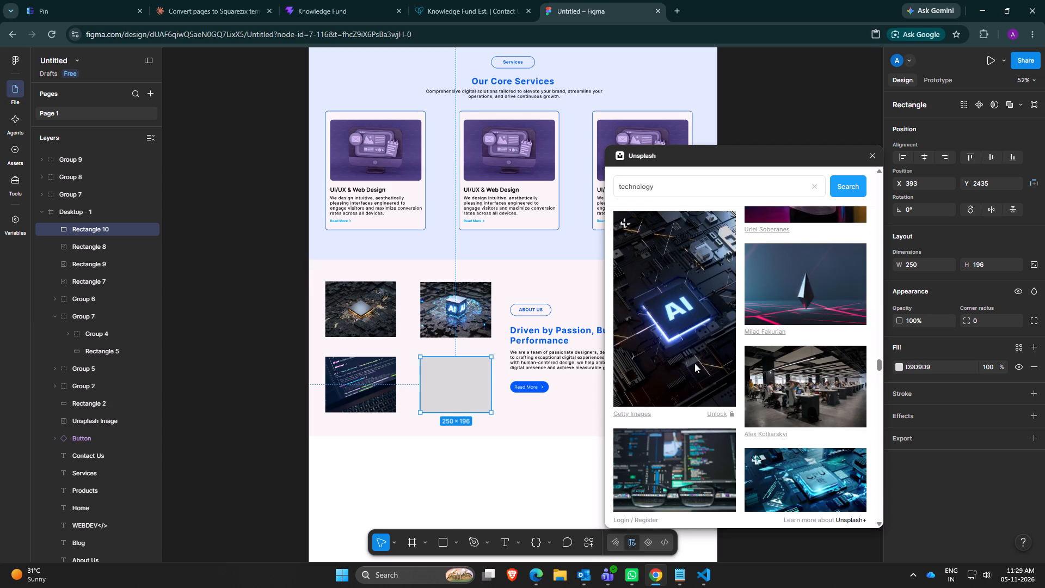
scroll(694, 363, "down", 15)
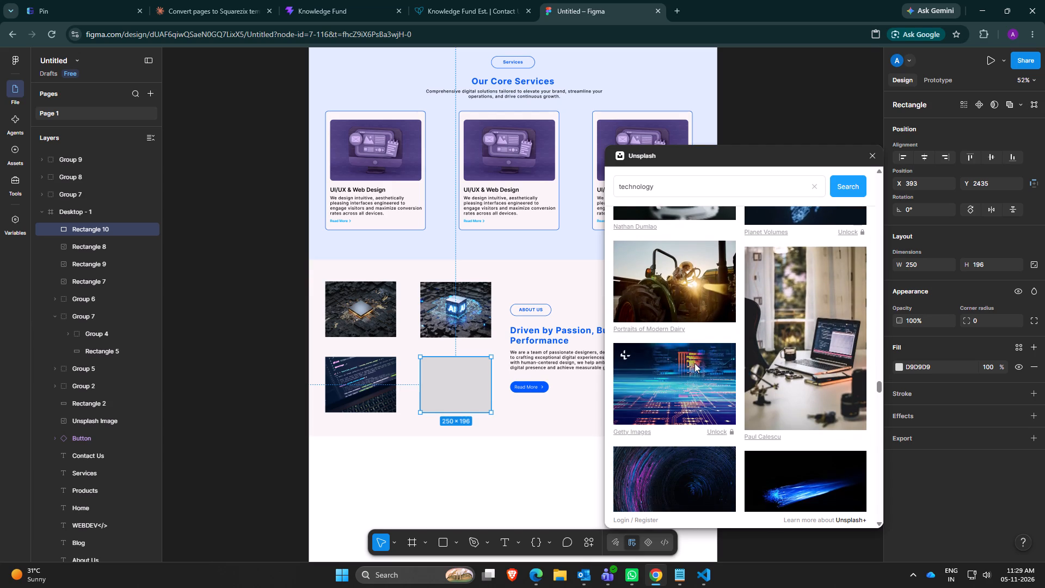
scroll(694, 363, "down", 2)
scroll(731, 421, "down", 3)
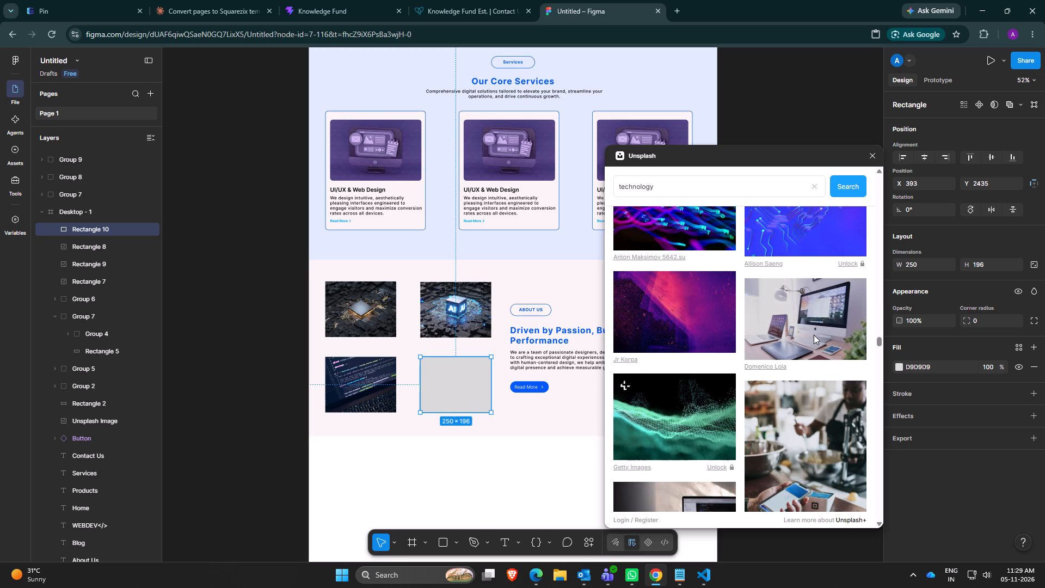
scroll(802, 378, "down", 8)
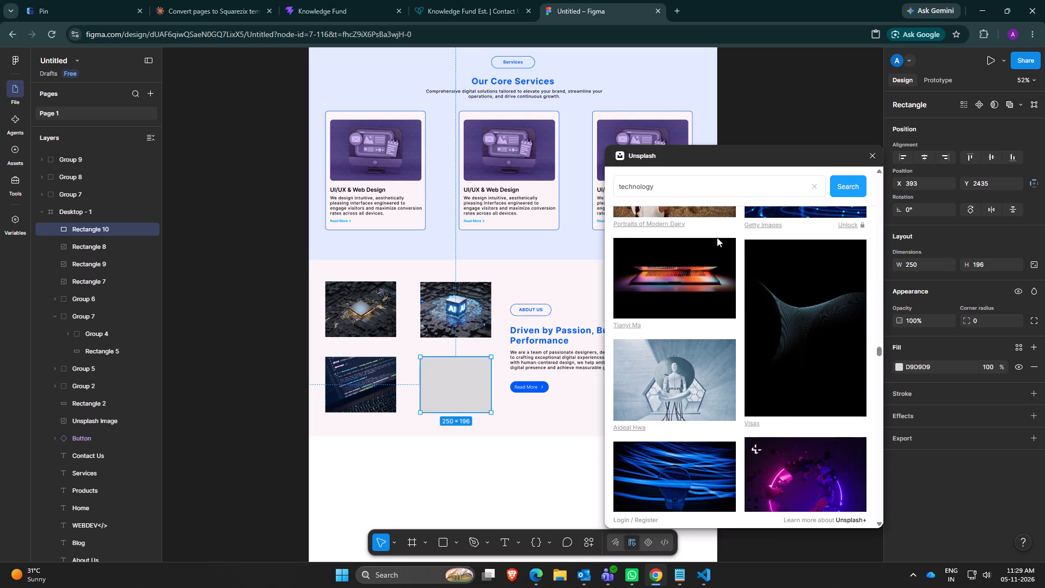
Search Unsplash for "server", fill the lower-right rectangle with the dark server rack photo with orange lights, and close the plugin.
left_click(696, 187)
key("BackSpace")
key("BackSpace")
key("BackSpace")
key("BackSpace")
key("BackSpace")
key("BackSpace")
key("BackSpace")
key("BackSpace")
key("BackSpace")
key("BackSpace")
key("BackSpace")
key("BackSpace")
key("BackSpace")
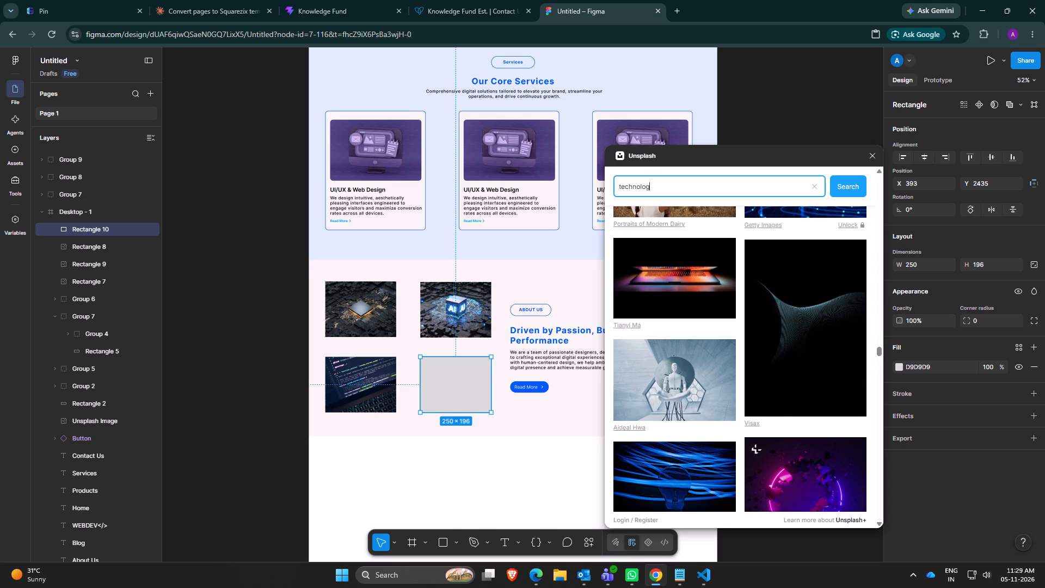
type("server")
left_click(835, 183)
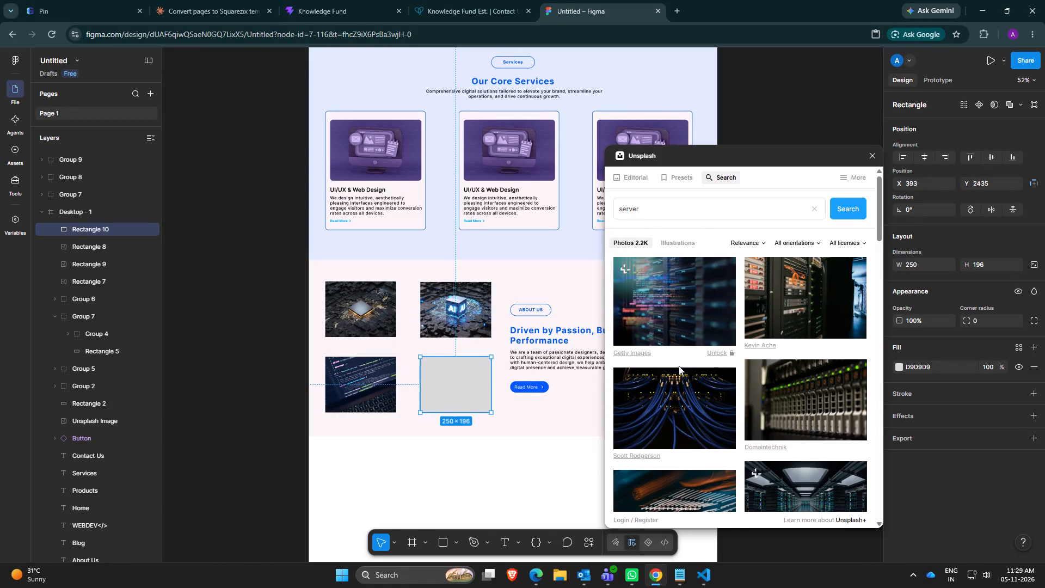
left_click(816, 298)
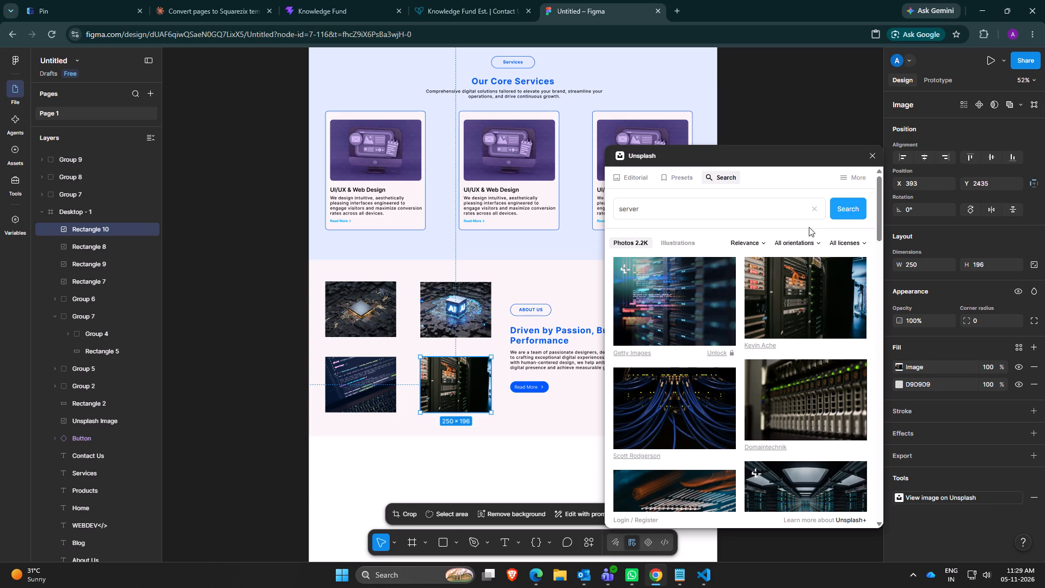
left_click(874, 157)
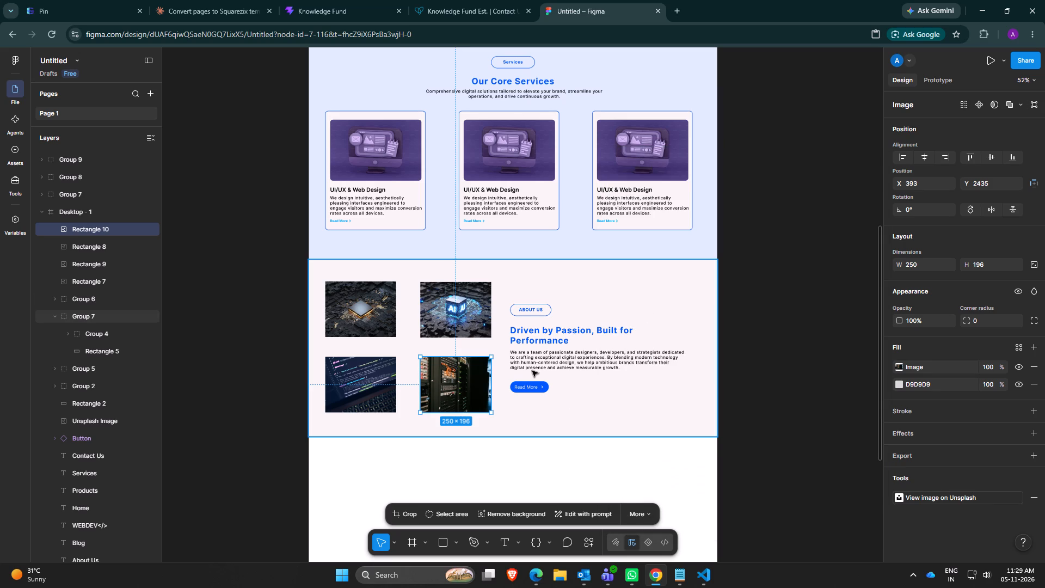
Change the "ABOUT US" badge label beside the four-image grid to "PRODUCTS".
double_click(537, 308)
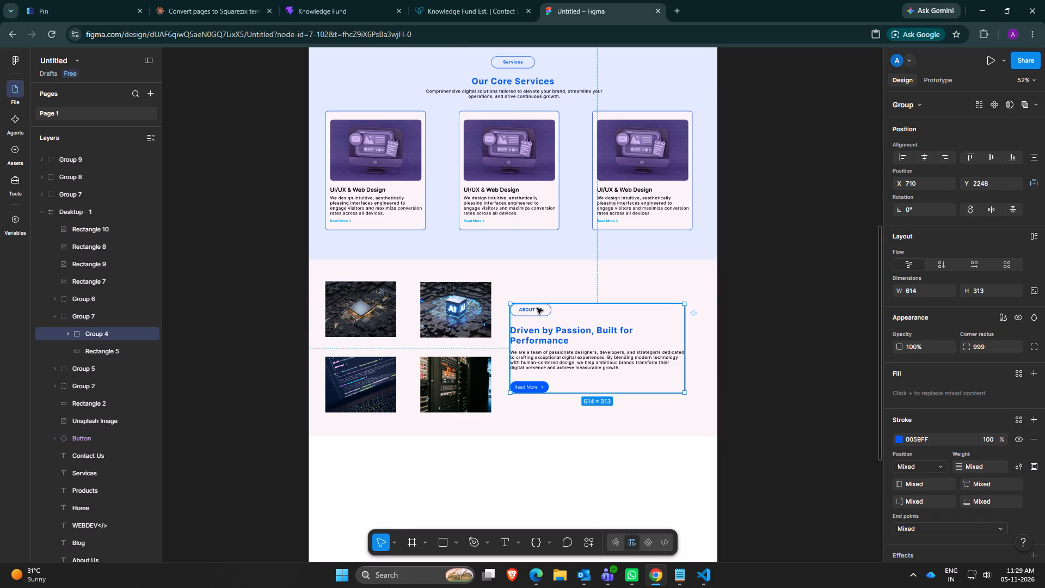
left_click(532, 311, "ctrl")
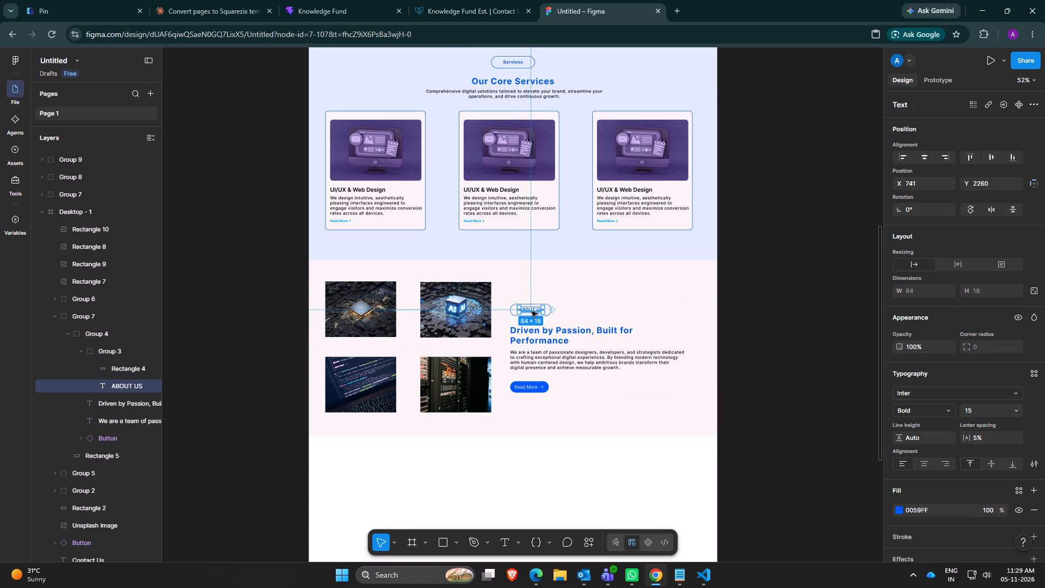
scroll(985, 319, "up", 6)
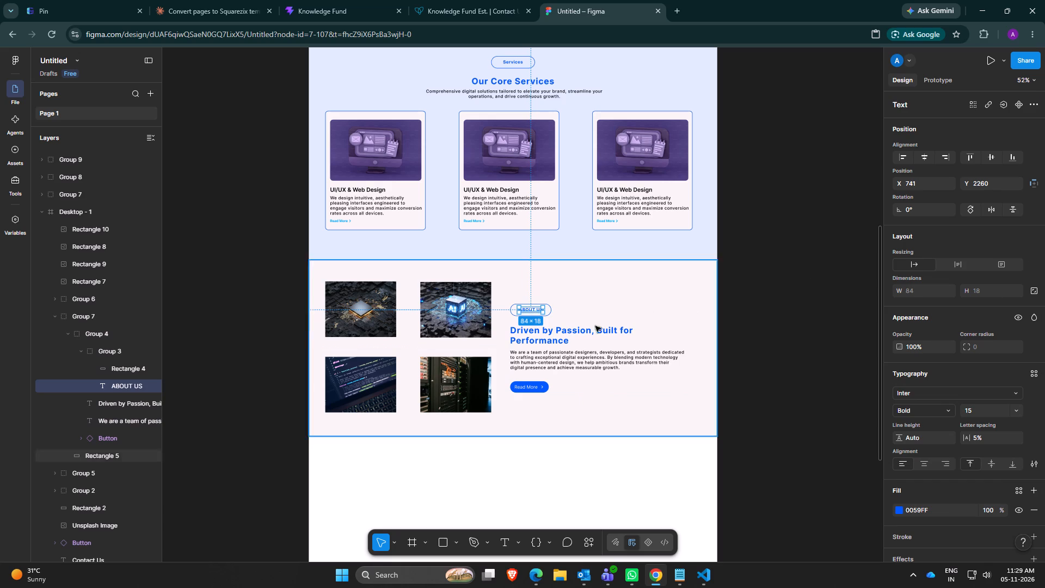
left_click(534, 309)
left_click(534, 309)
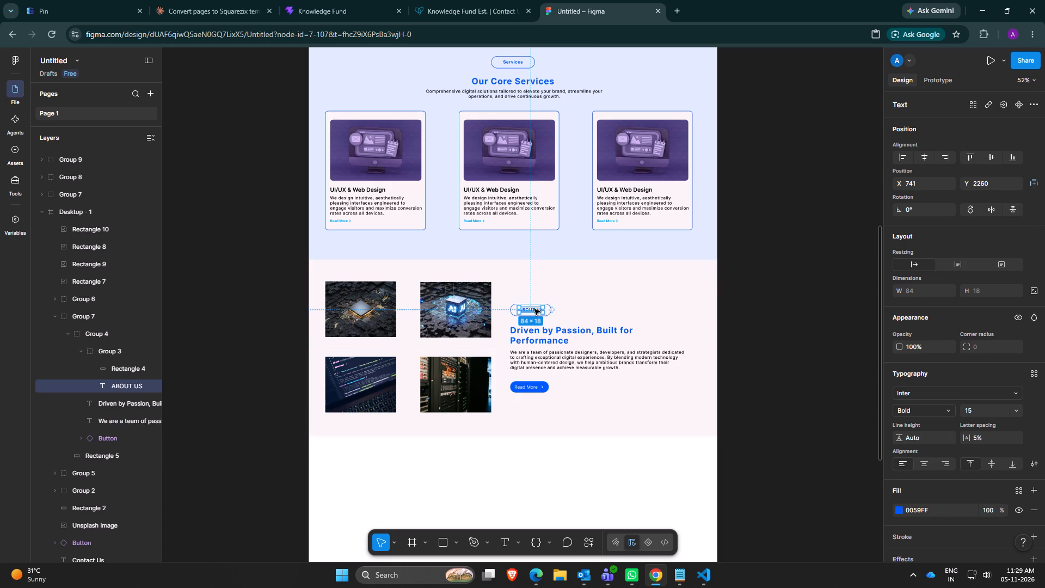
triple_click(534, 309)
left_click(534, 309)
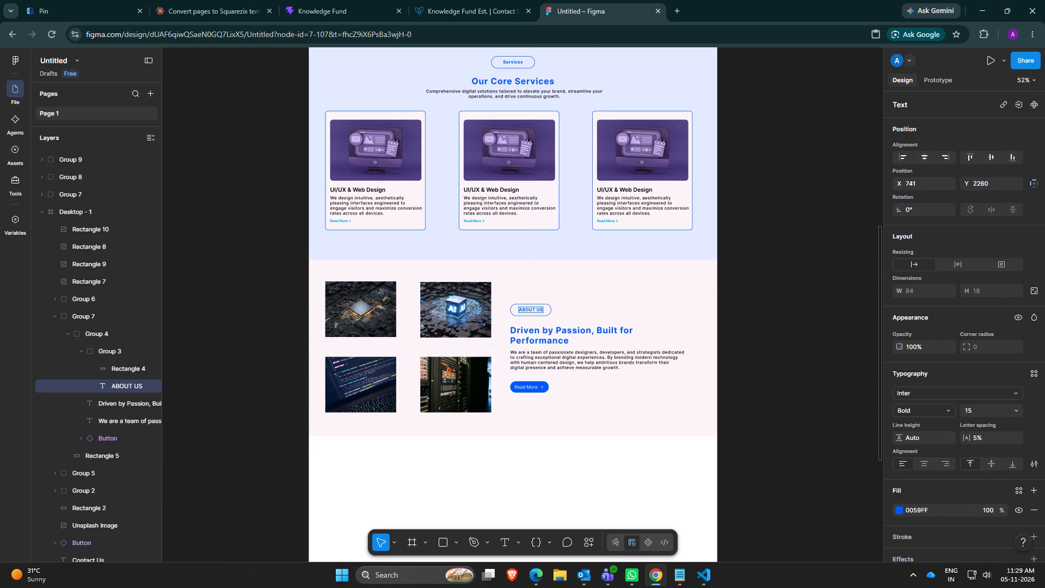
key("ctrl+a")
key("BackSpace")
type("PRO")
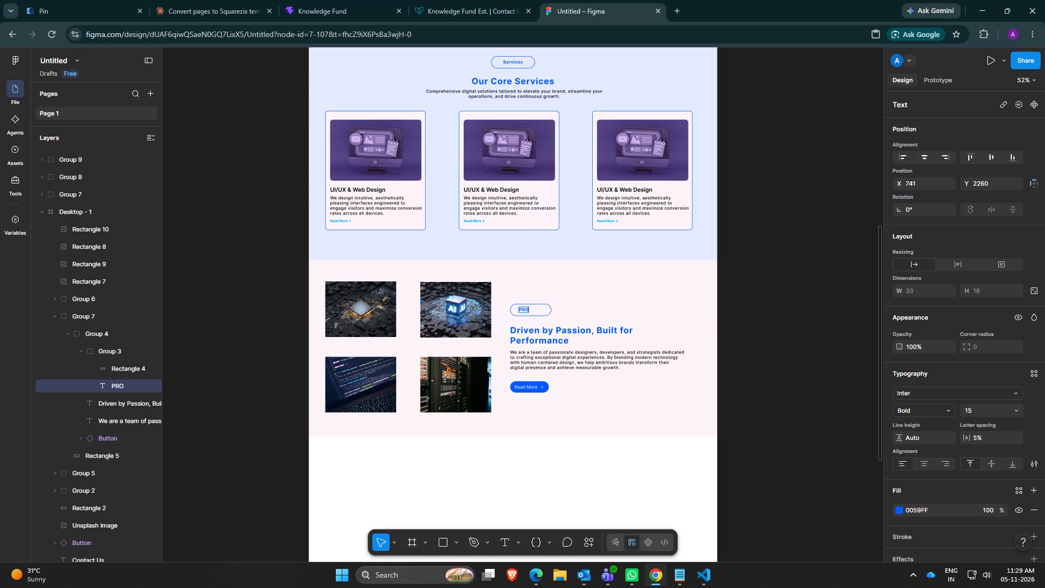
type("DUCTS")
Replace the heading below the PRODUCTS badge with "Products We Offers".
left_click(549, 328)
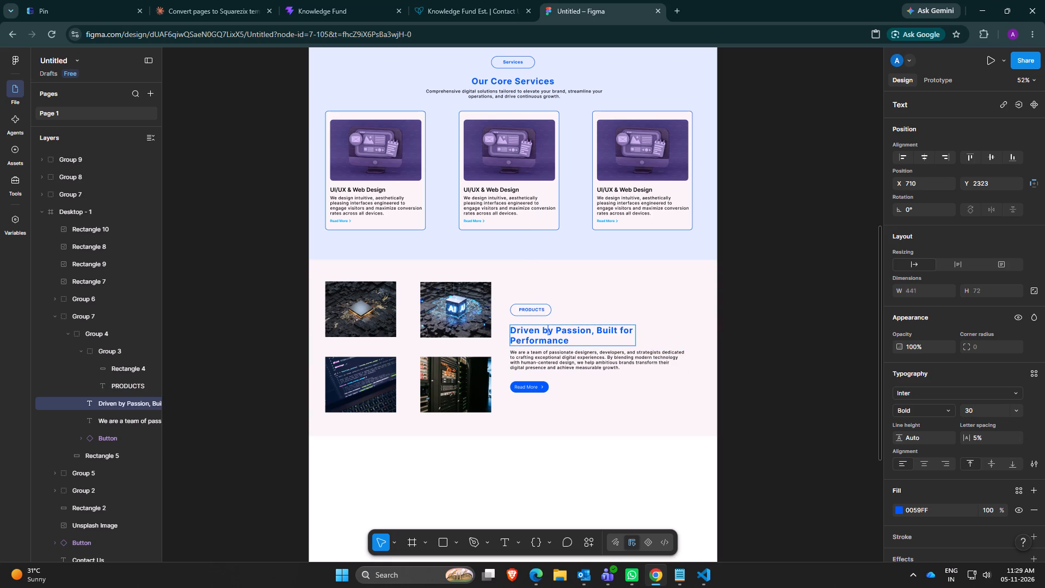
key("ctrl+a")
key("BackSpace")
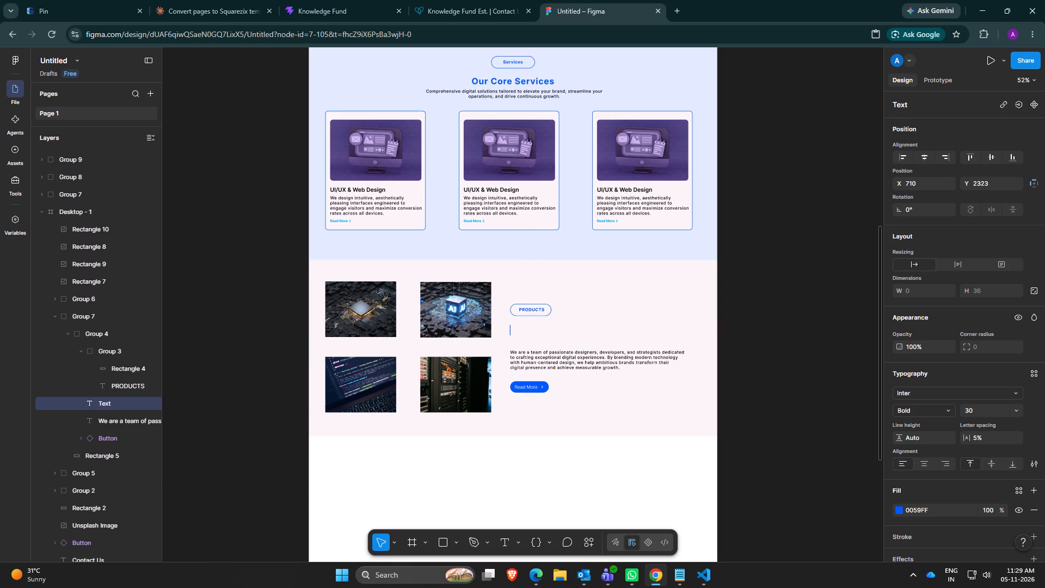
type("PRODUCTS WE OFF")
key("BackSpace")
key("BackSpace")
key("BackSpace")
key("BackSpace")
key("BackSpace")
key("BackSpace")
key("BackSpace")
key("BackSpace")
key("BackSpace")
key("BackSpace")
key("BackSpace")
key("BackSpace")
key("BackSpace")
key("BackSpace")
type("roducts We")
key("space")
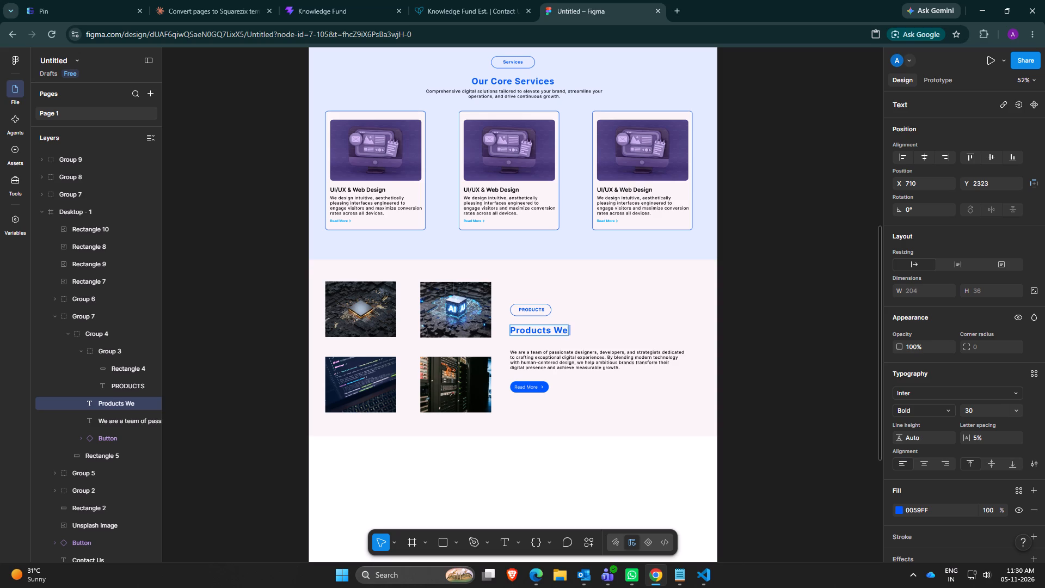
type("Off")
type("er")
key("s")
Change the label of the button below the Products text to "View More".
left_click(527, 388)
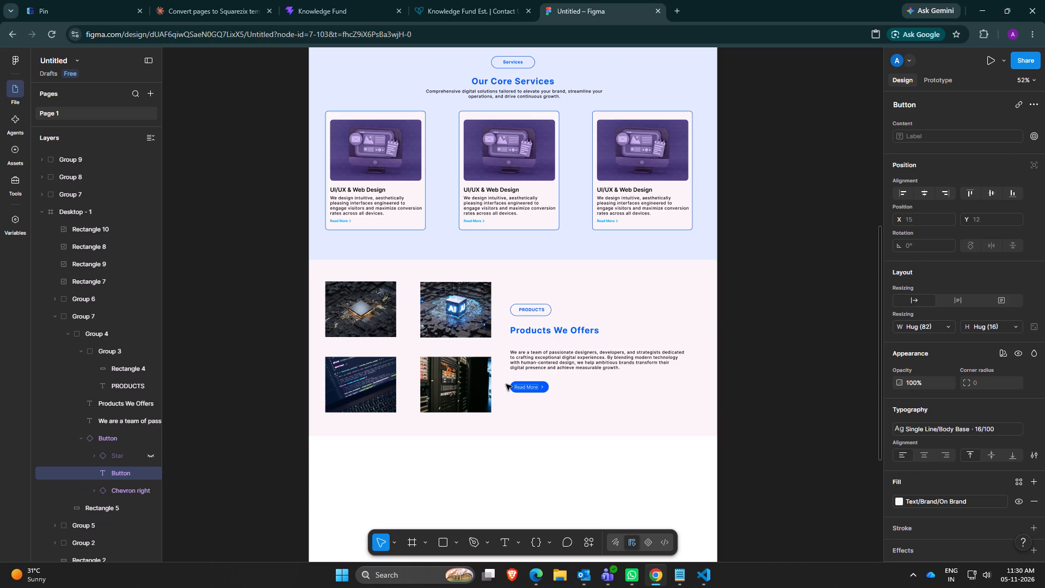
key("BackSpace")
key("BackSpace")
key("BackSpace")
key("BackSpace")
key("BackSpace")
type("View")
key("space")
left_click(536, 371)
Draw a rectangle over the AI cube photo and resize it to cover the photo exactly at 250 × 196.
left_click(440, 314)
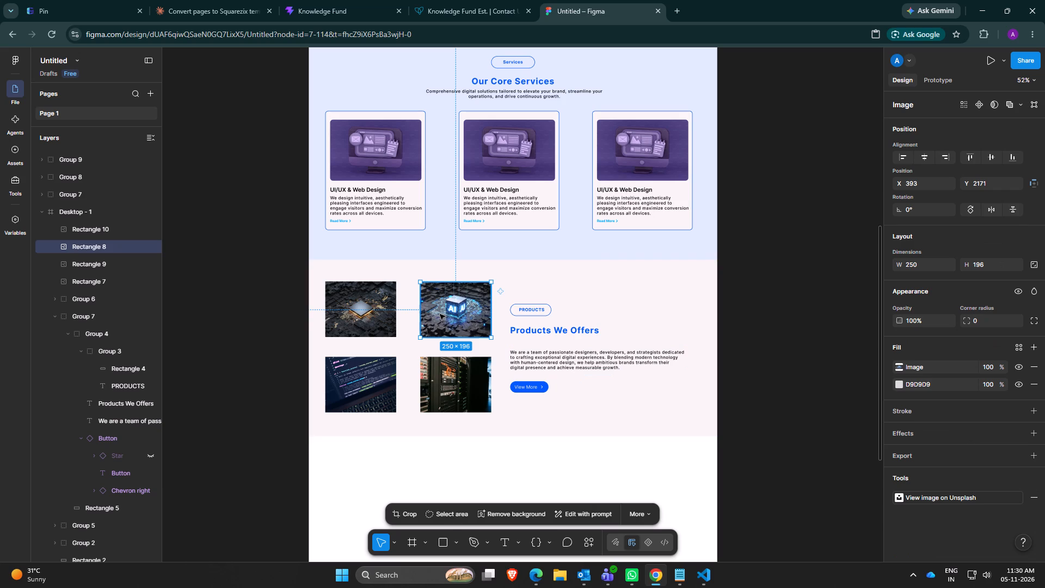
left_click(444, 540)
left_click(453, 308)
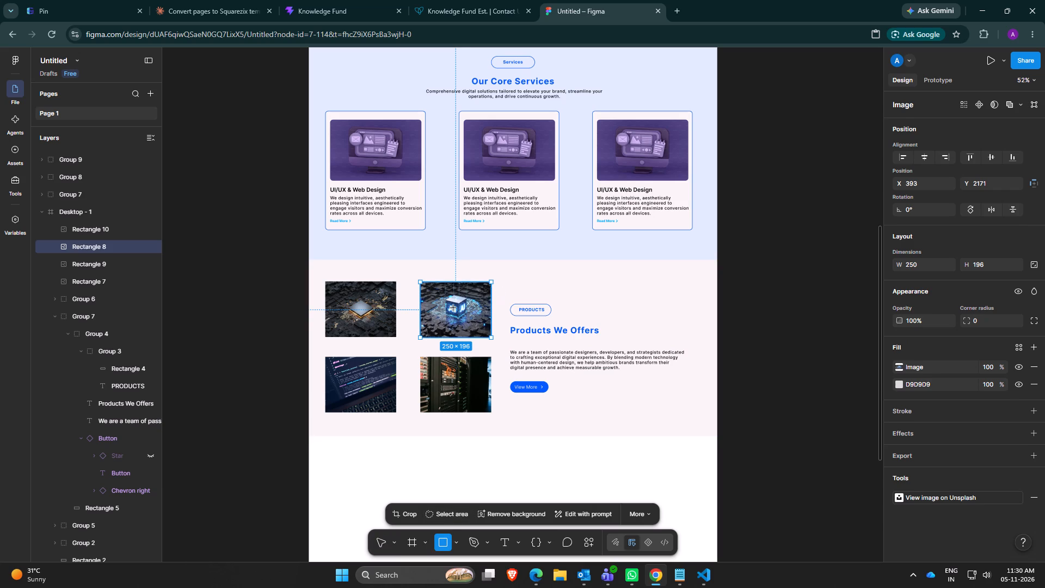
left_click_drag(469, 323, 486, 329)
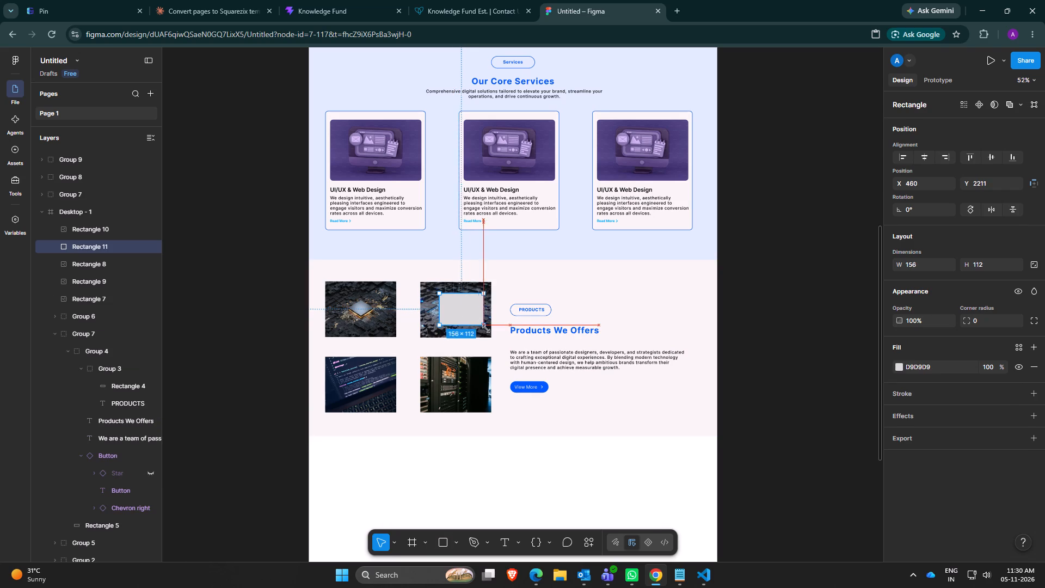
left_click_drag(486, 329, 490, 336)
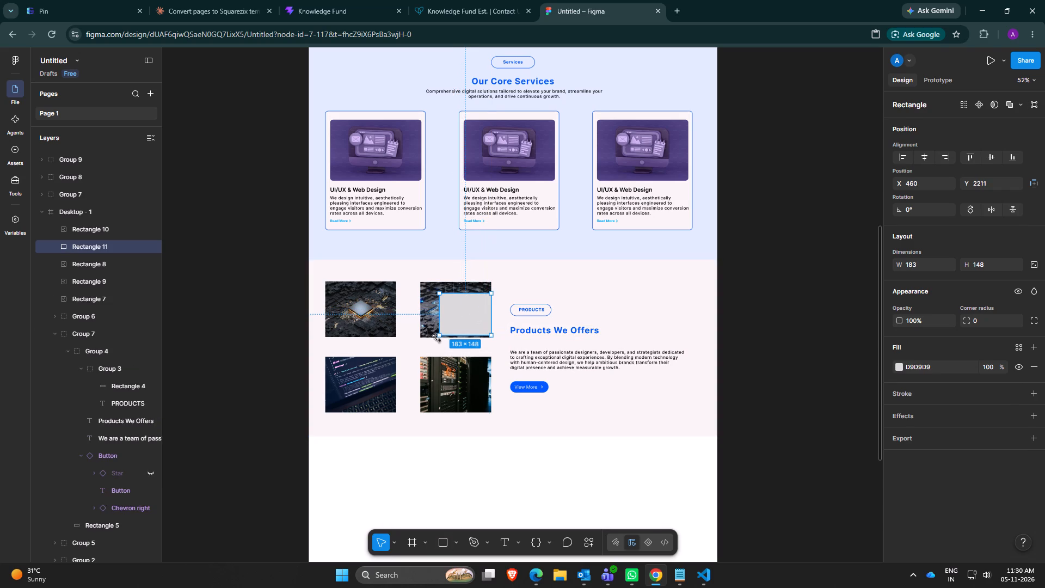
left_click_drag(439, 334, 421, 334)
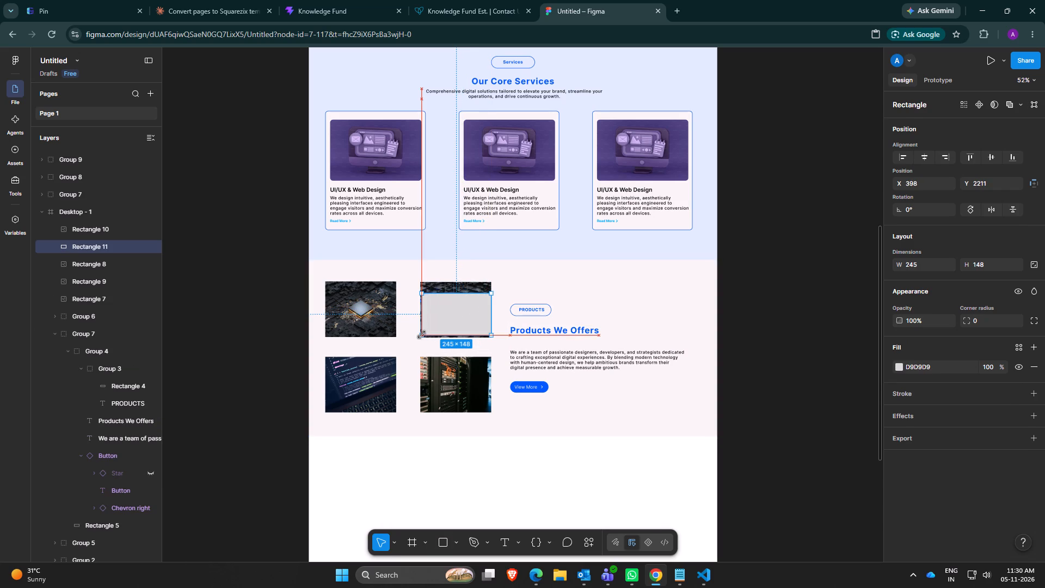
left_click_drag(421, 334, 419, 335)
left_click(447, 336)
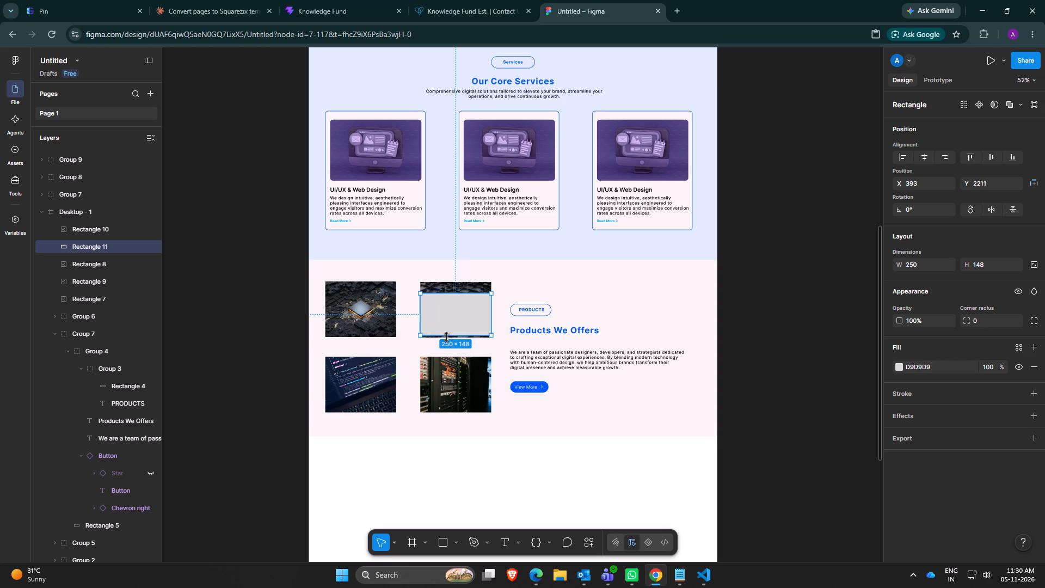
left_click(447, 336)
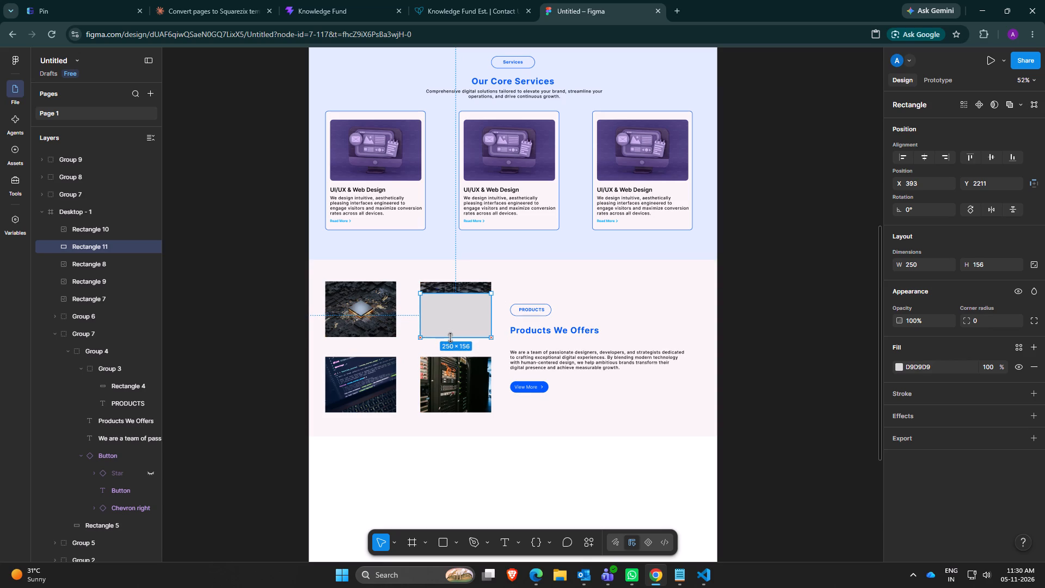
left_click_drag(458, 293, 459, 286)
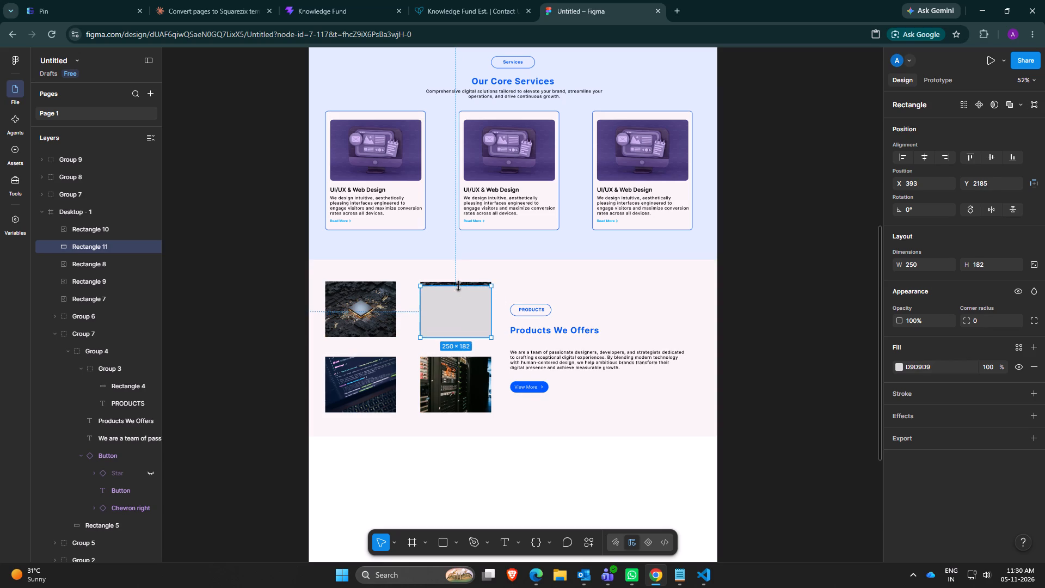
left_click_drag(459, 286, 458, 284)
left_click(456, 304)
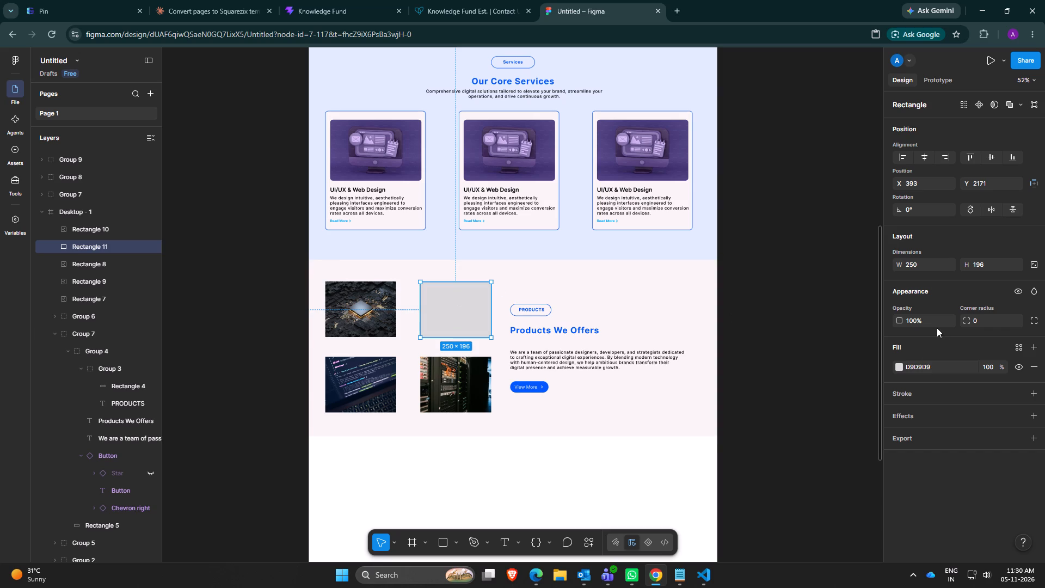
Fill the rectangle over the AI cube photo with light blue 00AAFF at 44% opacity.
left_click(899, 367)
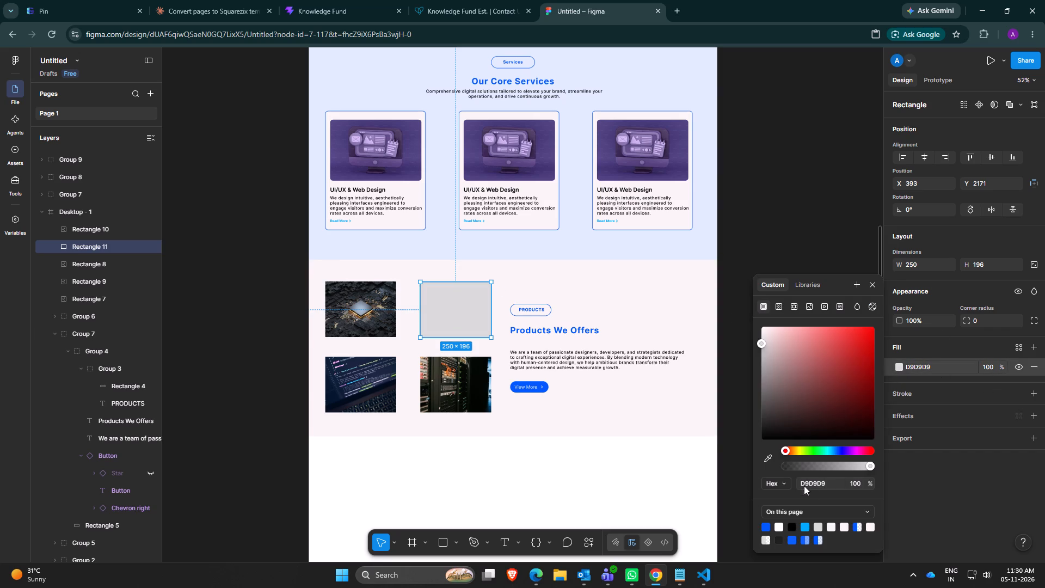
left_click_drag(870, 463, 835, 469)
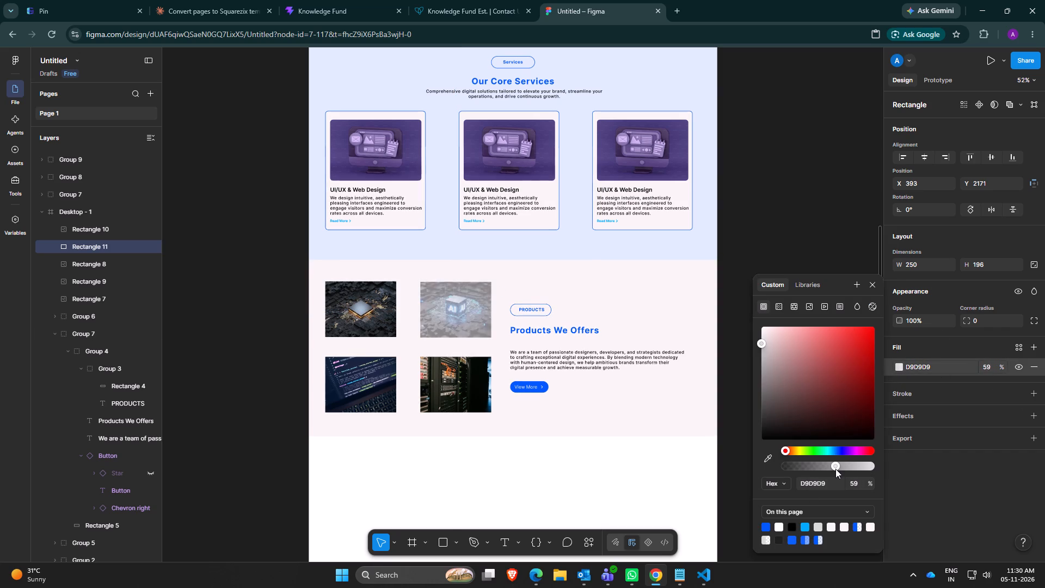
left_click_drag(835, 469, 814, 471)
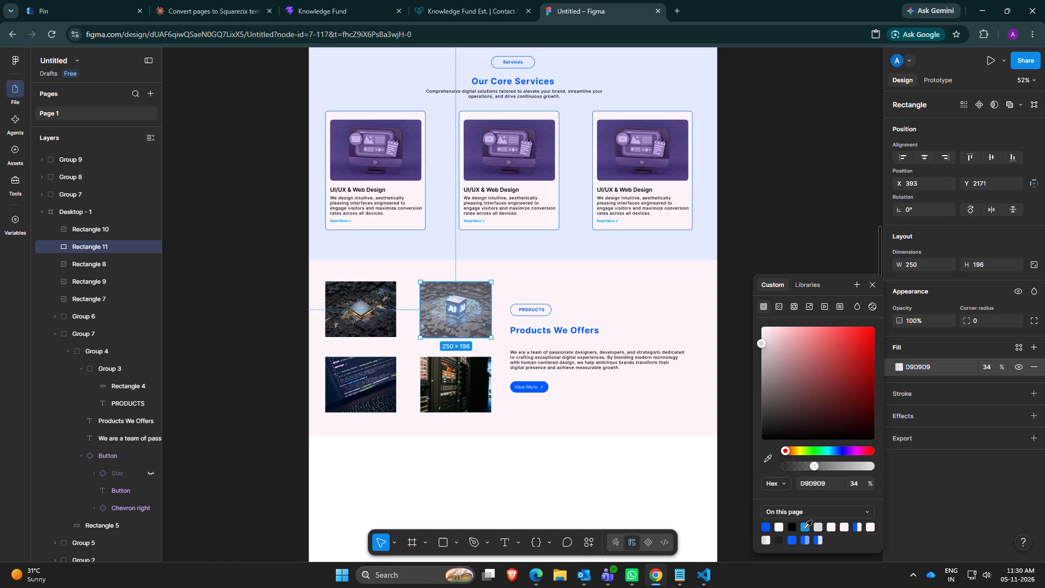
left_click(804, 528)
left_click_drag(869, 465, 825, 469)
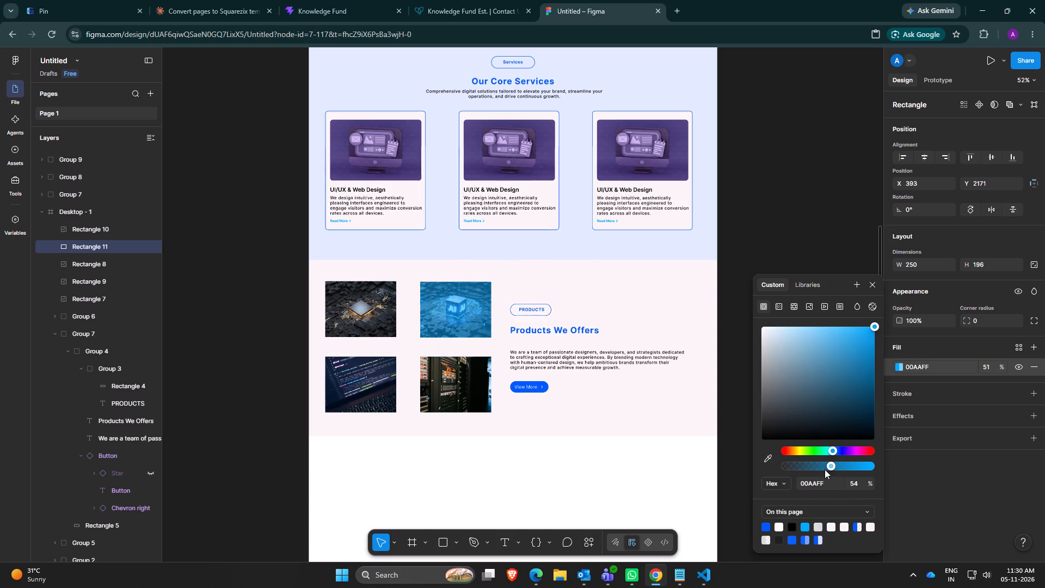
left_click_drag(825, 469, 822, 469)
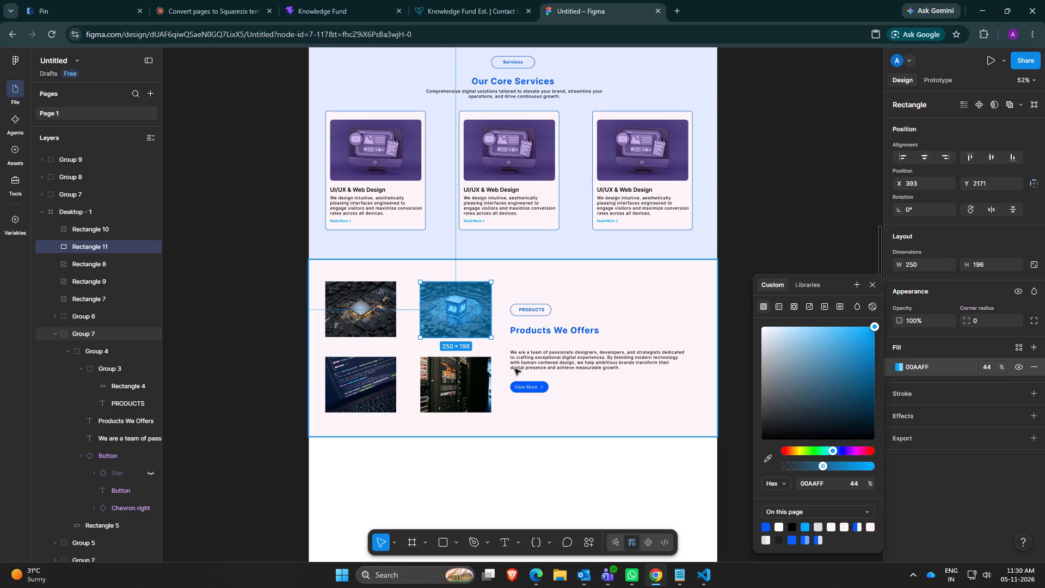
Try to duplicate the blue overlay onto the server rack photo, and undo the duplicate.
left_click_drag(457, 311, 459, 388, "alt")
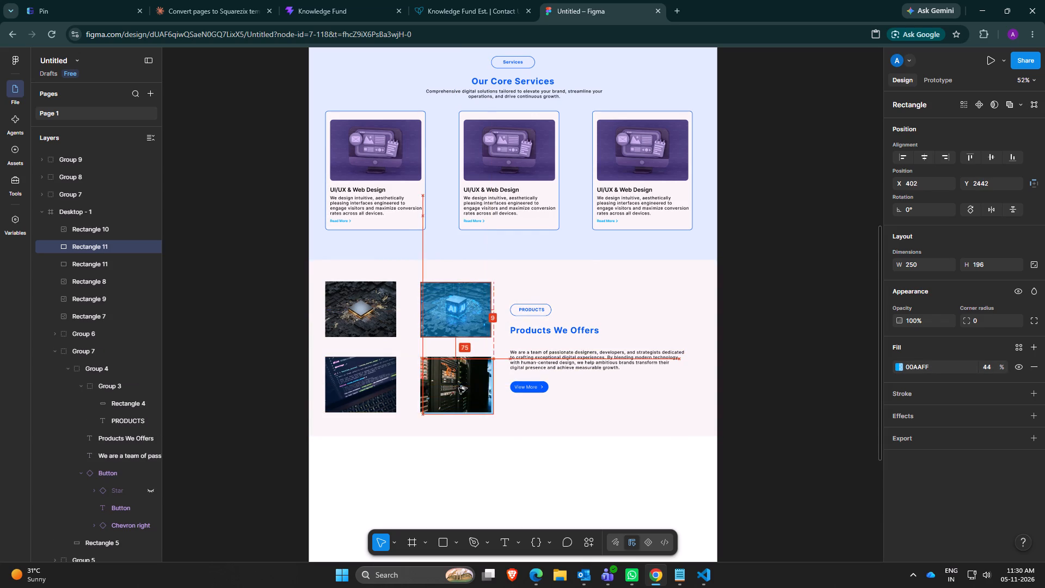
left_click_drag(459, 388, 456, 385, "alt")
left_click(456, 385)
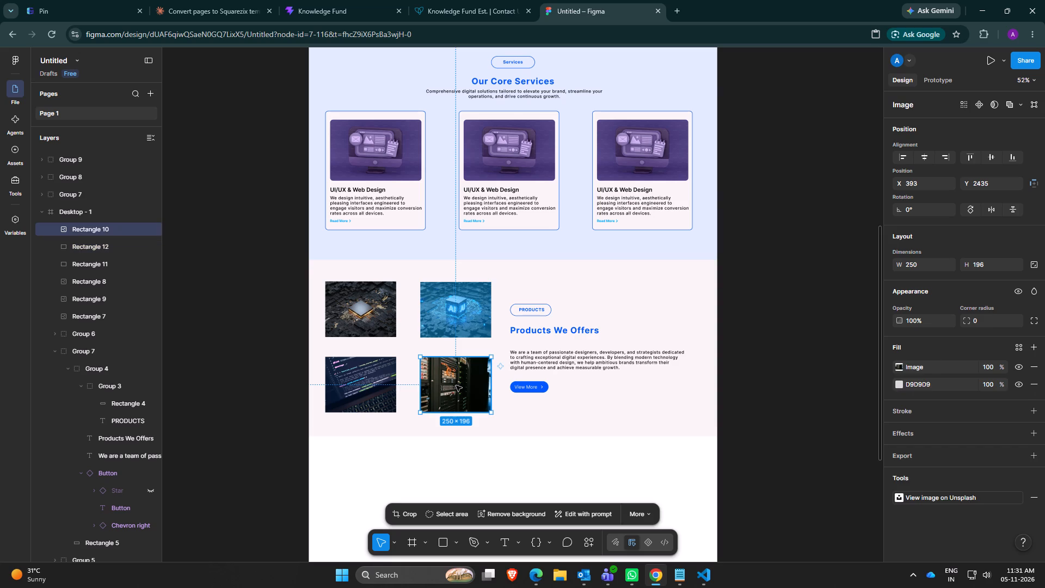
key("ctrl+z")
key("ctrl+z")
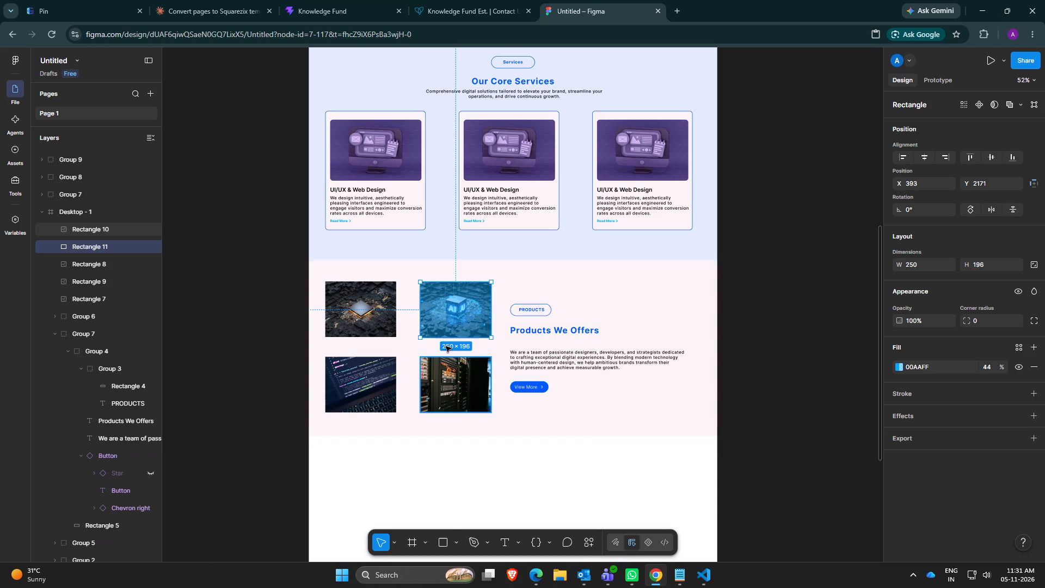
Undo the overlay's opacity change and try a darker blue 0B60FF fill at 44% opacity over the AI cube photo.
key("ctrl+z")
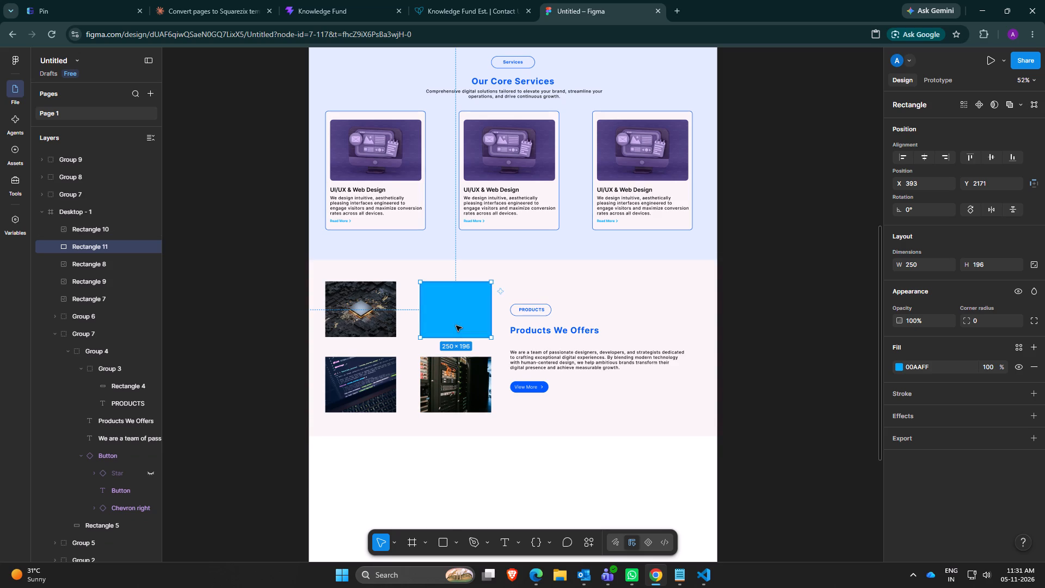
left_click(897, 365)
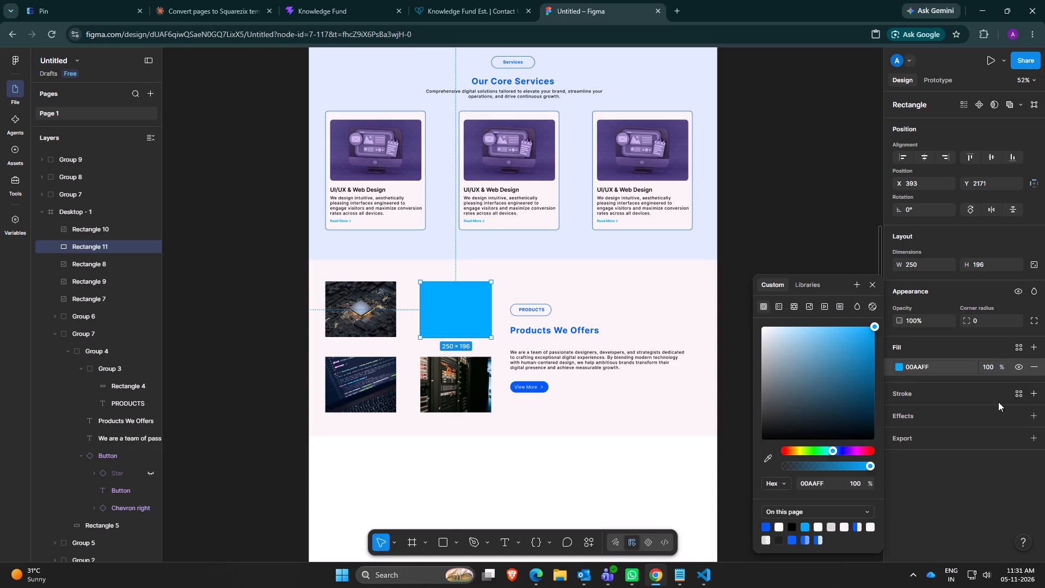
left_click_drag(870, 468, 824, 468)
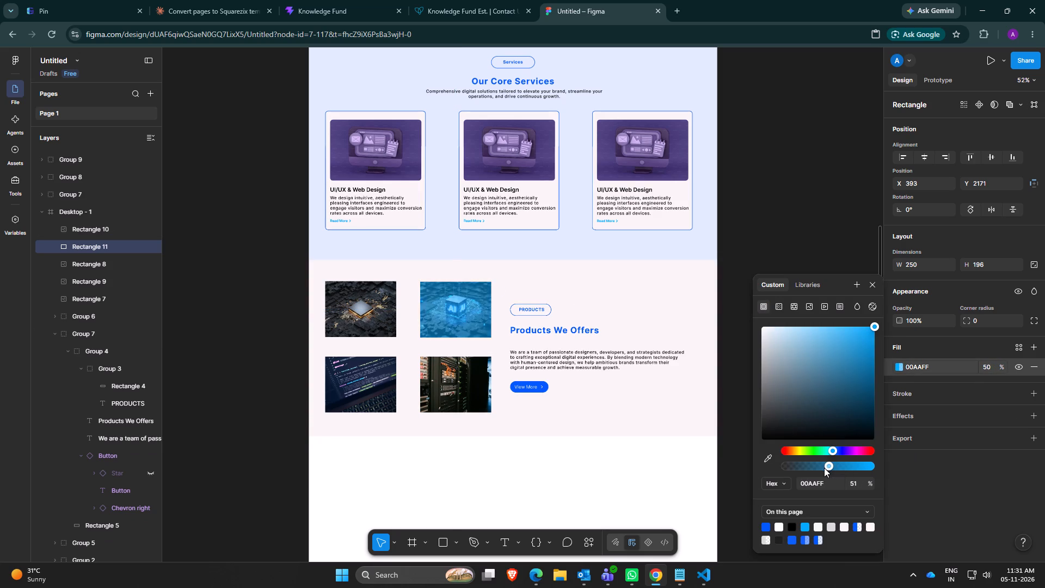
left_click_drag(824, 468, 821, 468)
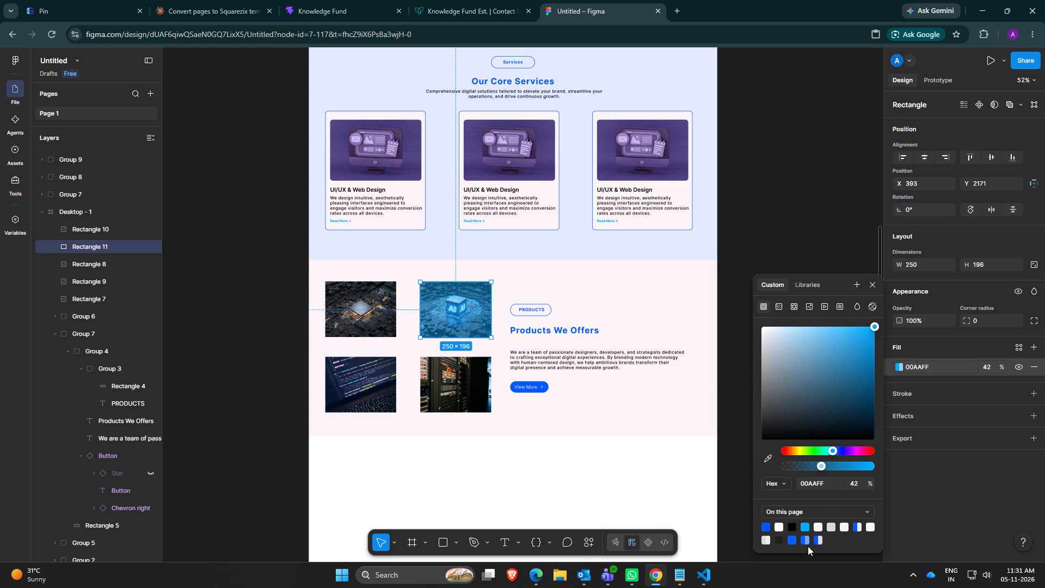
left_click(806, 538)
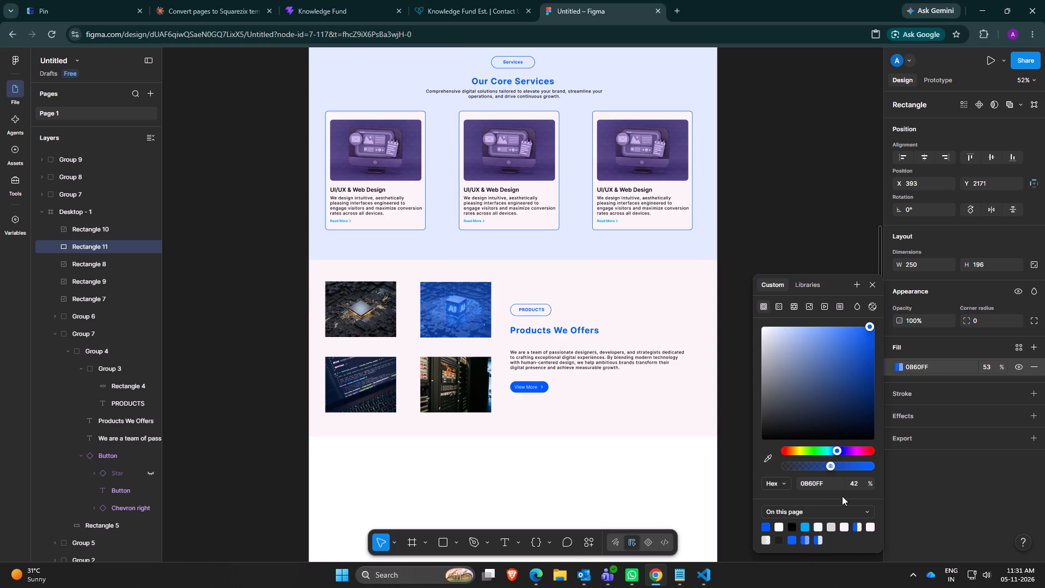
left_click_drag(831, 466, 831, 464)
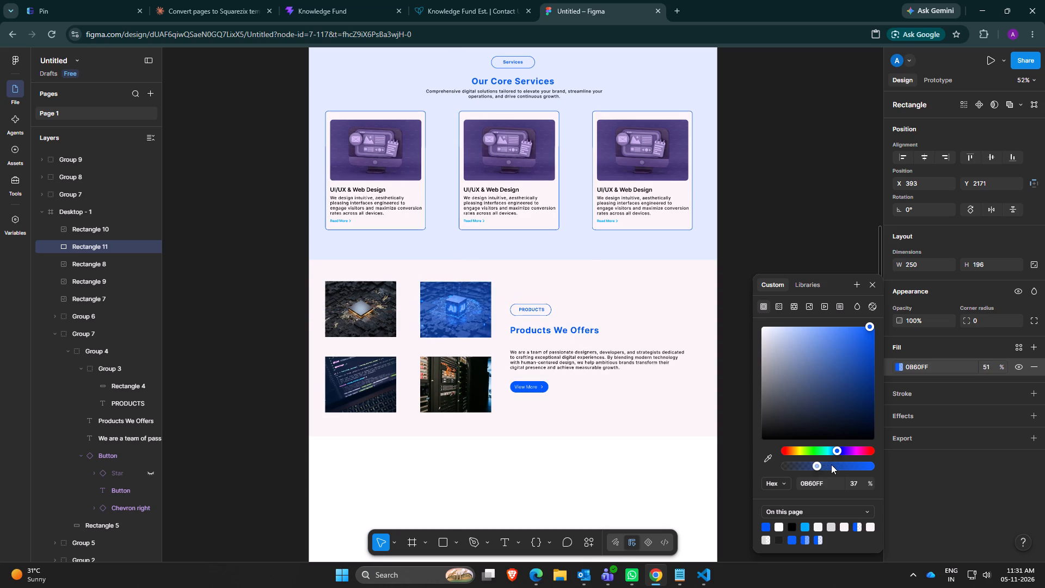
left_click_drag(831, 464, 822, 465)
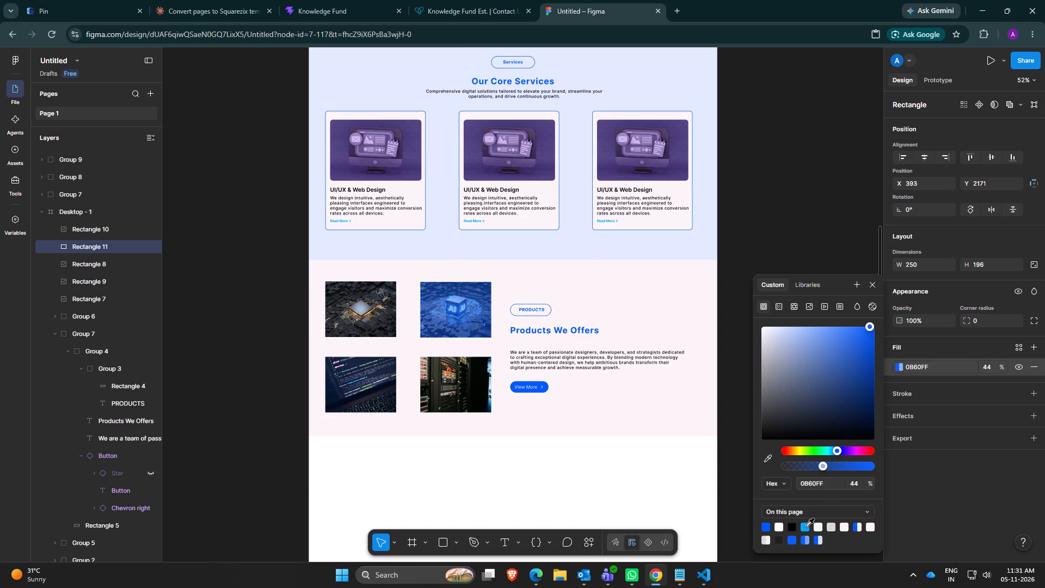
Fill the overlay on the AI cube photo with light blue 00AAFF at 32% opacity.
left_click(807, 526)
left_click_drag(870, 463, 827, 470)
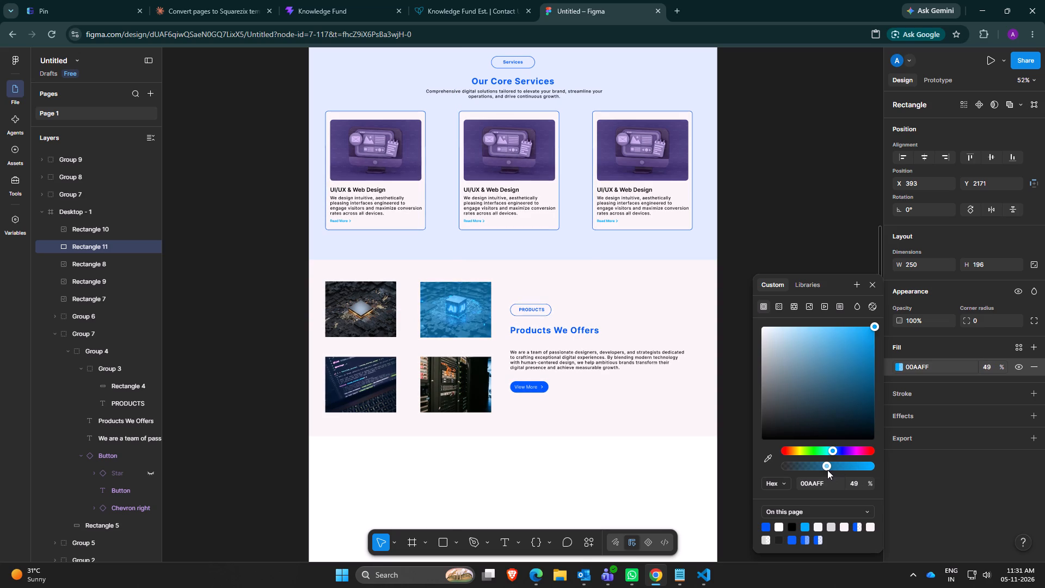
left_click_drag(827, 470, 810, 473)
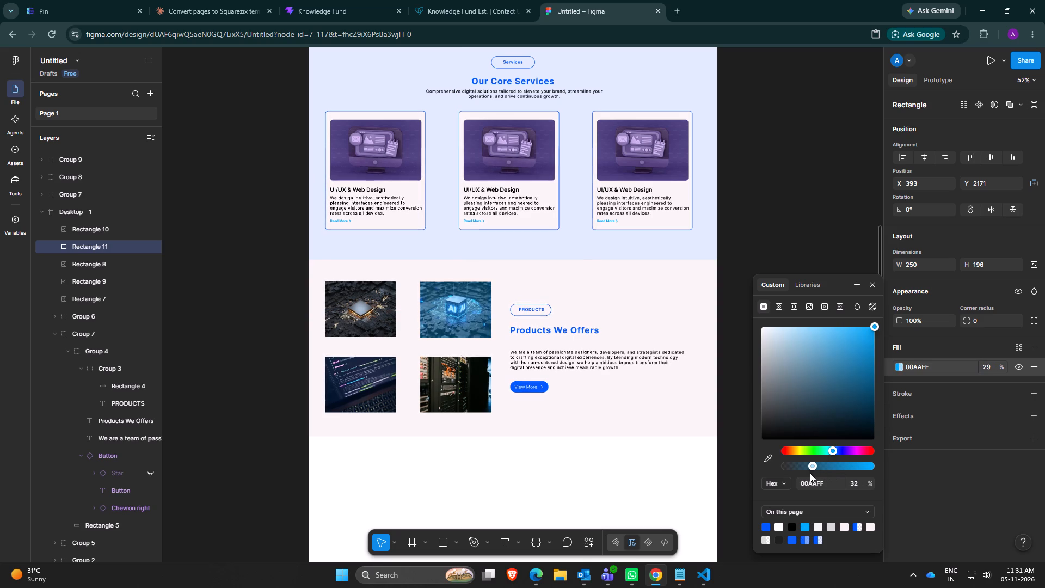
left_click_drag(810, 473, 813, 473)
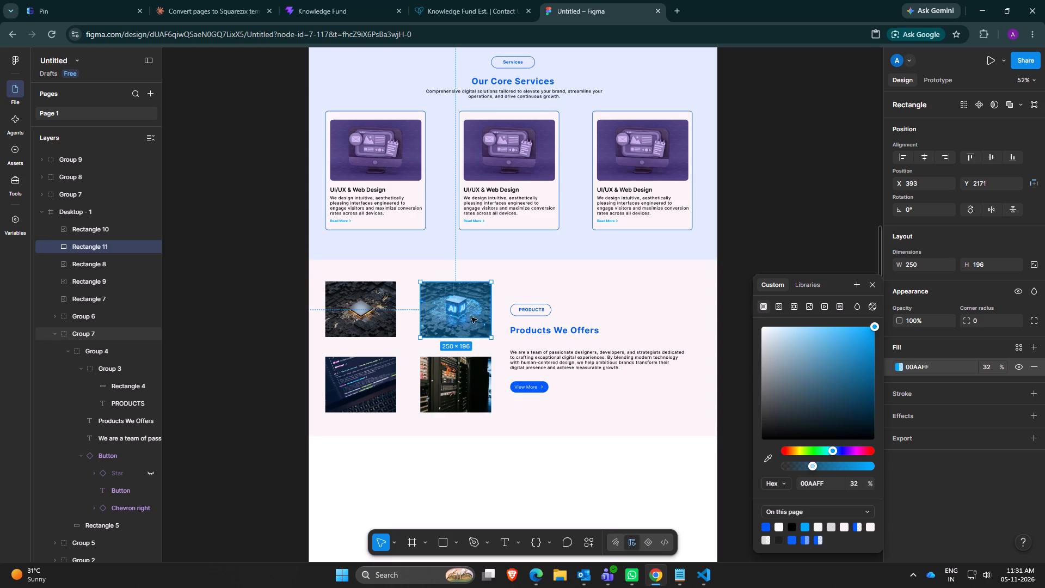
Add the text "AI & ML" near the upper-left corner of the AI cube photo.
left_click(464, 291)
left_click(503, 546)
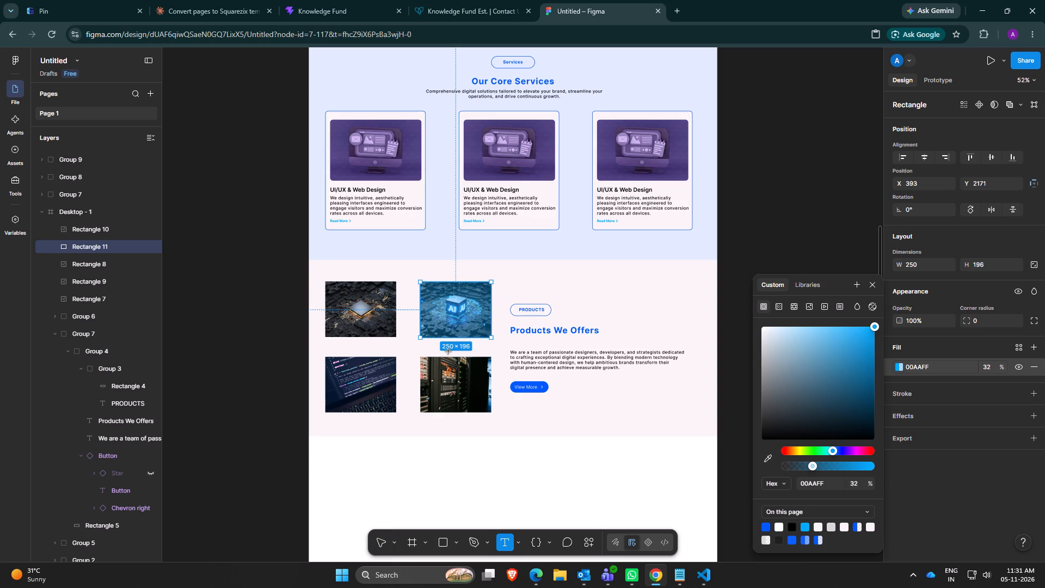
left_click(432, 291)
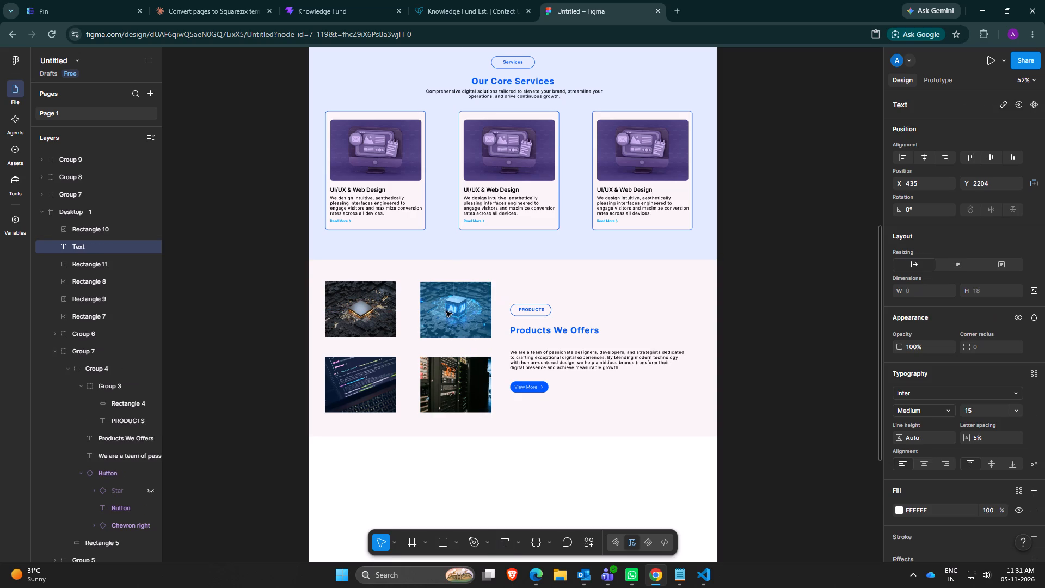
type("AI")
key("space")
type("& ML")
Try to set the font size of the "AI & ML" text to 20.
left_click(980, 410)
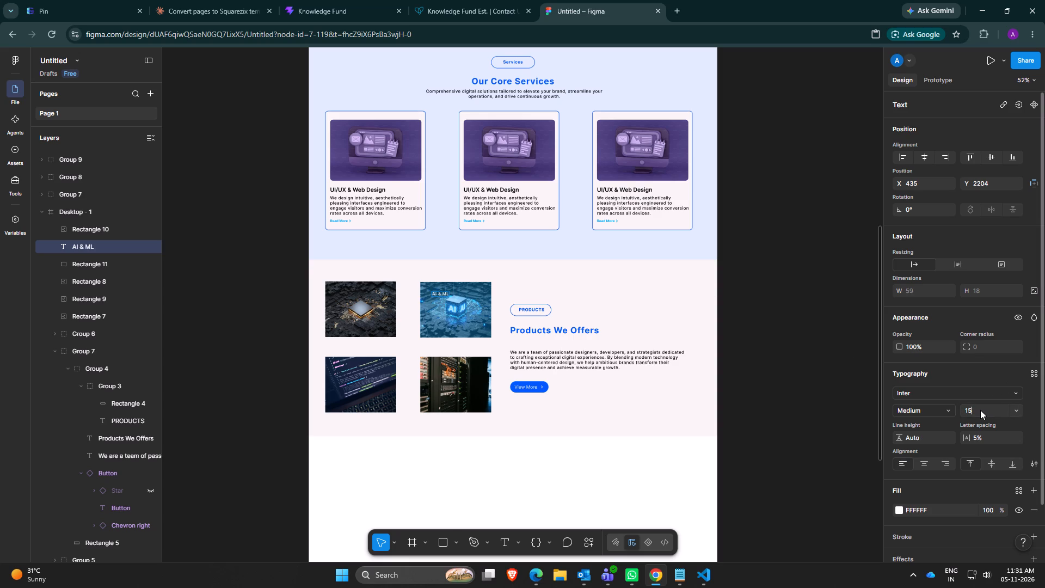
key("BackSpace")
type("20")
Move the "AI & ML" text onto the cube, centred horizontally on the photo at X 488, Y 2256.
scroll(562, 372, "up", 5, "ctrl")
scroll(308, 297, "up", 2, "ctrl")
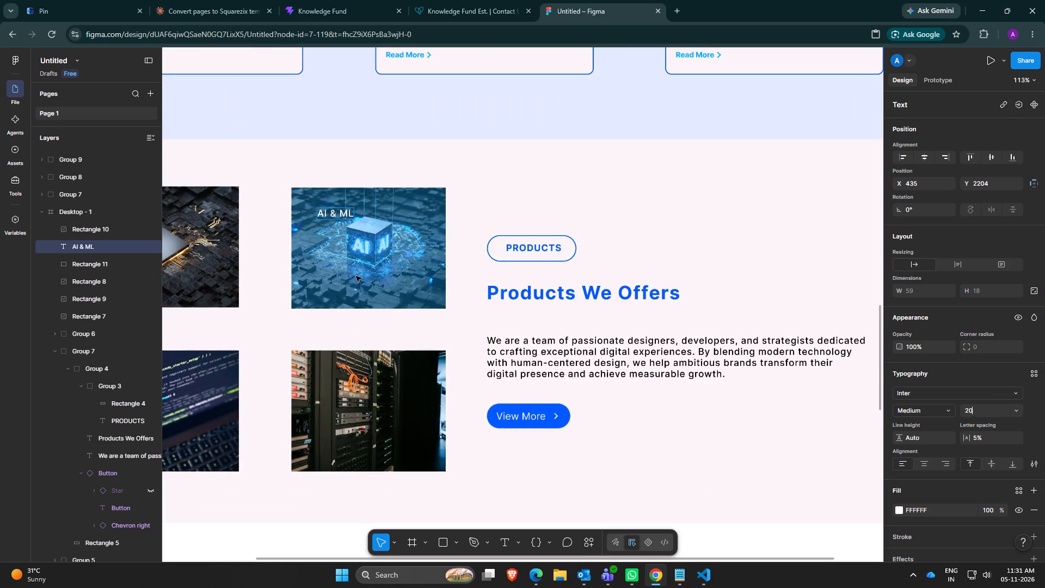
scroll(356, 276, "up", 6, "ctrl")
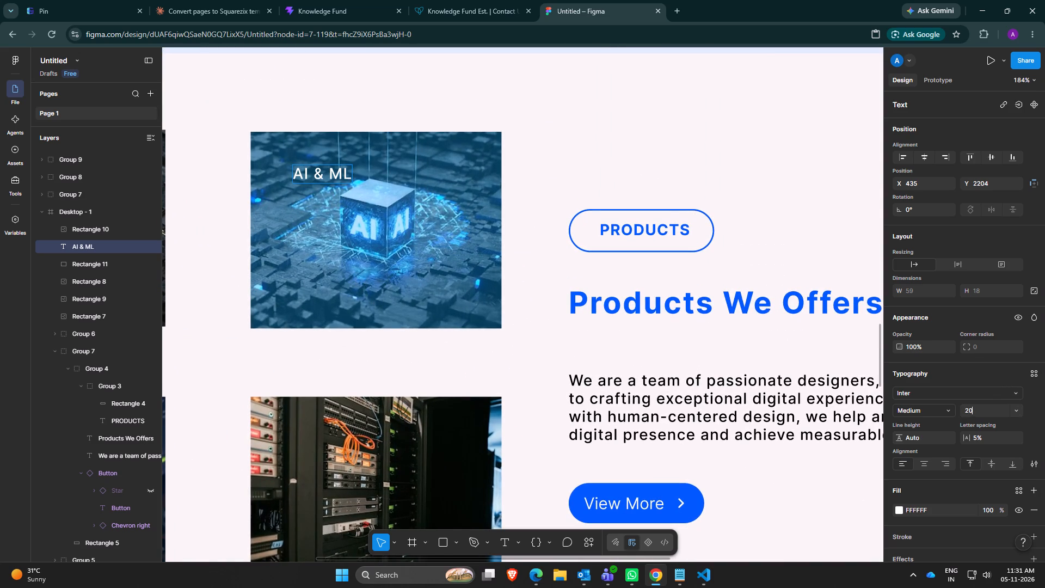
left_click(330, 234)
left_click_drag(320, 167, 308, 167)
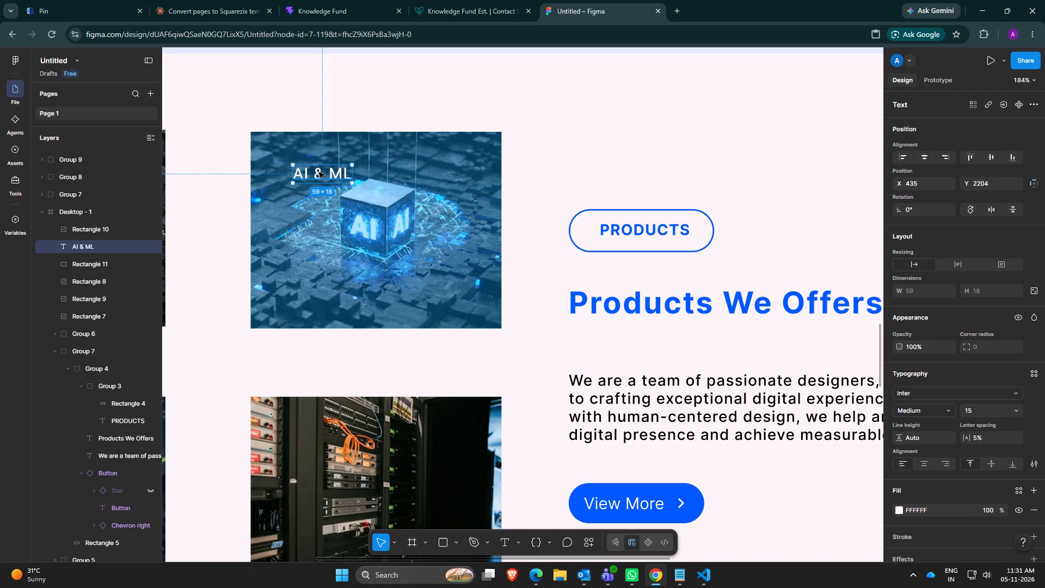
left_click_drag(332, 173, 300, 151)
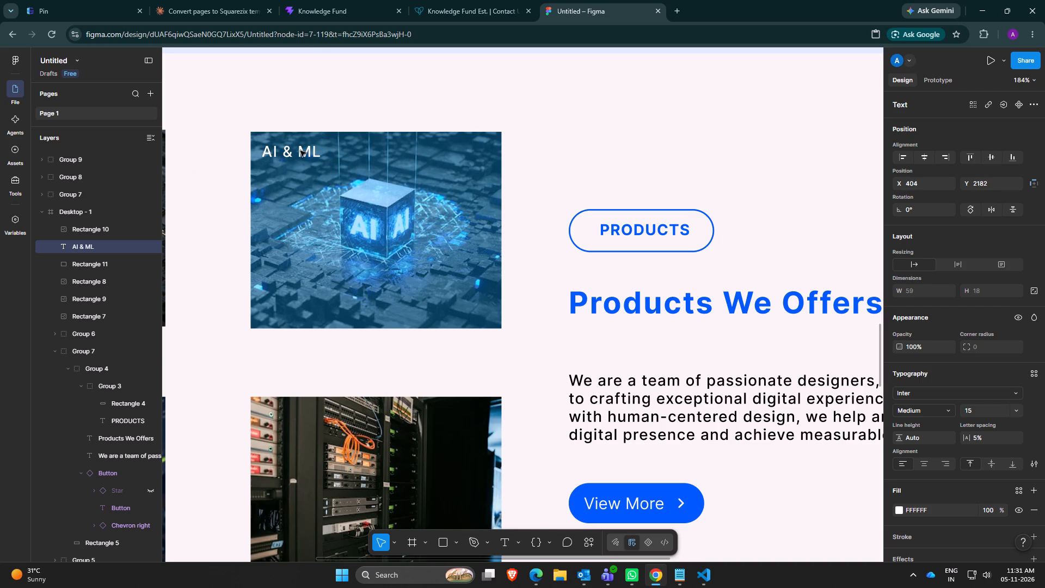
left_click_drag(300, 151, 304, 153)
left_click_drag(304, 153, 383, 198)
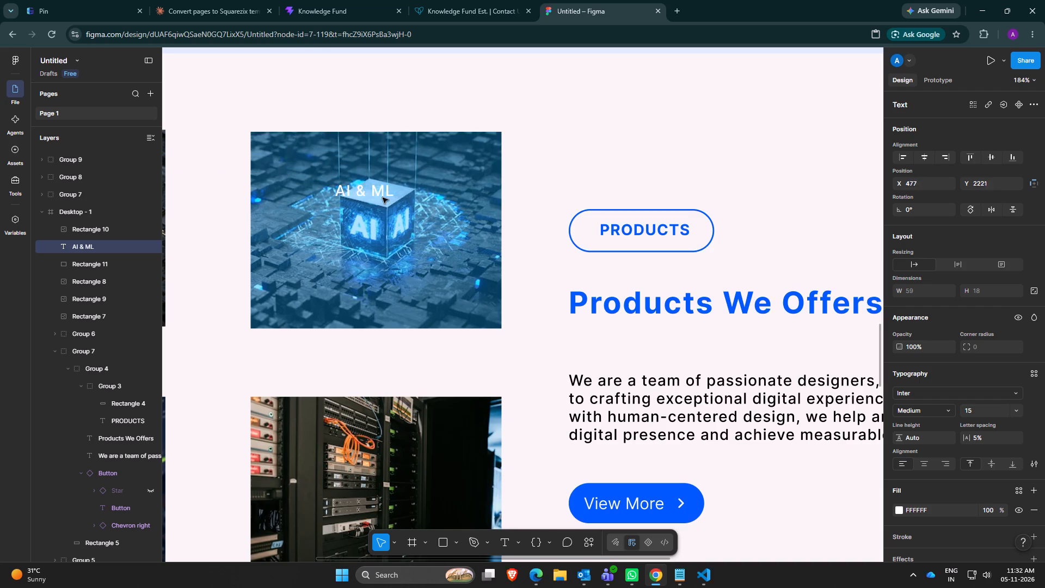
left_click_drag(383, 198, 386, 225)
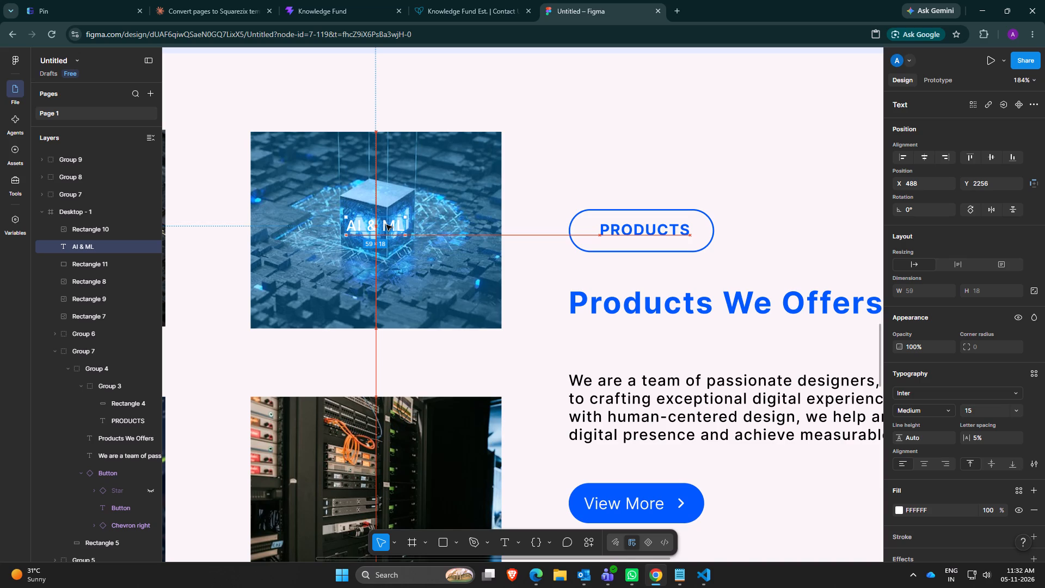
left_click_drag(386, 225, 304, 154)
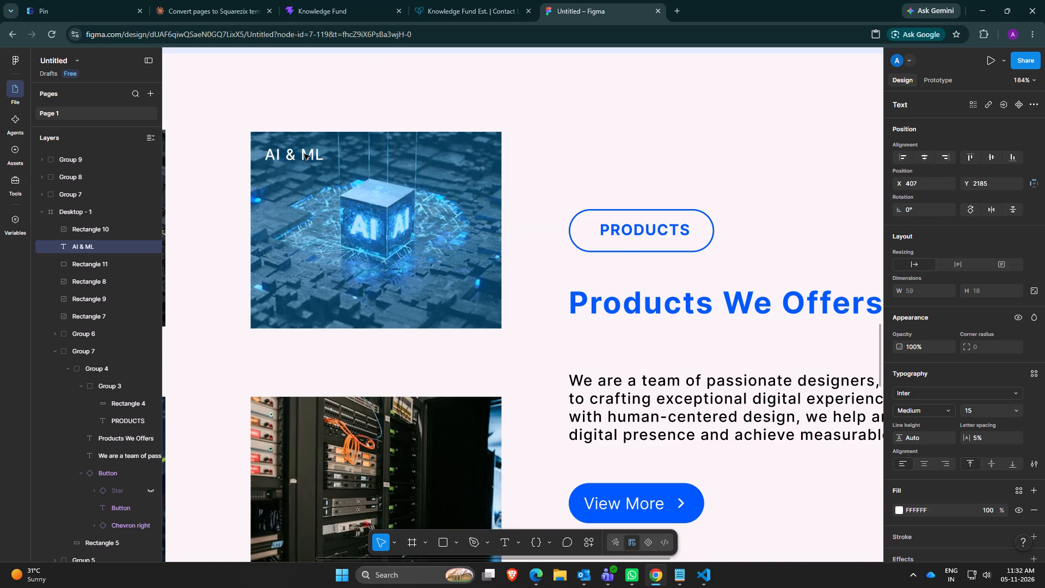
left_click_drag(304, 154, 312, 195)
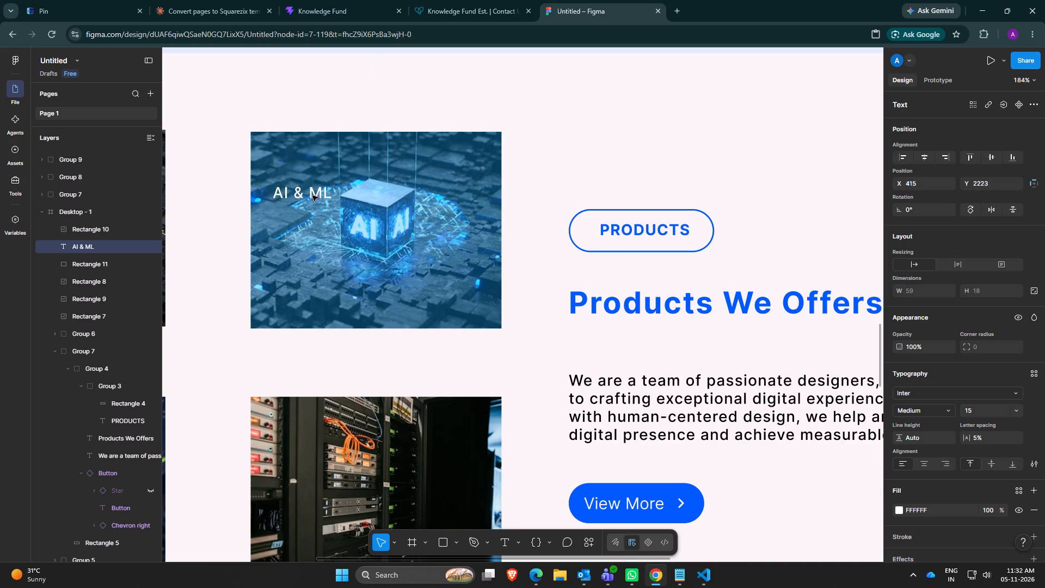
left_click_drag(312, 195, 384, 226)
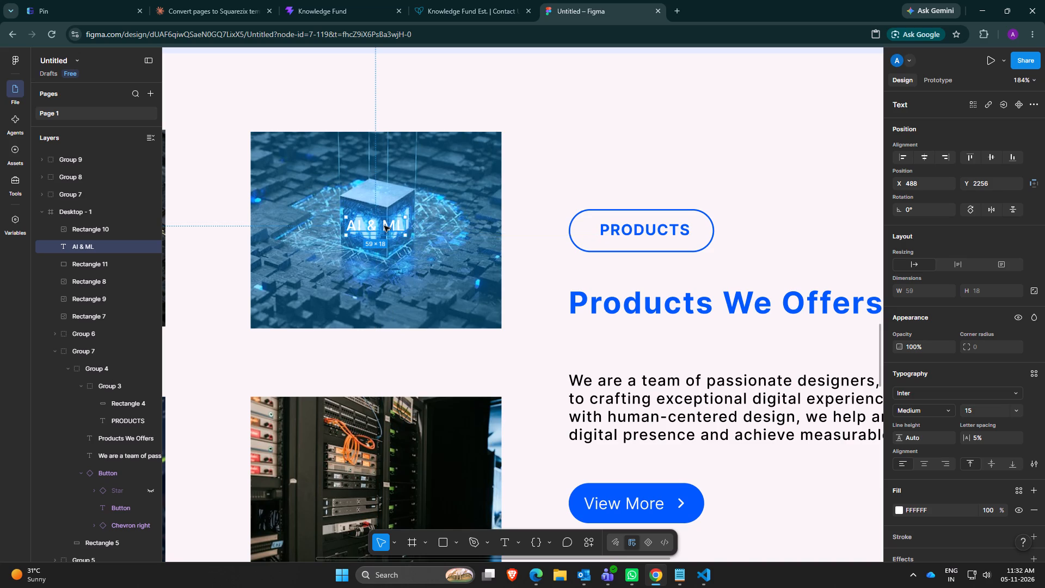
Add the text "View Details" near the bottom edge of the AI cube photo.
left_click(380, 308)
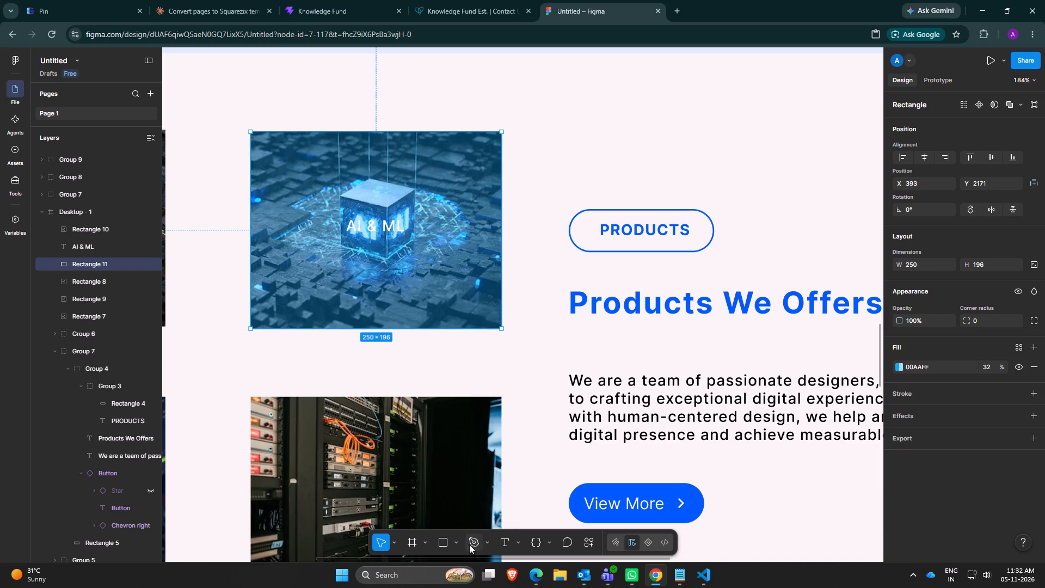
left_click(506, 546)
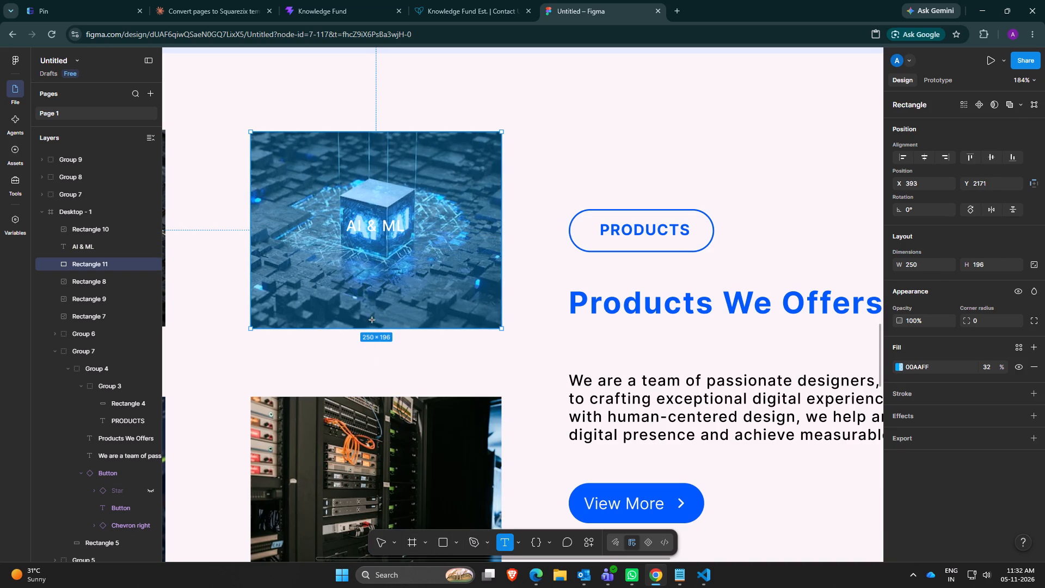
left_click(374, 311)
type("View Details")
key("space")
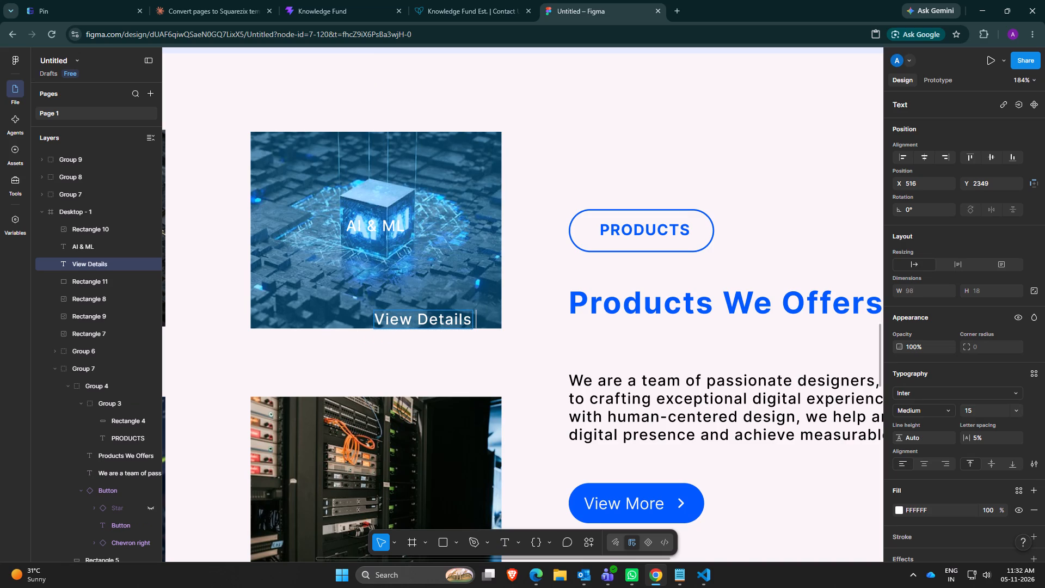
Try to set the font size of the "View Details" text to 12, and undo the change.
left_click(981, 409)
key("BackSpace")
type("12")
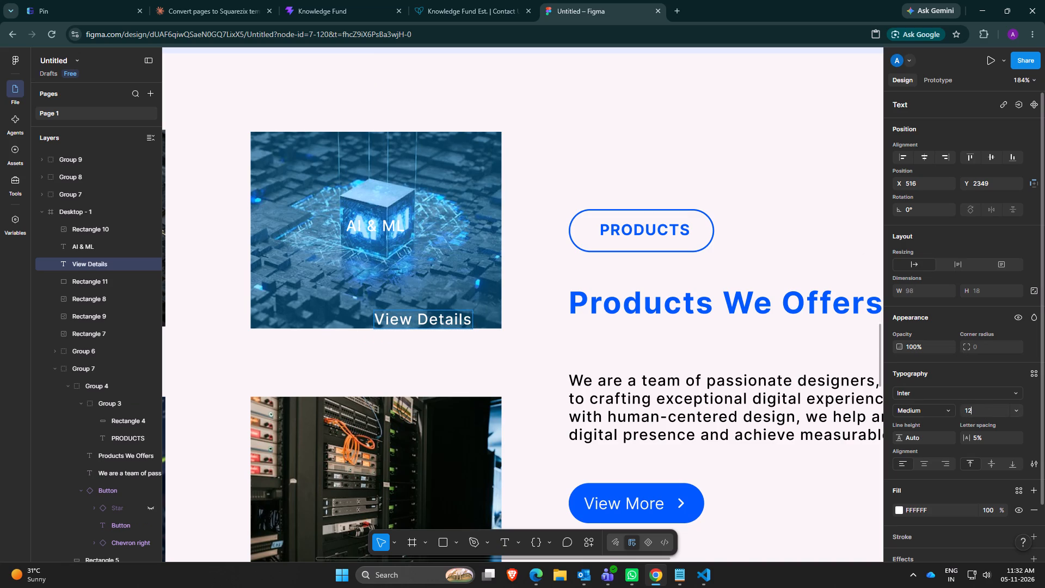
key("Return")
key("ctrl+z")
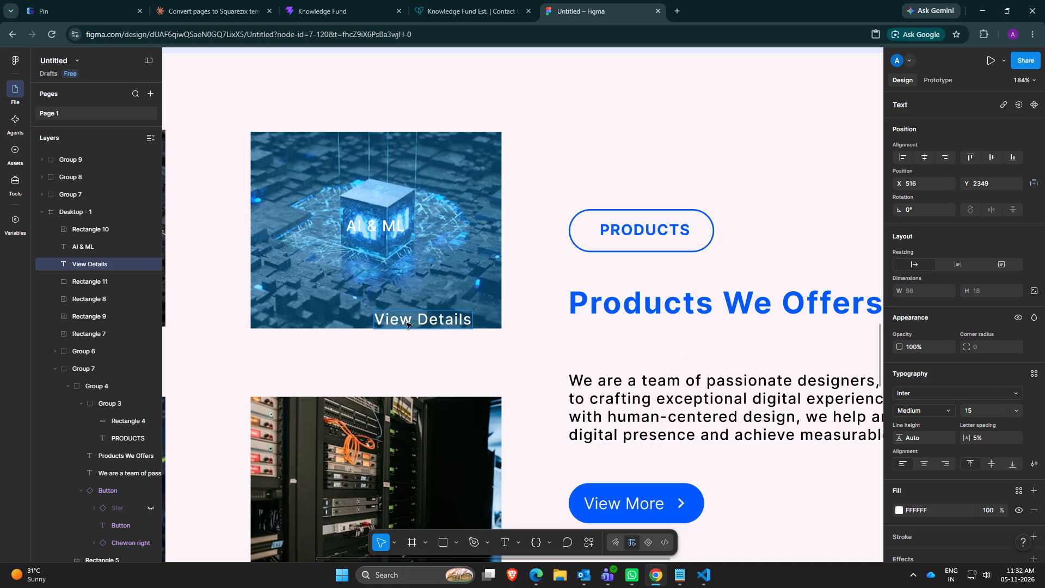
Select the whole "View Details" text and set its font size to 12.
triple_click(412, 316)
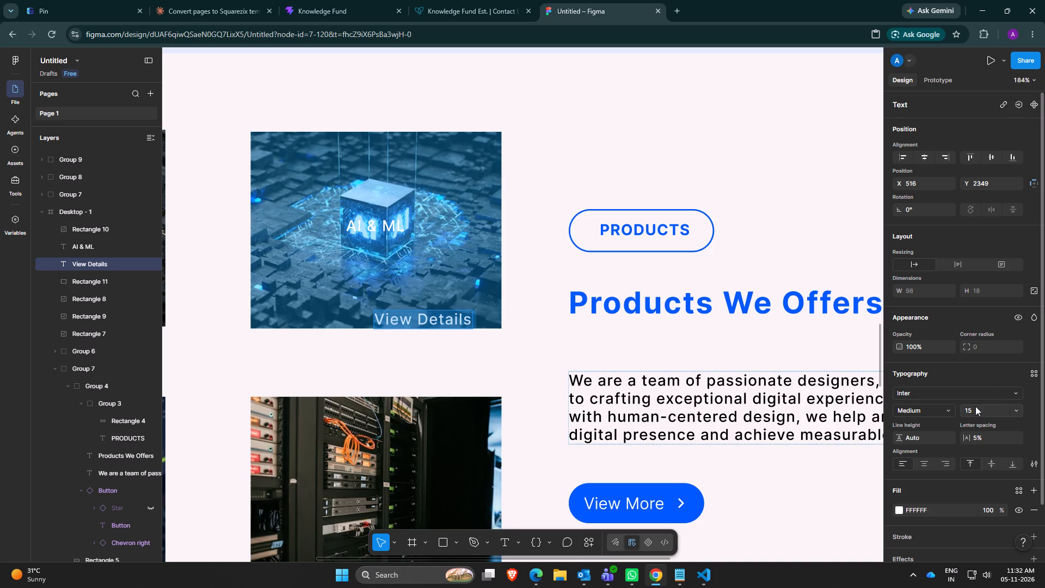
left_click(975, 406)
key("BackSpace")
type("12")
key("Return")
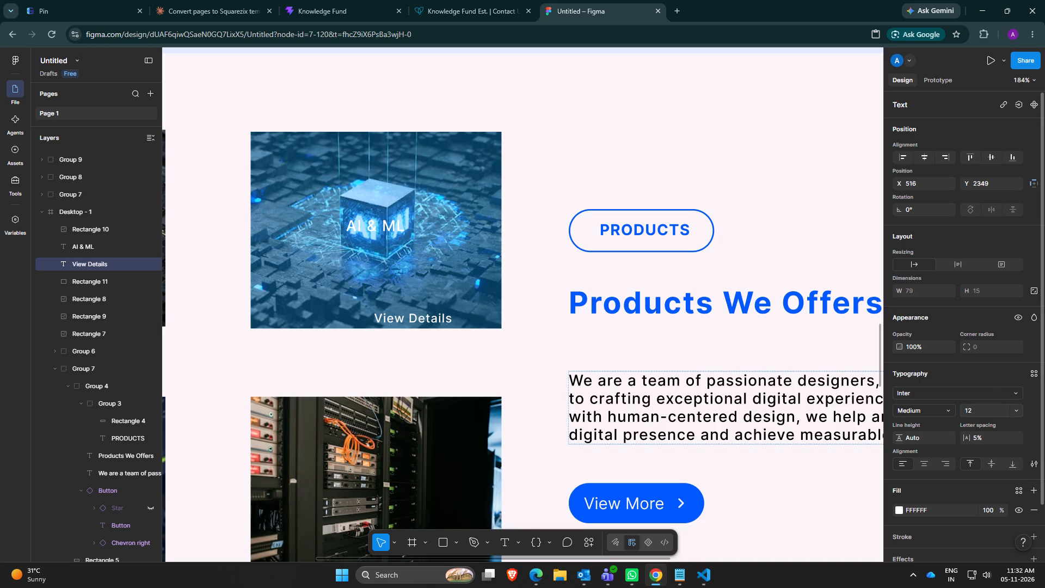
Move the "View Details" text under the "AI & ML" label, centred horizontally on the cube photo at X 478, Y 2334.
left_click(411, 316)
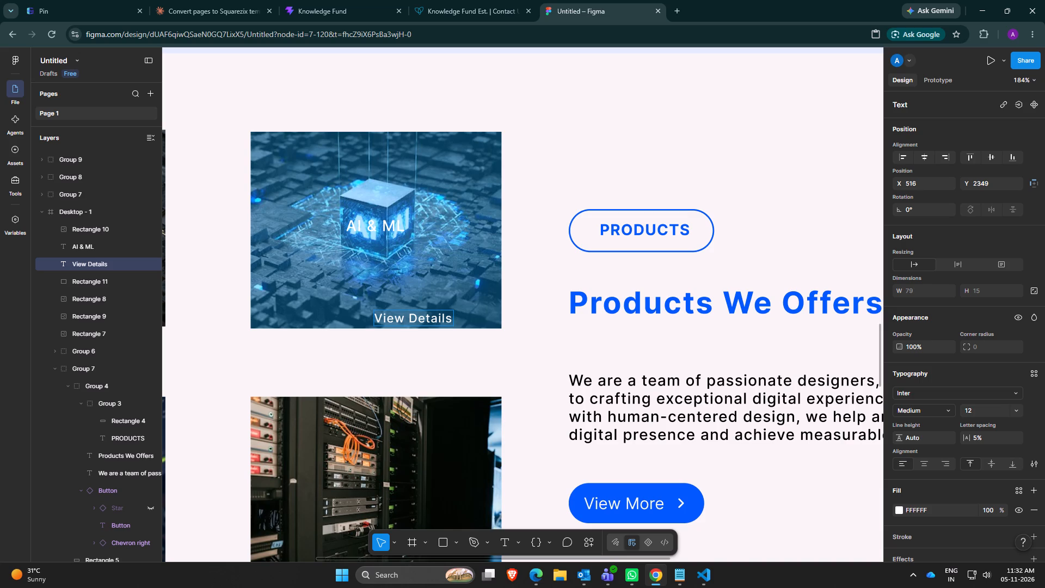
left_click(412, 296)
left_click_drag(412, 319, 370, 306)
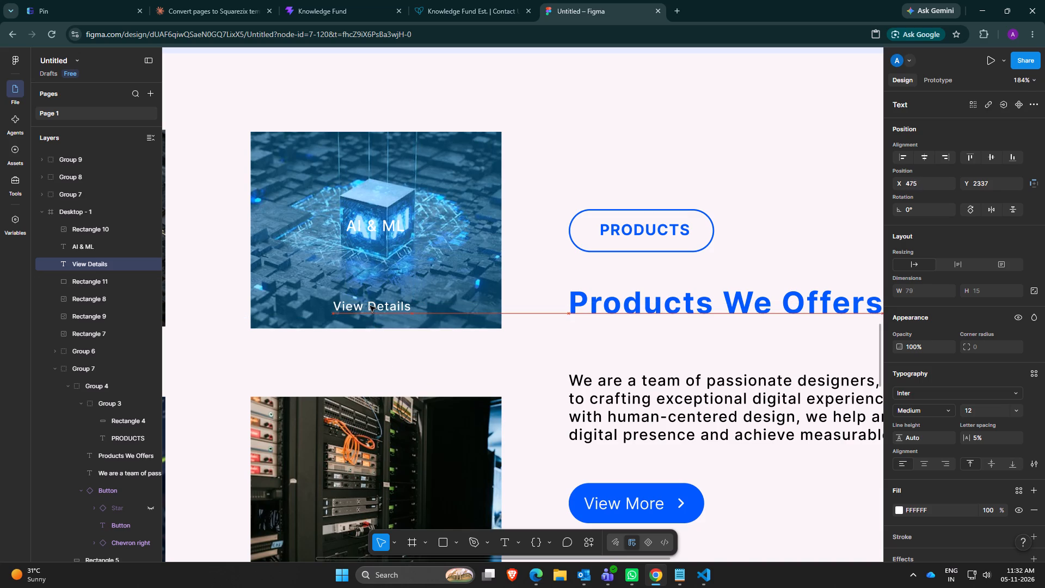
left_click_drag(370, 306, 374, 303)
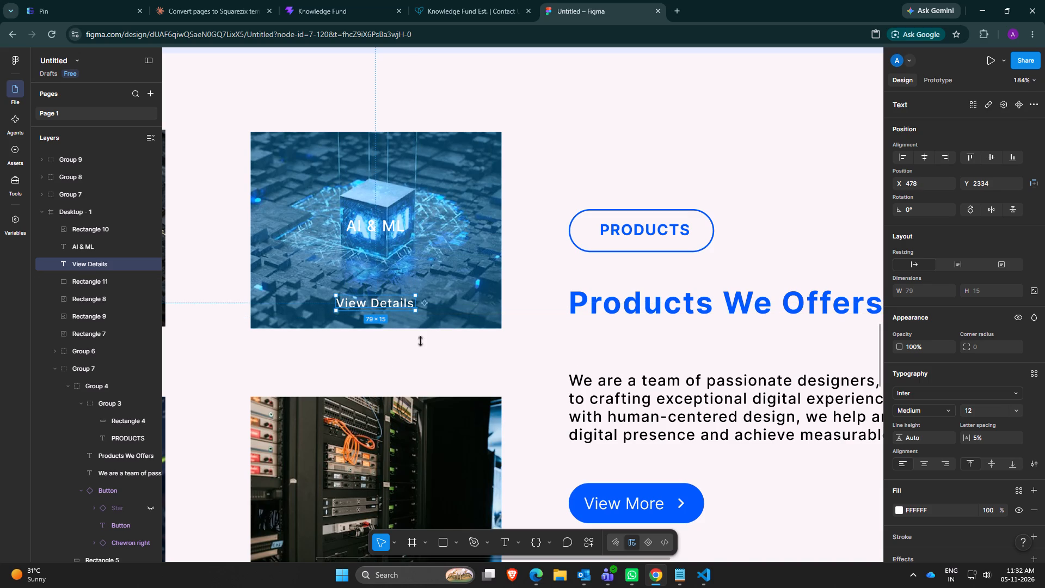
Insert the chevron_forward component from the Material 3 Design Kit and place it just after the "View Details" text on the cube photo.
left_click(588, 540)
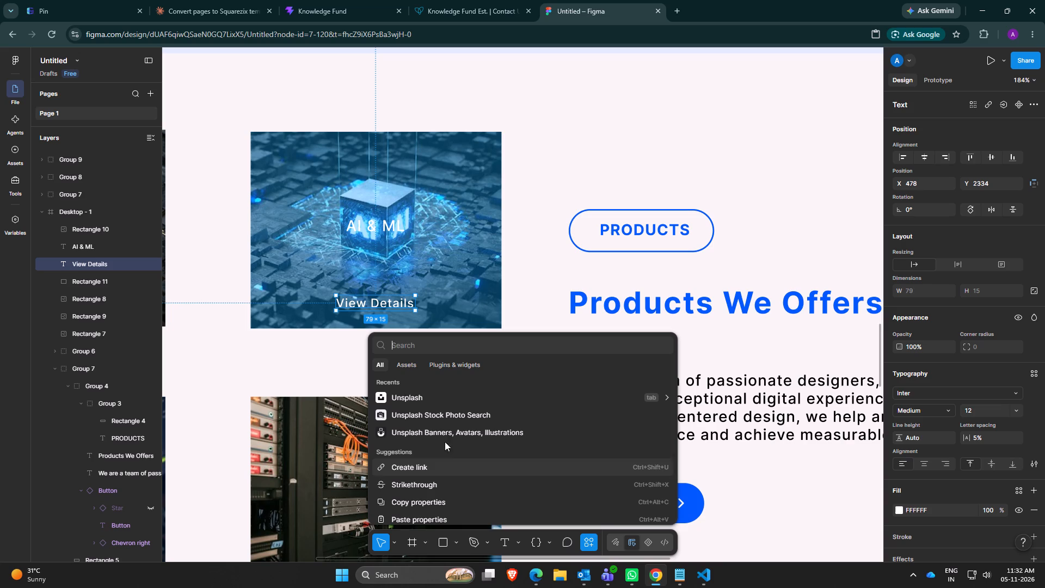
left_click(411, 362)
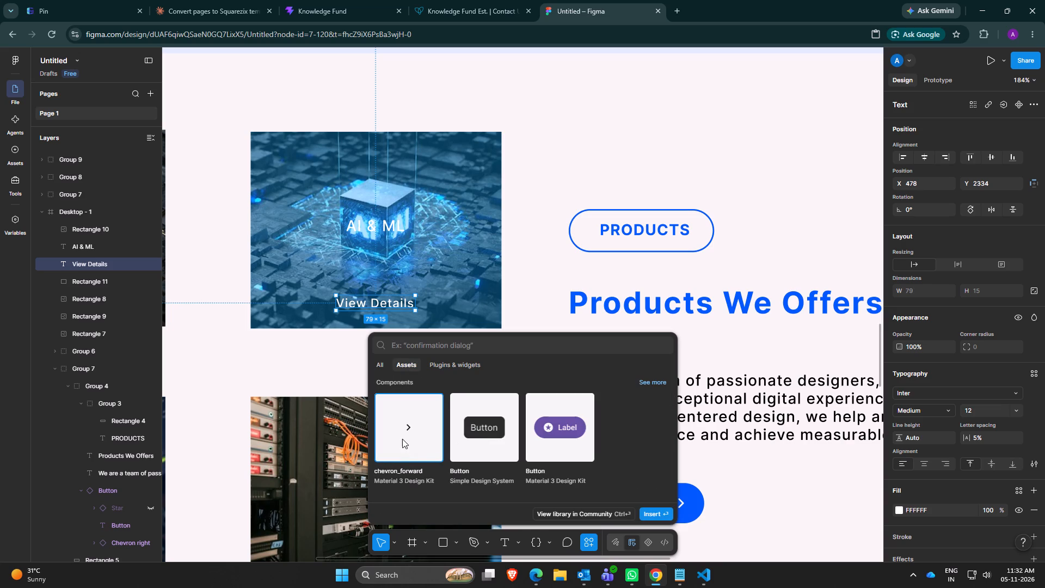
left_click(402, 439)
left_click(650, 510)
scroll(511, 367, "up", 2)
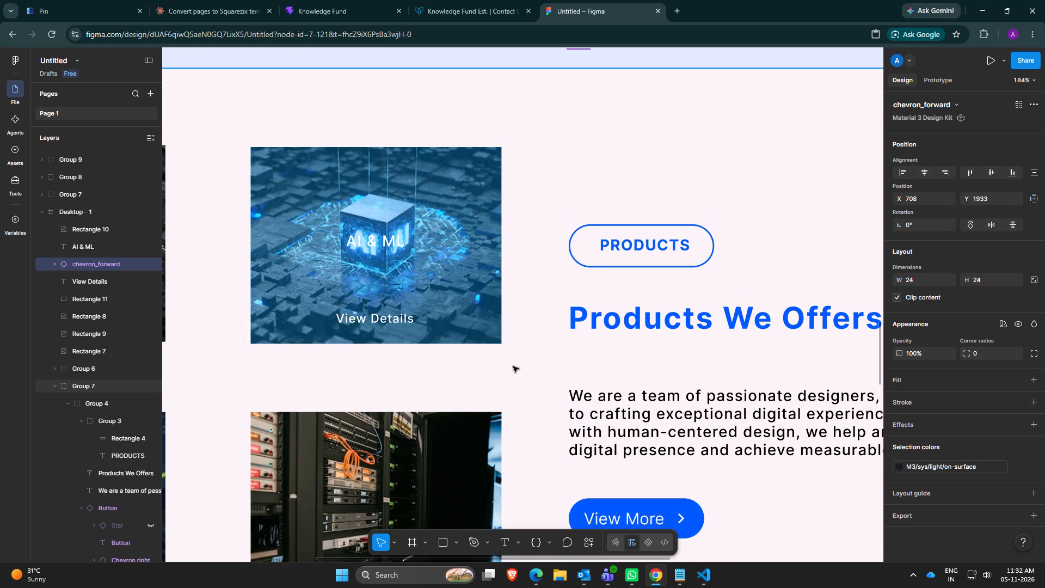
scroll(538, 357, "down", 6, "ctrl")
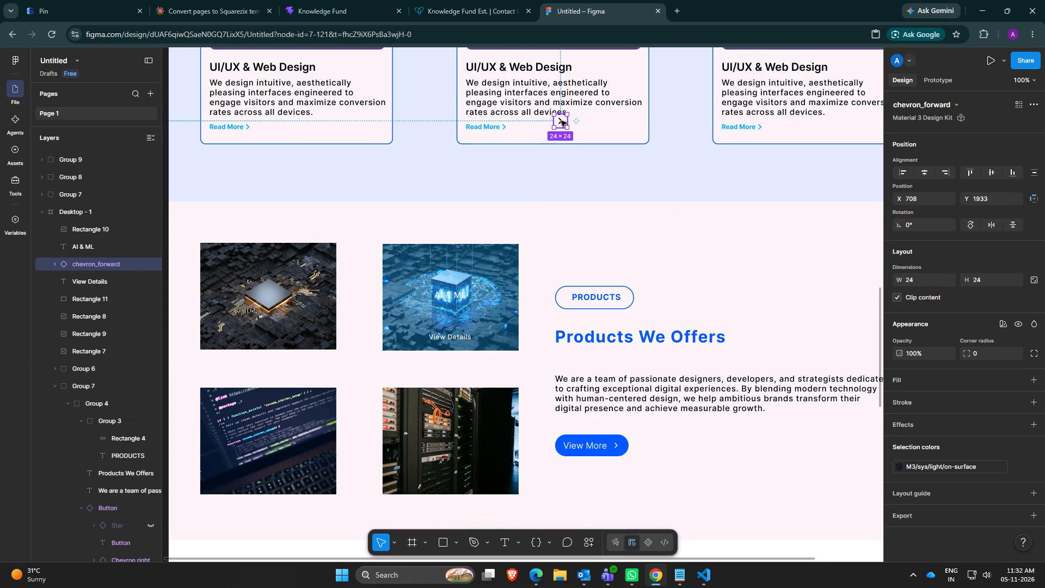
left_click_drag(561, 121, 479, 336)
Shrink the chevron to about 20 × 17 and move it right beside the "View Details" text, at X 553, Y 2334.
scroll(479, 336, "up", 4, "ctrl")
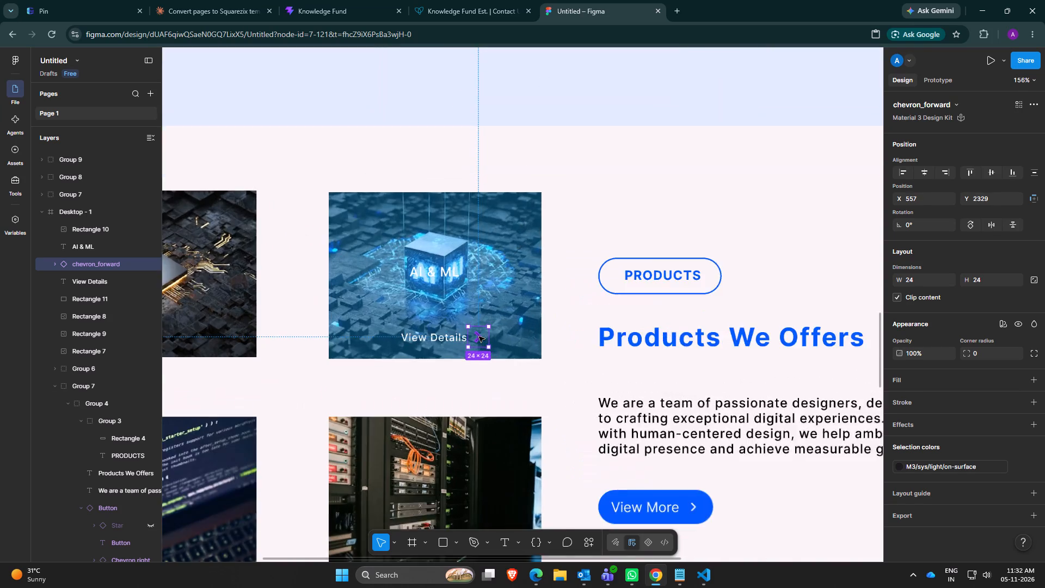
scroll(479, 336, "up", 15, "ctrl")
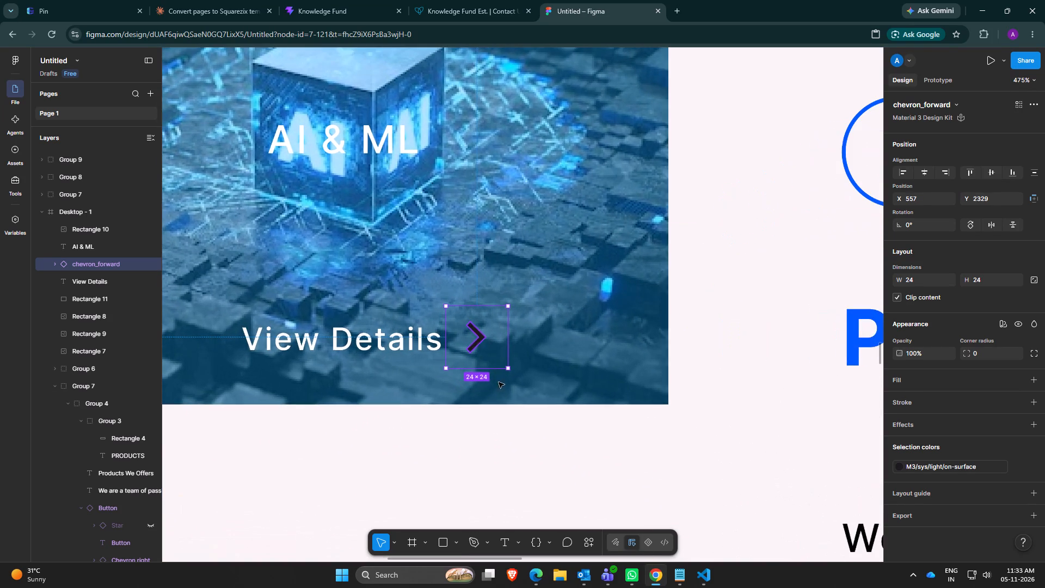
left_click_drag(509, 370, 502, 367)
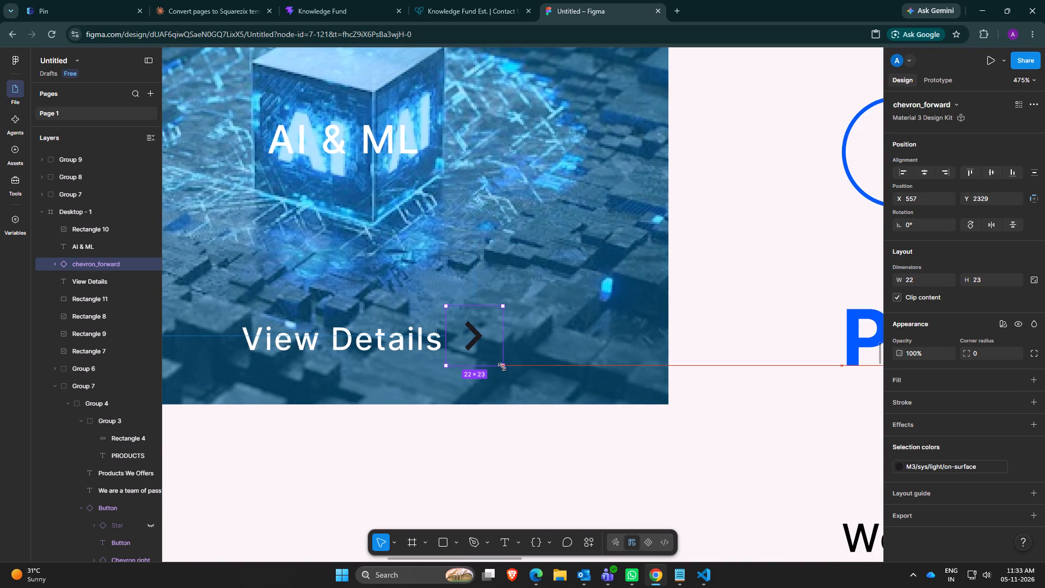
left_click_drag(502, 367, 497, 365)
left_click_drag(445, 367, 456, 359)
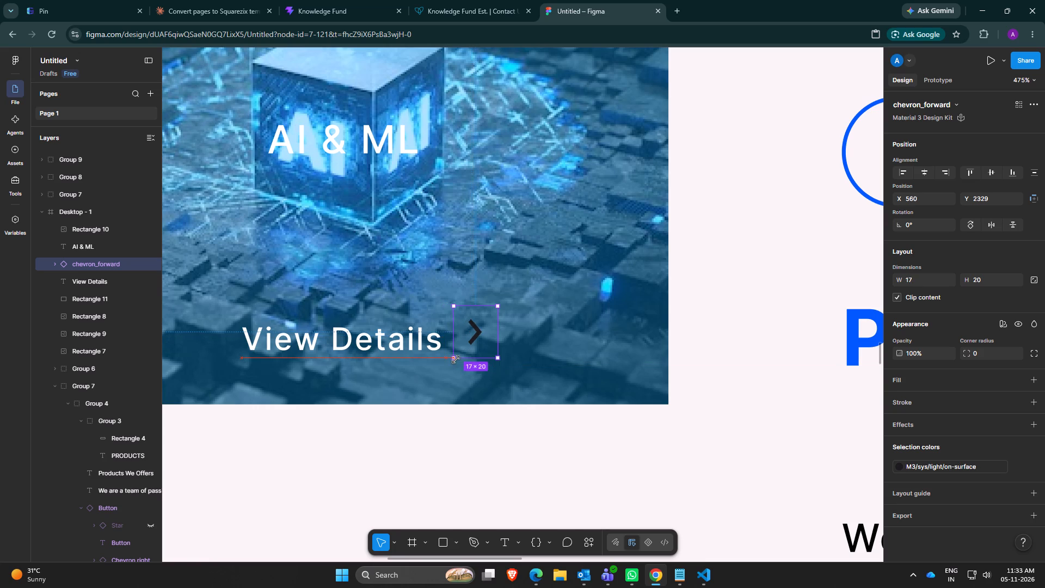
left_click_drag(456, 359, 448, 350)
left_click_drag(482, 321, 477, 332)
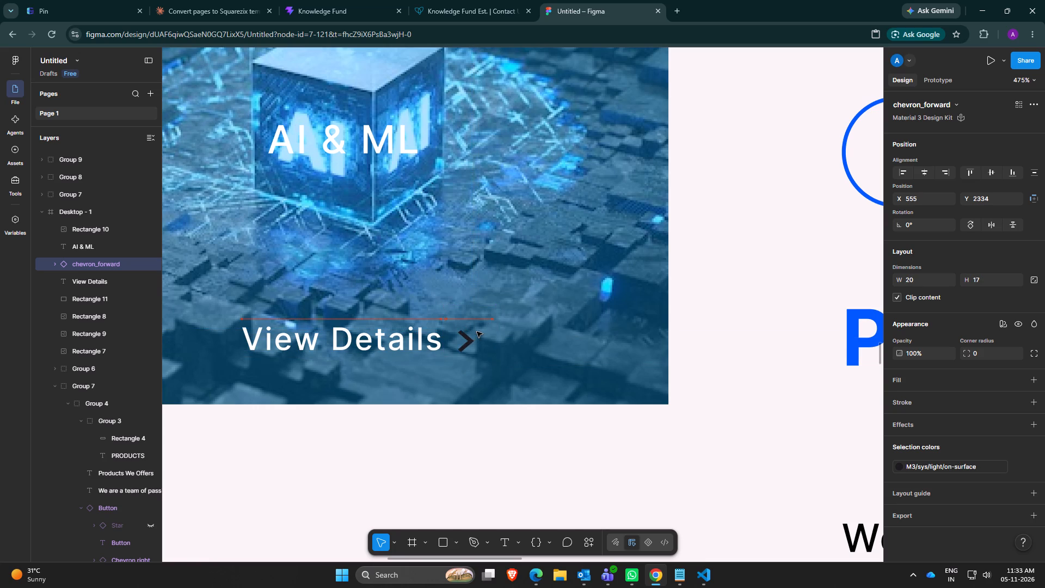
left_click_drag(477, 332, 471, 334)
left_click(462, 339)
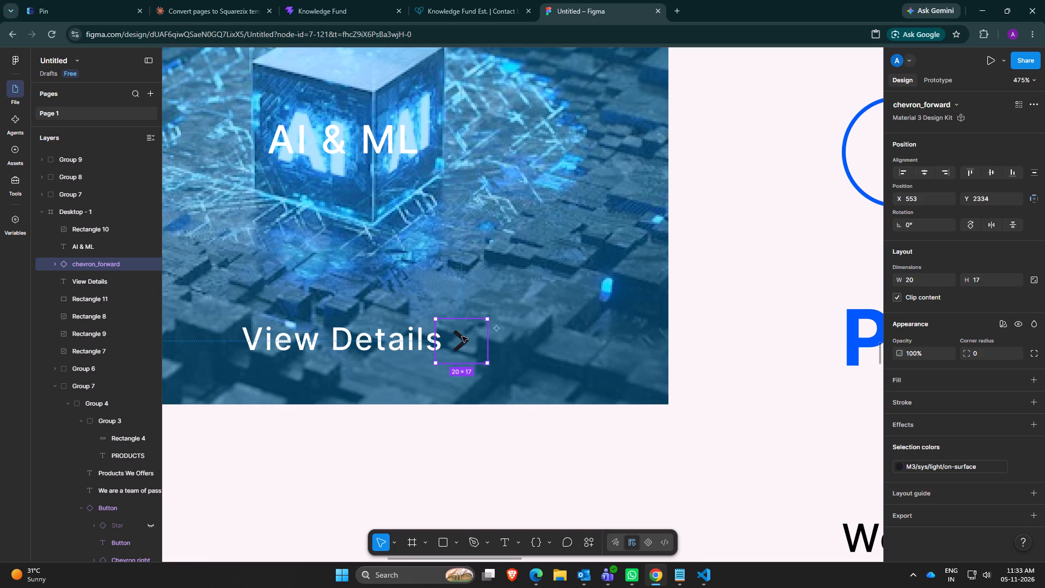
Change the chevron's colour to a custom pure white, FFFFFF.
left_click(905, 465)
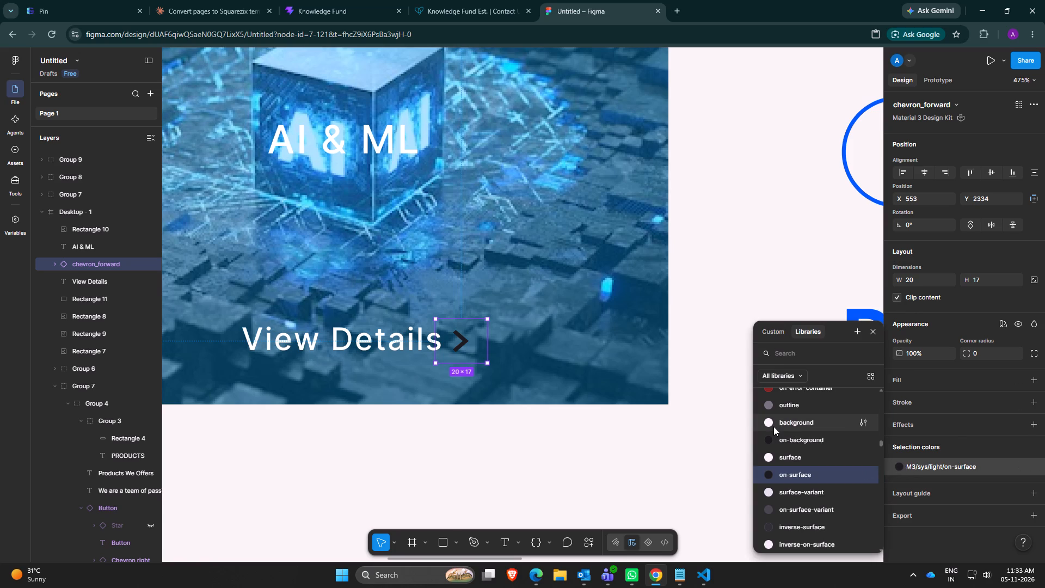
scroll(770, 419, "up", 15)
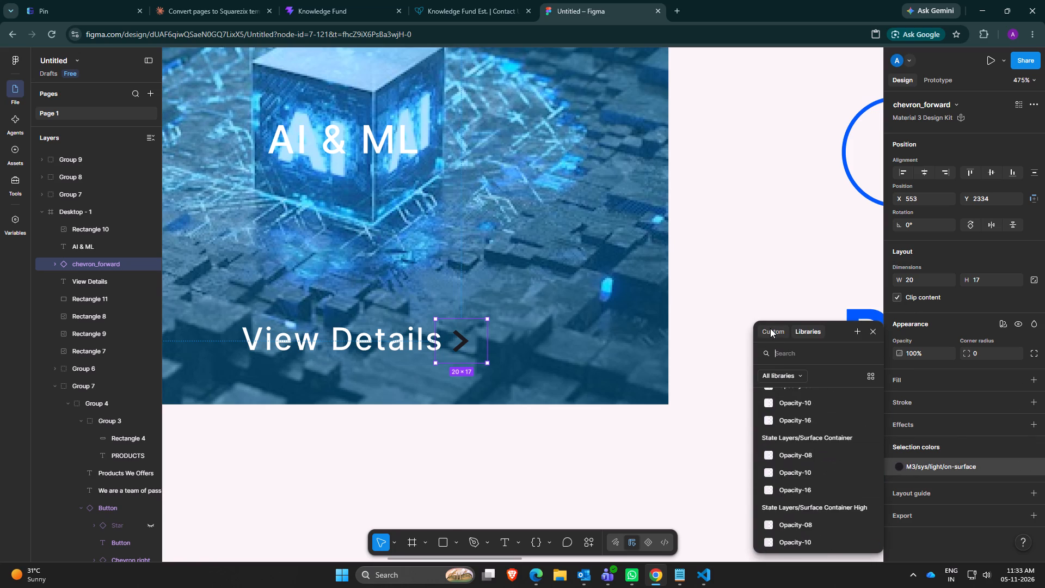
left_click(770, 328)
left_click_drag(760, 326, 760, 347)
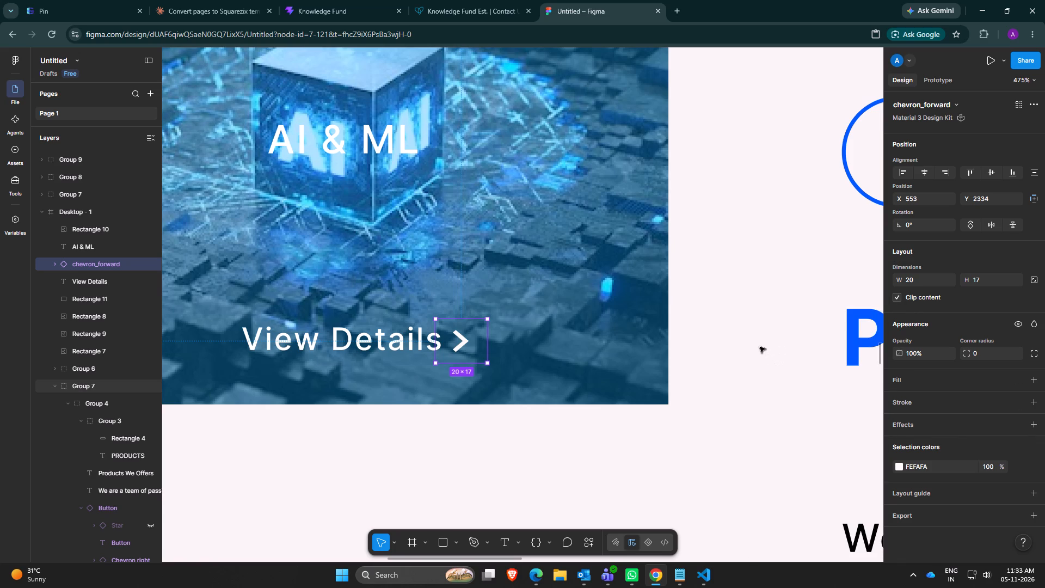
left_click_drag(760, 347, 759, 346)
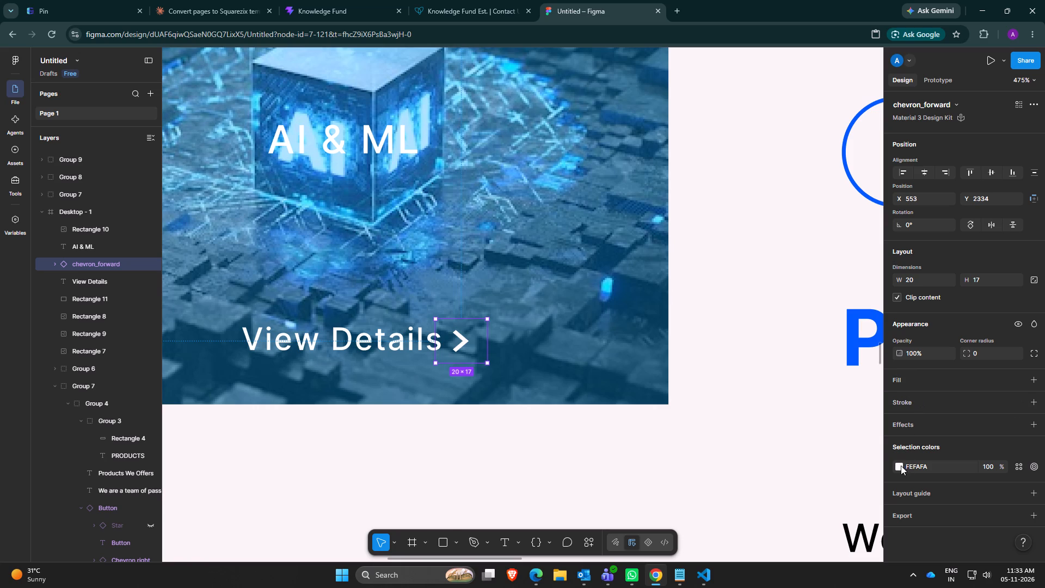
left_click(898, 468)
left_click_drag(763, 326, 740, 307)
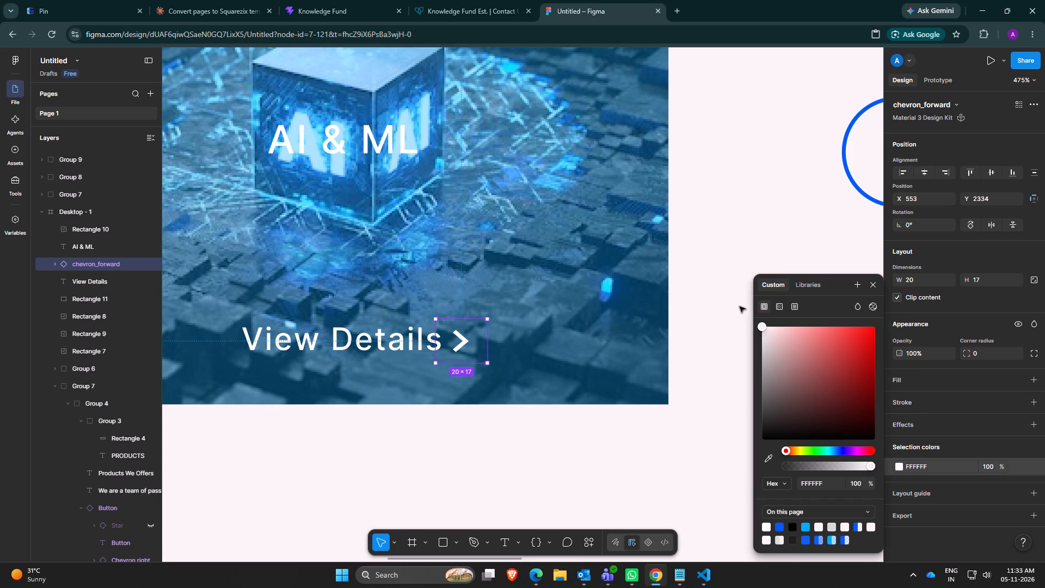
Set the font weight of both the "View Details" and "AI & ML" texts to Bold.
left_click(359, 338)
scroll(989, 412, "up", 2)
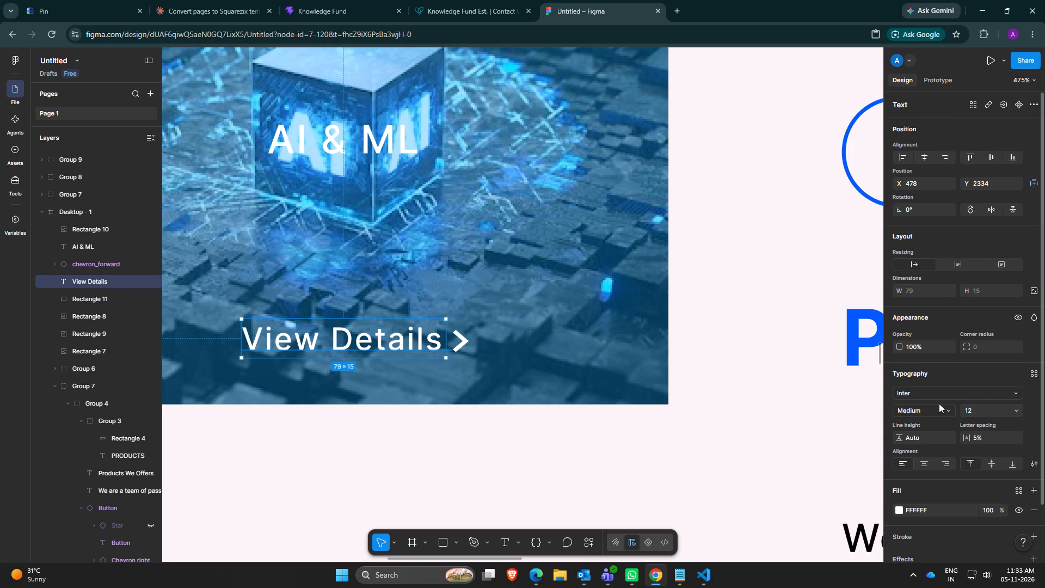
left_click(917, 415)
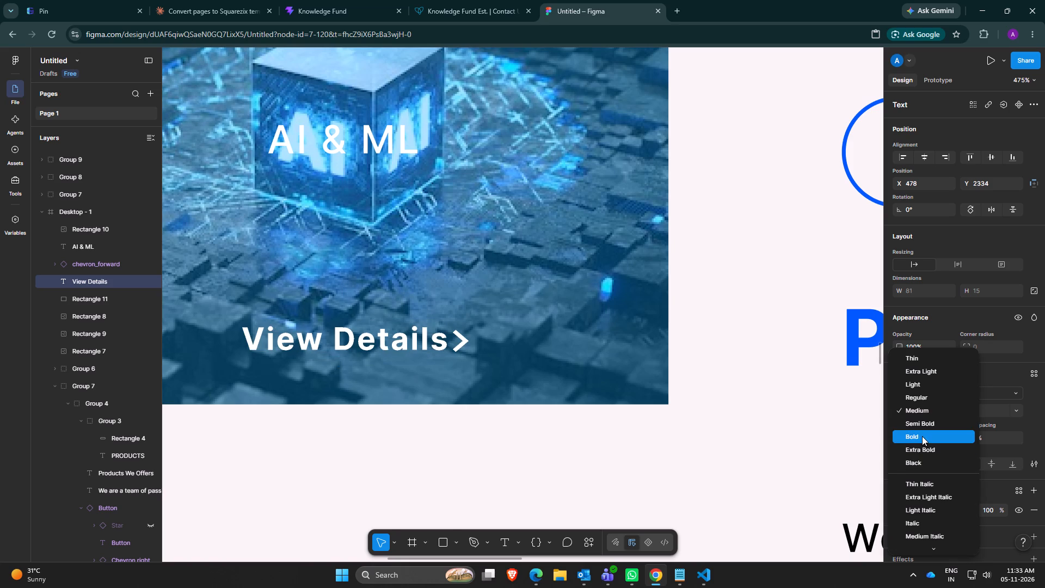
left_click(922, 436)
left_click(353, 150)
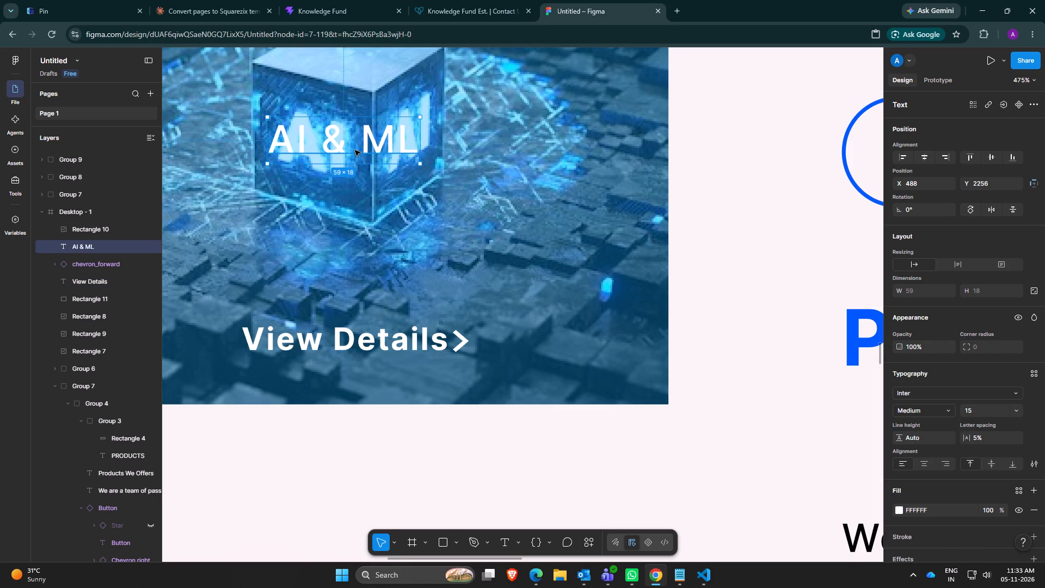
left_click(924, 411)
left_click(927, 436)
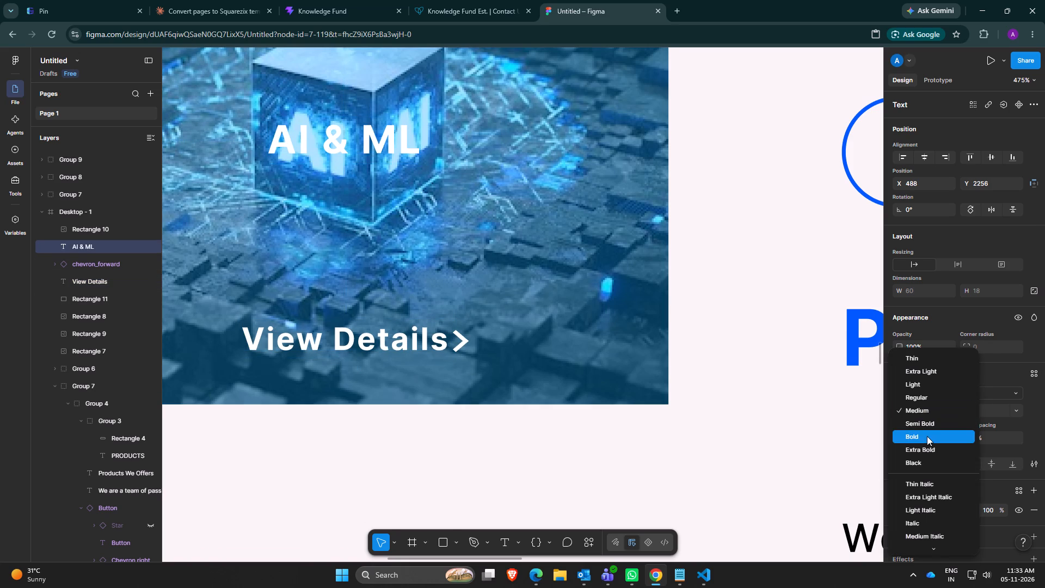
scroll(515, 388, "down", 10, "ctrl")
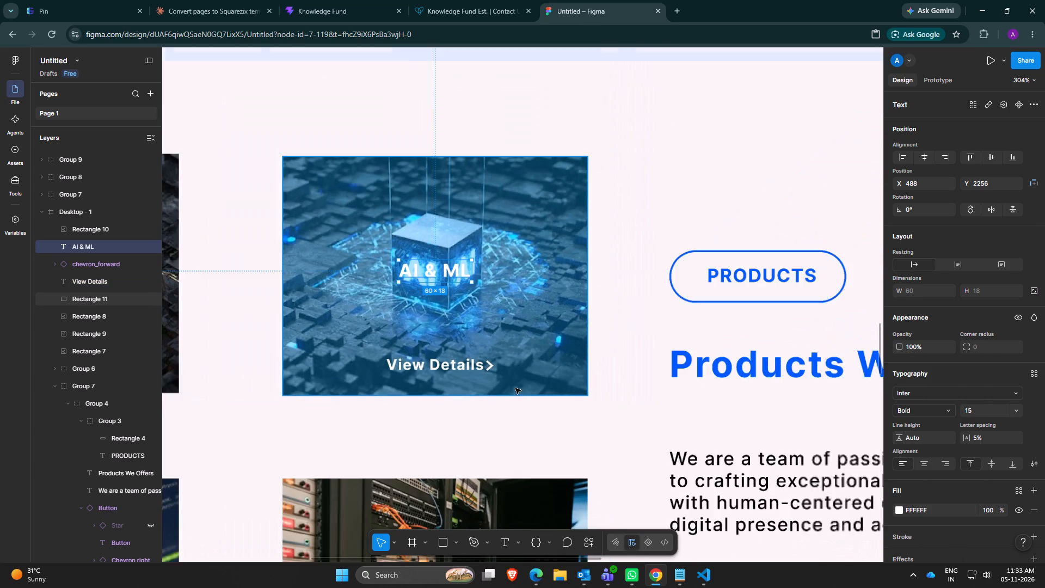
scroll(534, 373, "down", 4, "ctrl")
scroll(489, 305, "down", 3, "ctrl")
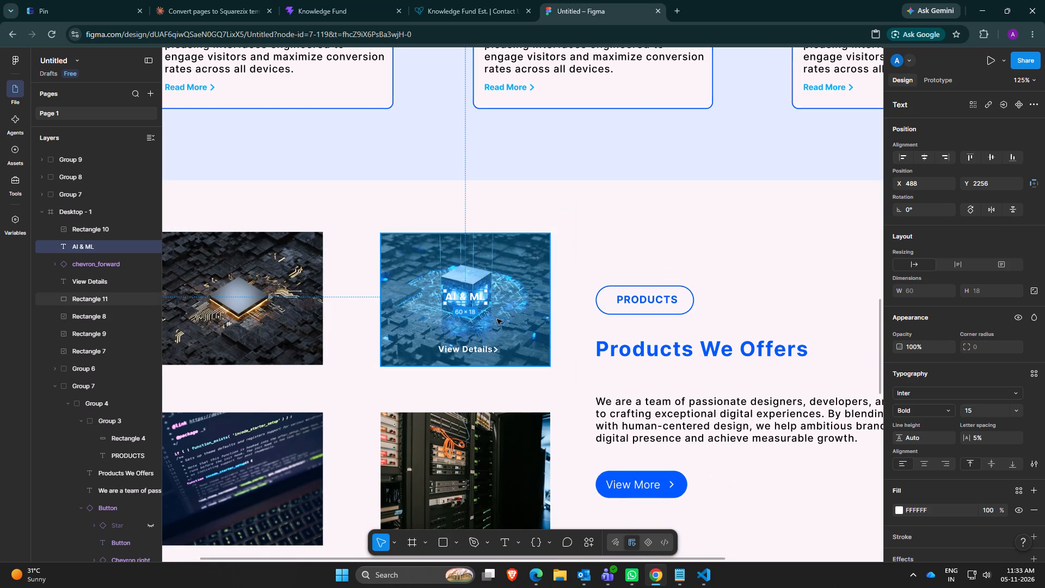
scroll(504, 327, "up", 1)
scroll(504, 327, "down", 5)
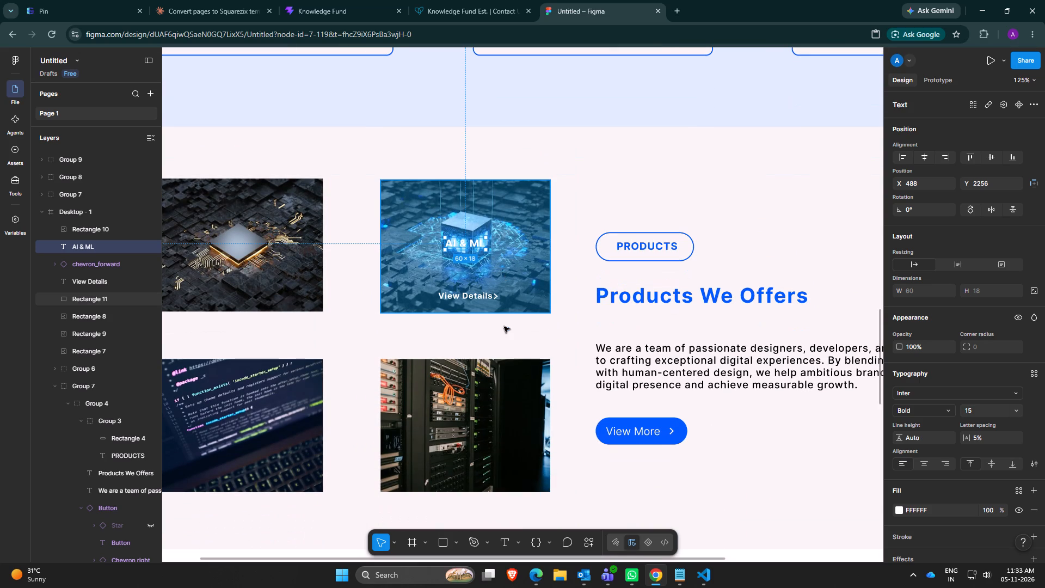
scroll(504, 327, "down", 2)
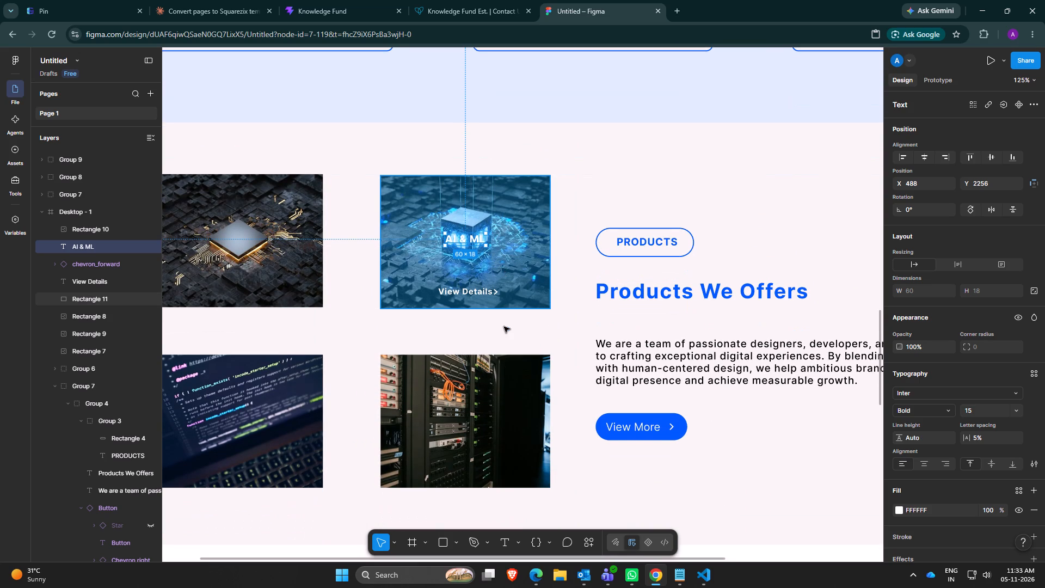
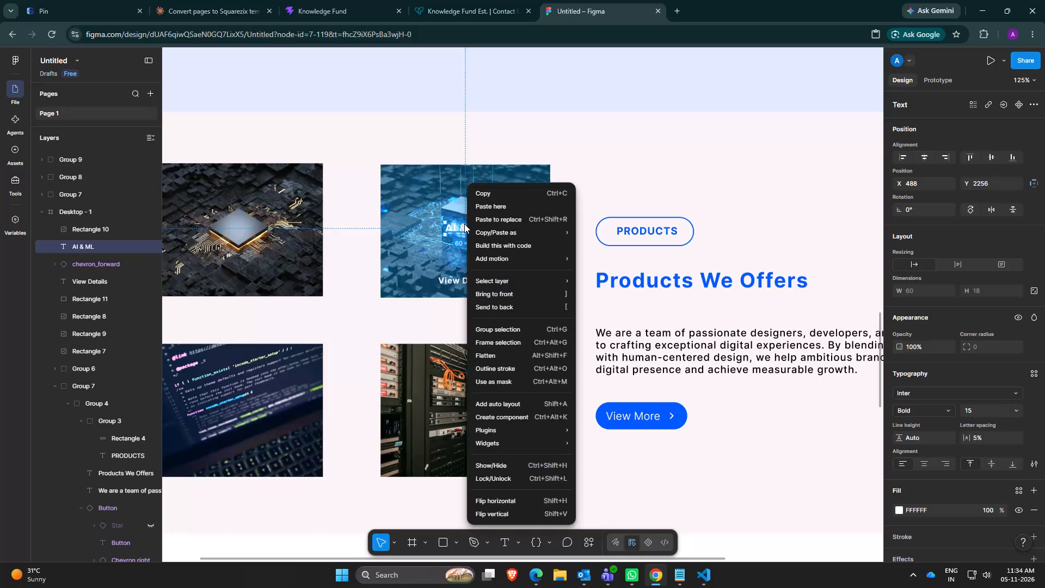
Draw a 250 × 196 rectangle exactly covering the server rack photo, at X 393, Y 2435.
left_click(459, 224)
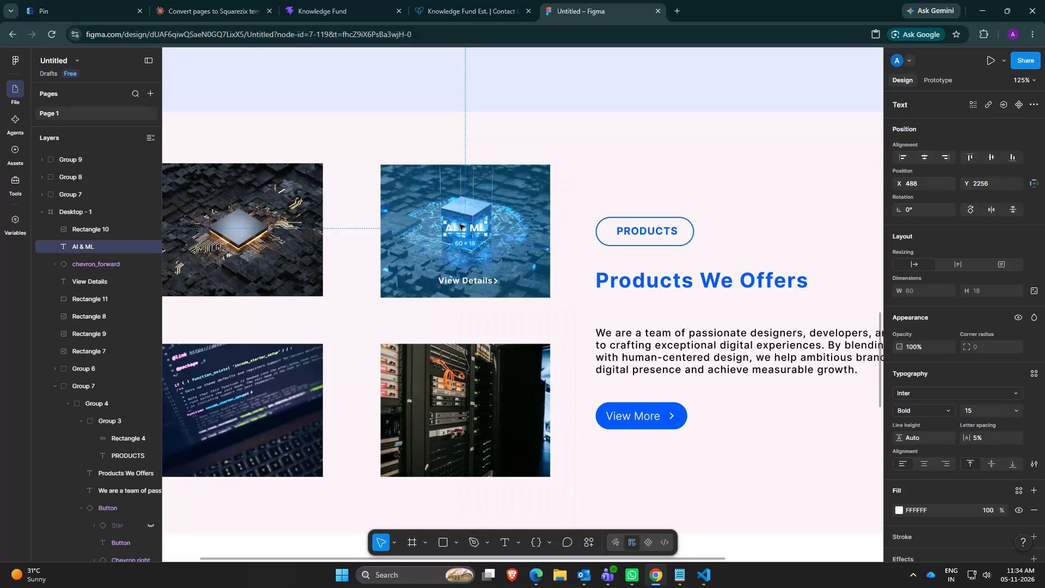
left_click(453, 429)
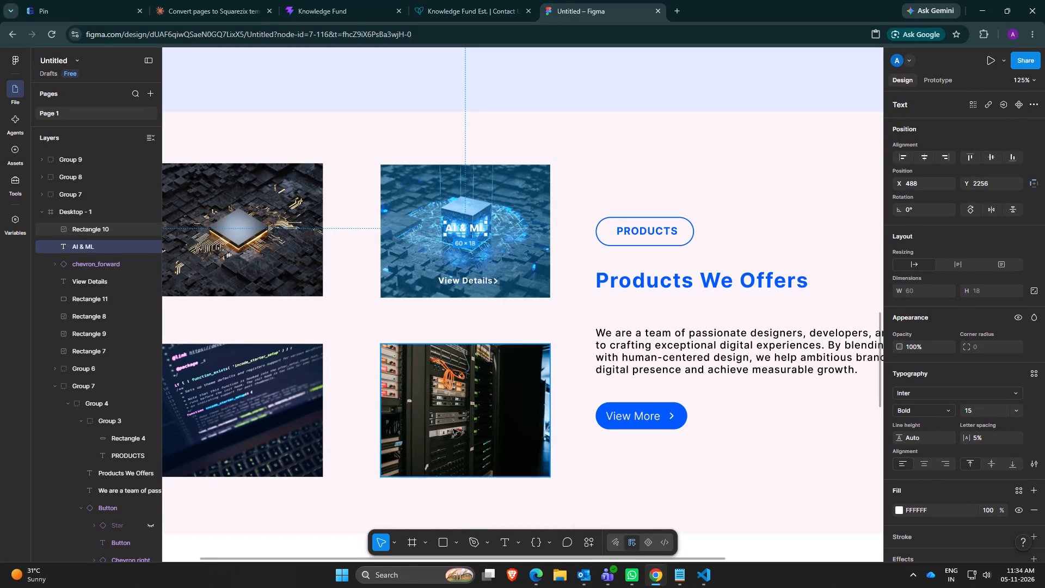
left_click(444, 543)
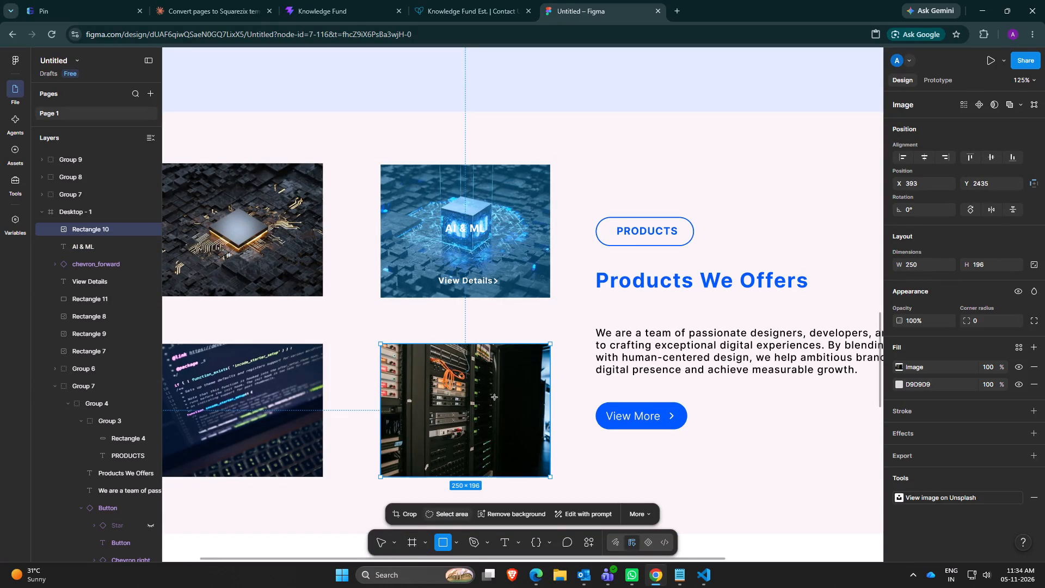
left_click(468, 393)
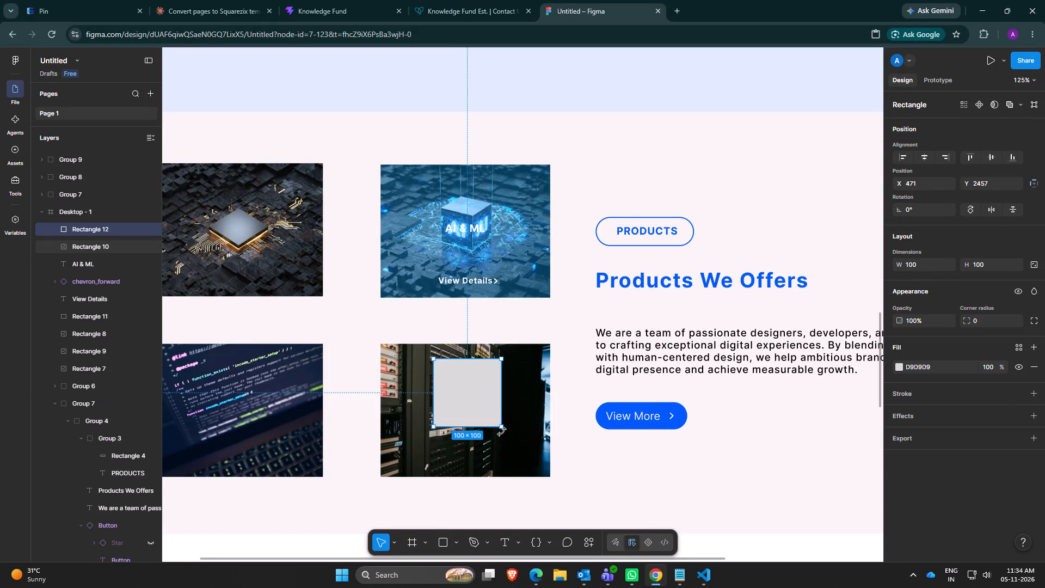
left_click_drag(501, 425, 545, 470)
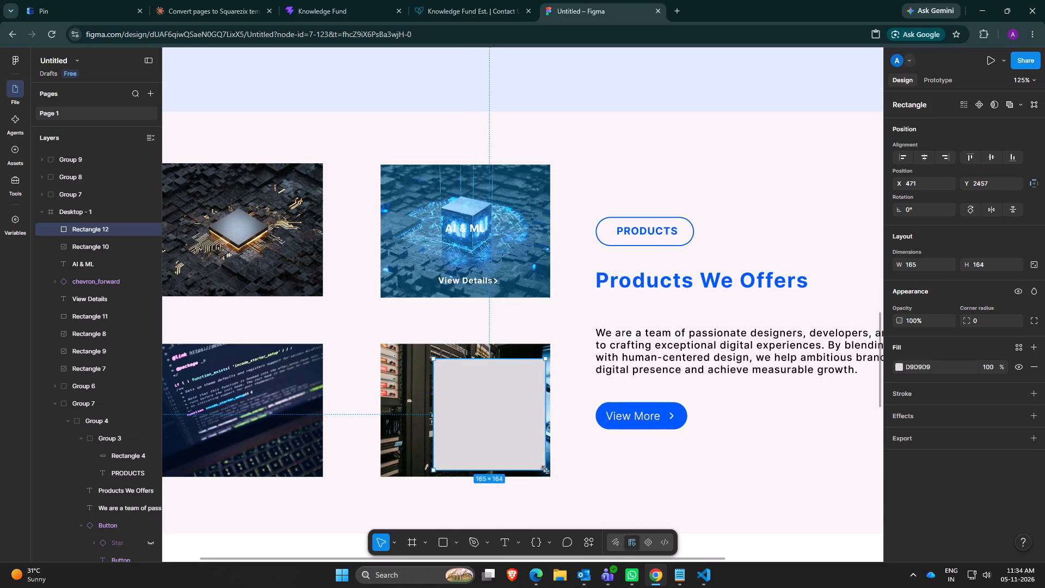
left_click_drag(545, 470, 551, 476)
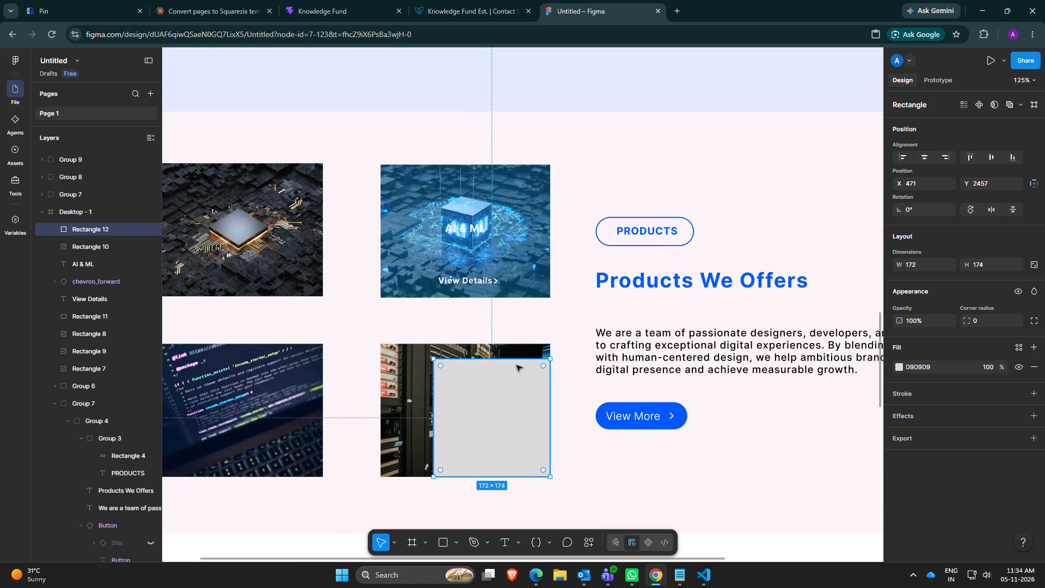
left_click_drag(490, 359, 490, 345)
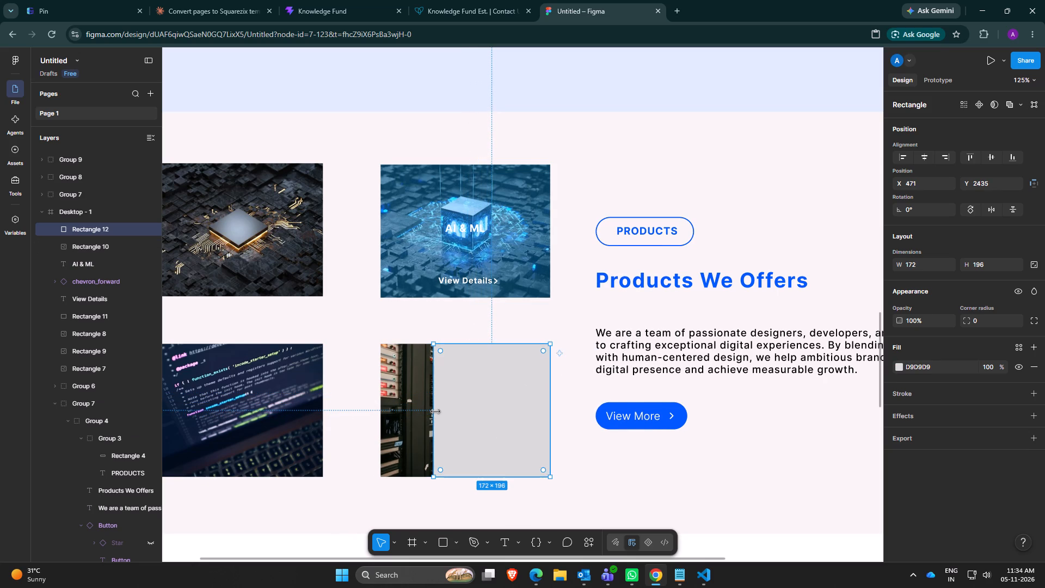
left_click_drag(435, 411, 382, 409)
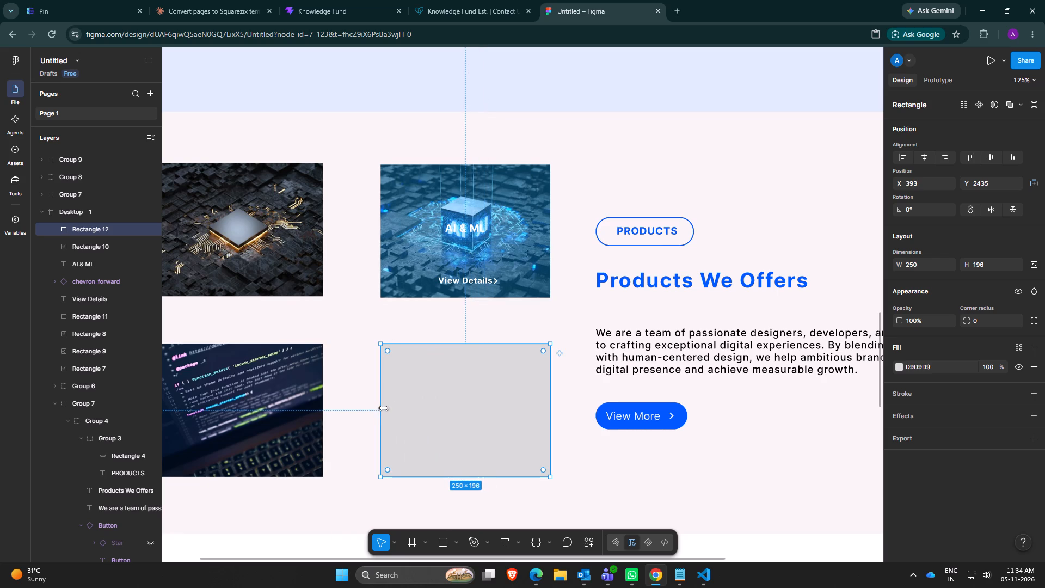
left_click(451, 393)
Fill the rectangle over the server photo with the cube overlay's blue, 00AAFF, at 20% opacity.
left_click(446, 215)
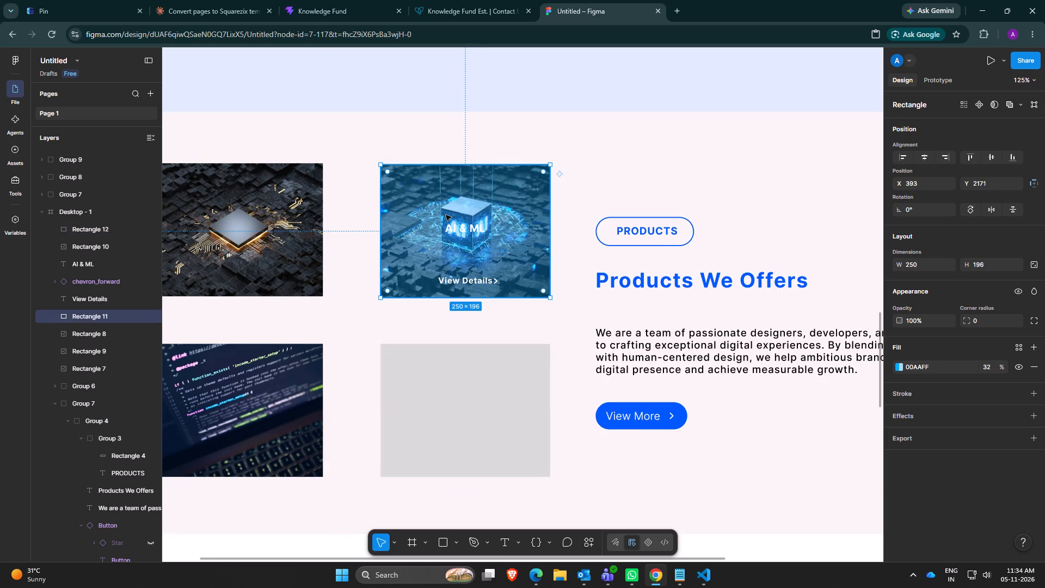
left_click(903, 370)
left_click(902, 365)
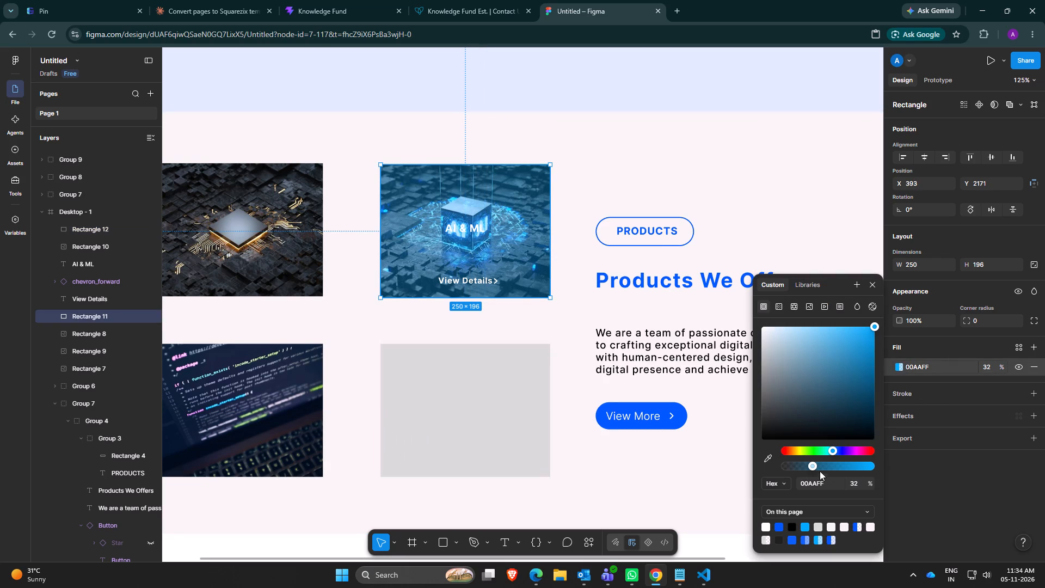
left_click(828, 483)
key("ctrl+c")
left_click(504, 424)
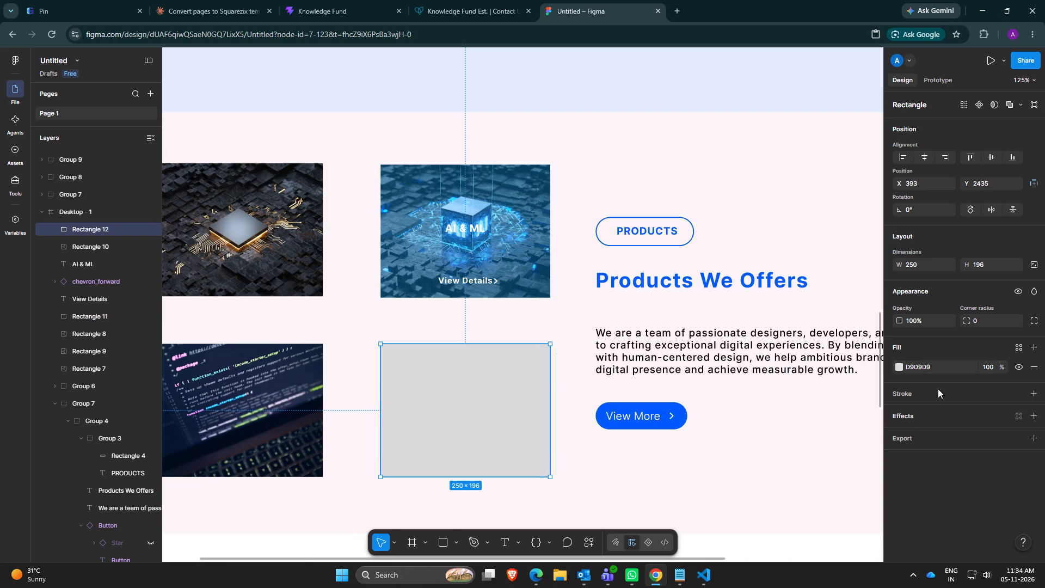
left_click(896, 365)
left_click(833, 482)
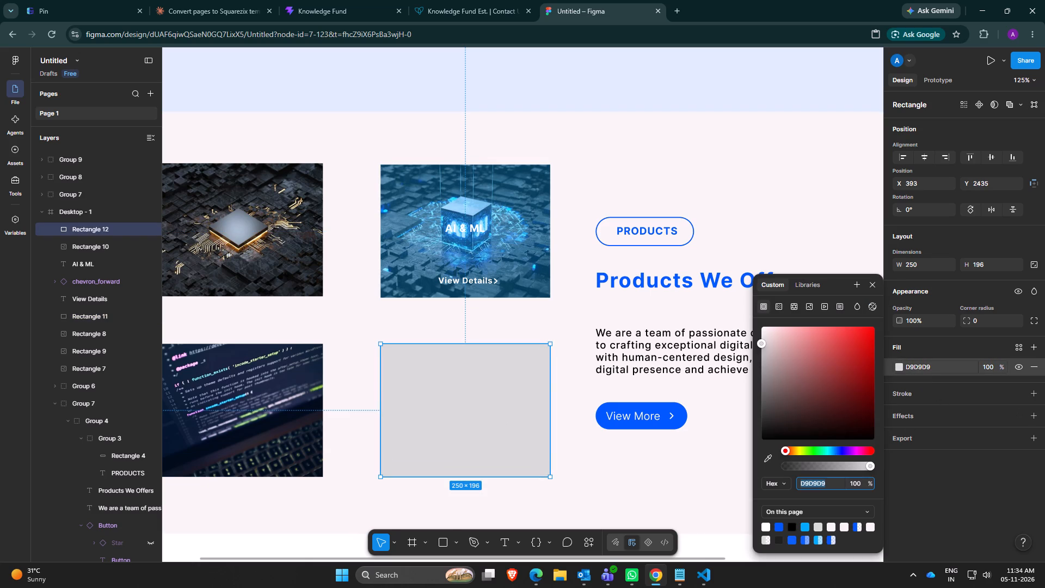
key("ctrl+v")
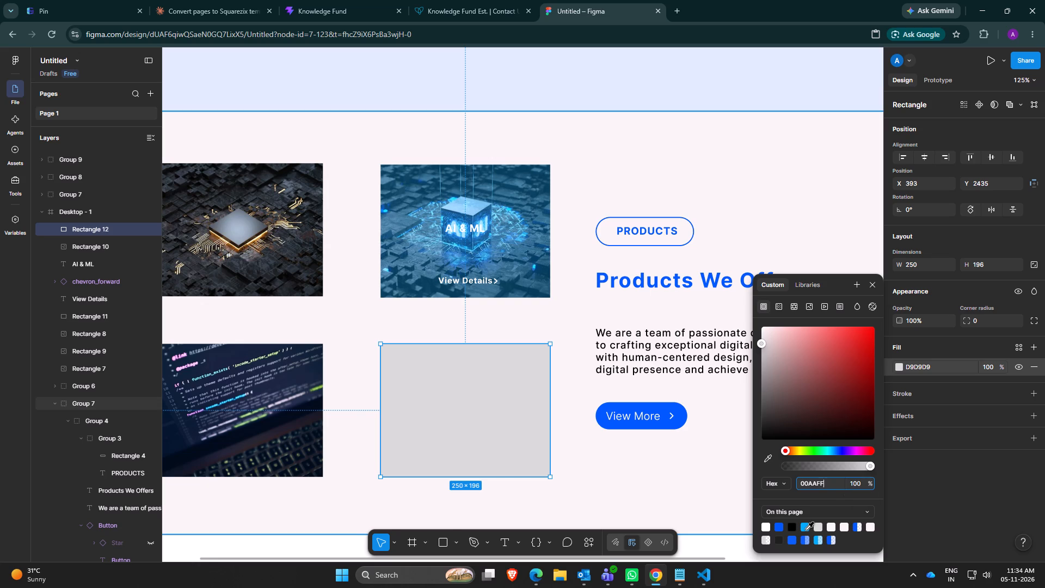
left_click(806, 528)
left_click(858, 480)
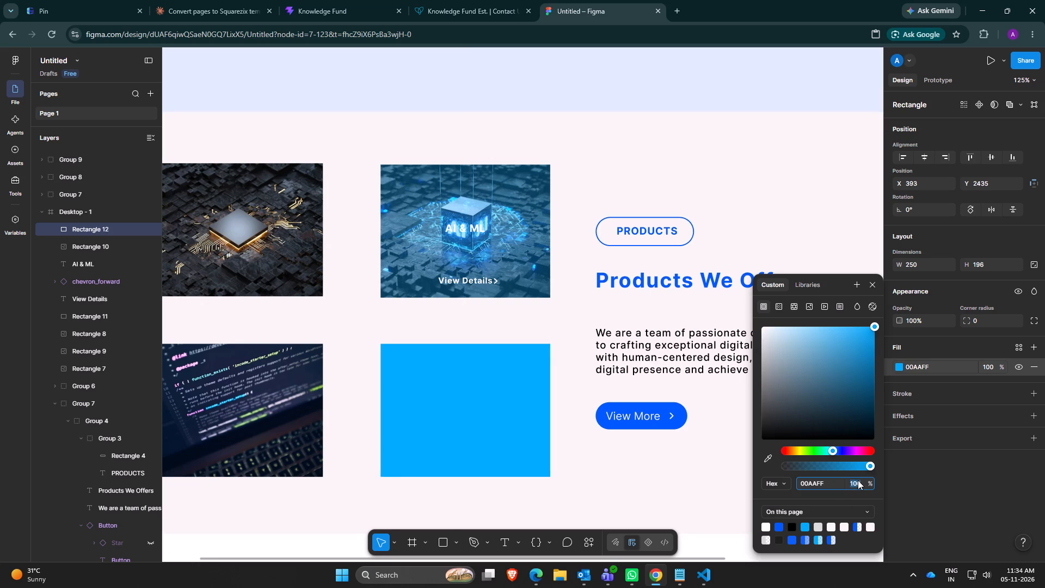
key("BackSpace")
type("20%")
key("Return")
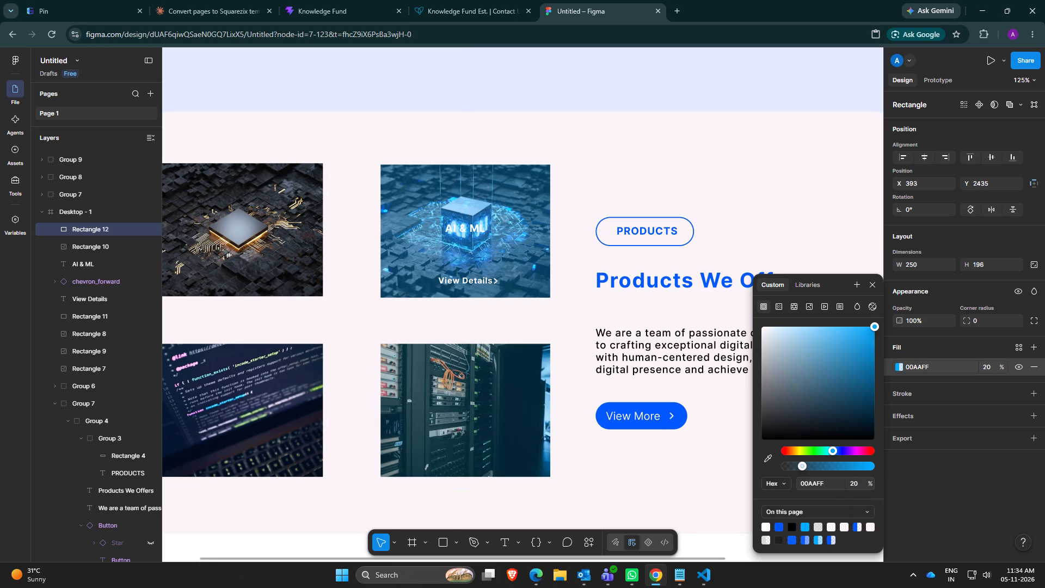
Match the server overlay to the cube photo's overlay by setting its fill opacity to 32%.
left_click(513, 249)
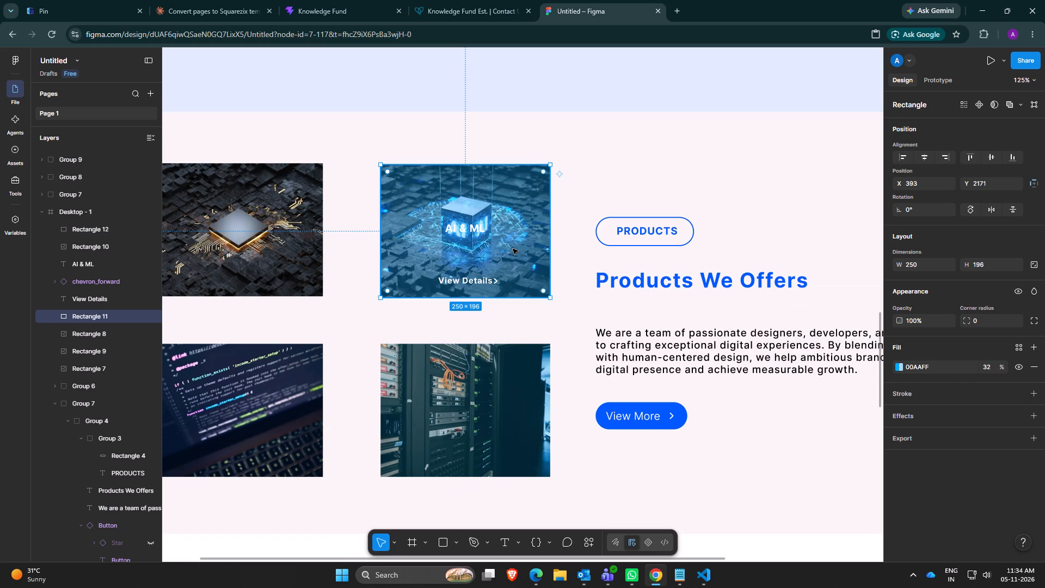
left_click(515, 369)
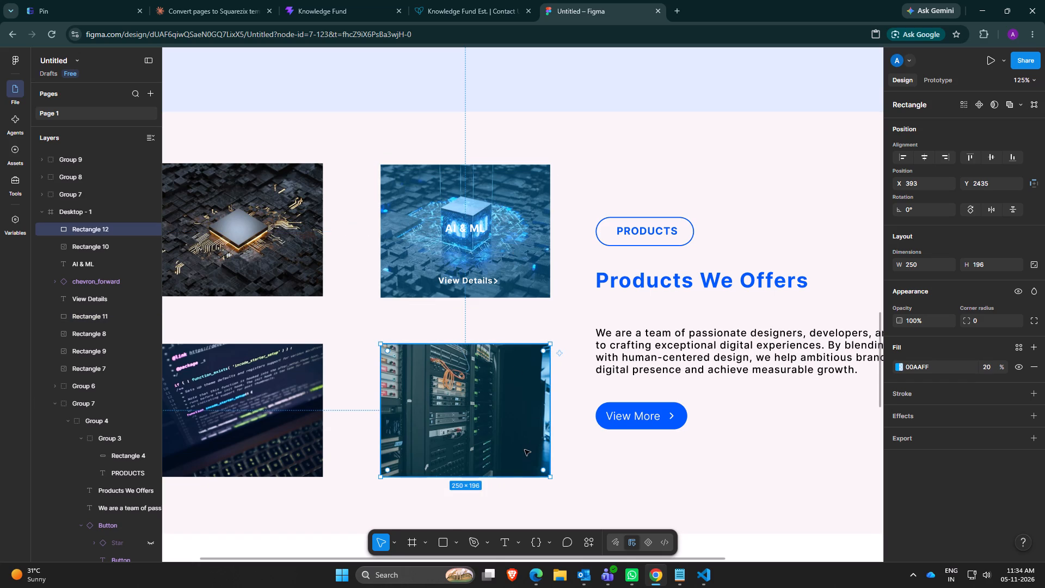
left_click(525, 450, "ctrl")
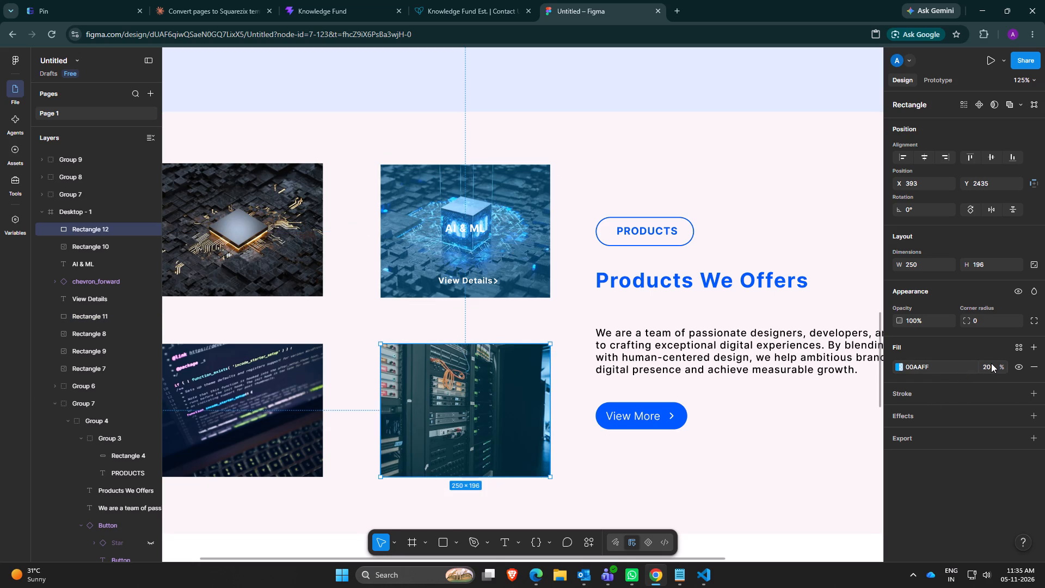
left_click(991, 363)
type("332")
key("Return")
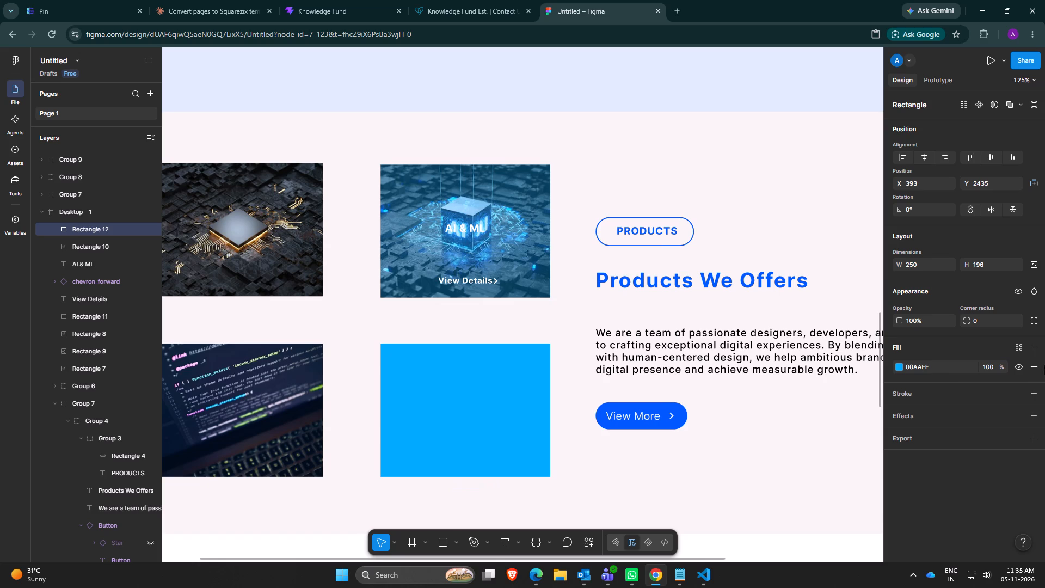
left_click(988, 365)
key("BackSpace")
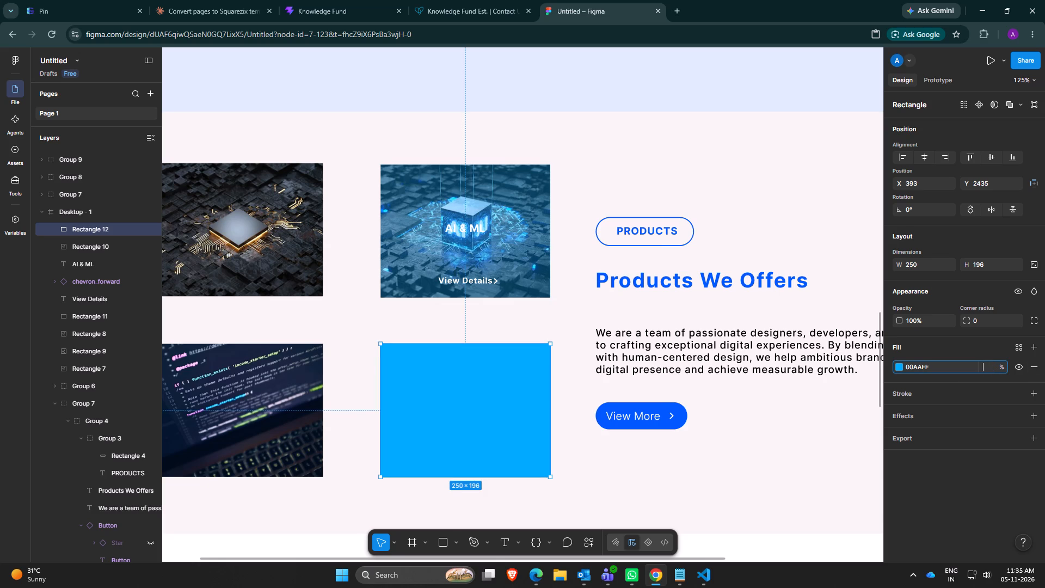
type("32")
key("Return")
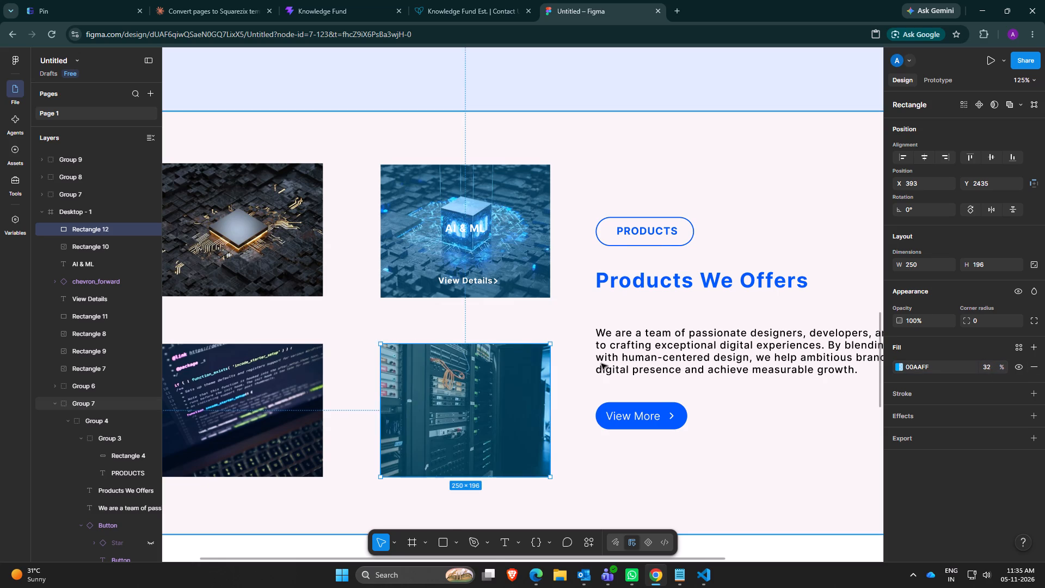
Copy the "AI & ML" text from the cube photo and paste it onto the server photo.
left_click(458, 224)
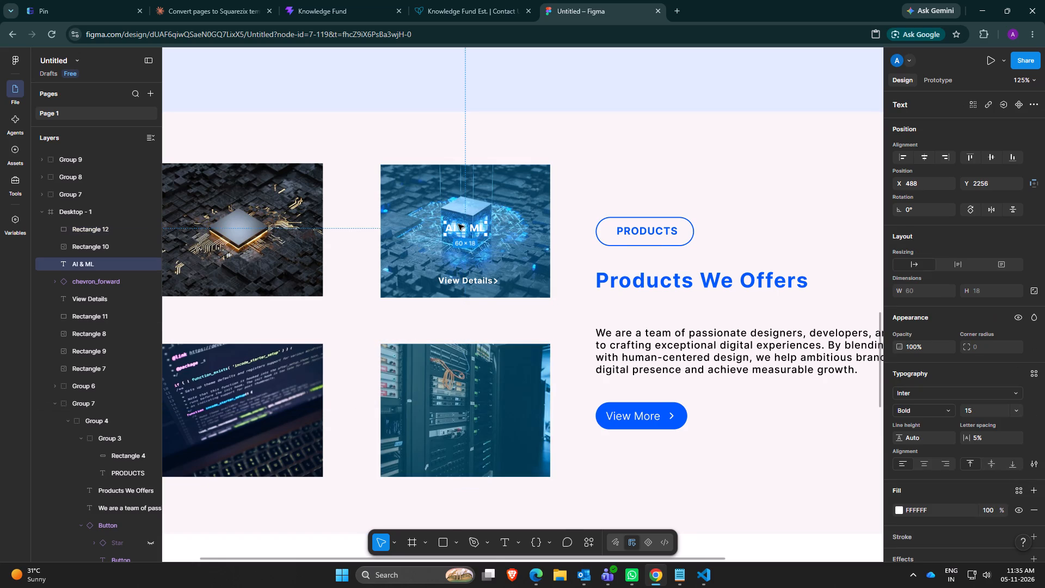
right_click(458, 224)
left_click(490, 193)
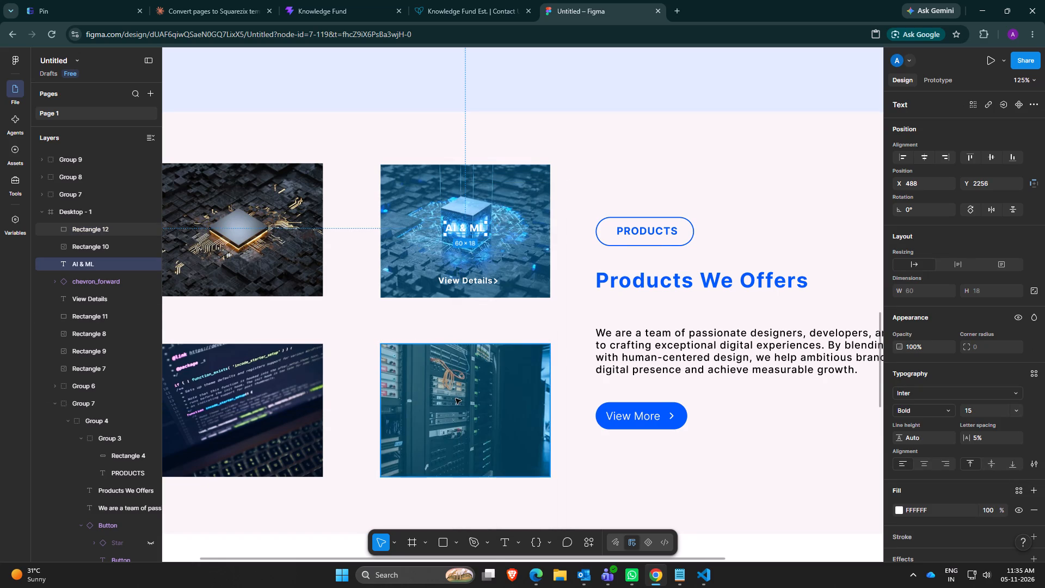
left_click(456, 399)
right_click(456, 399)
left_click(489, 199)
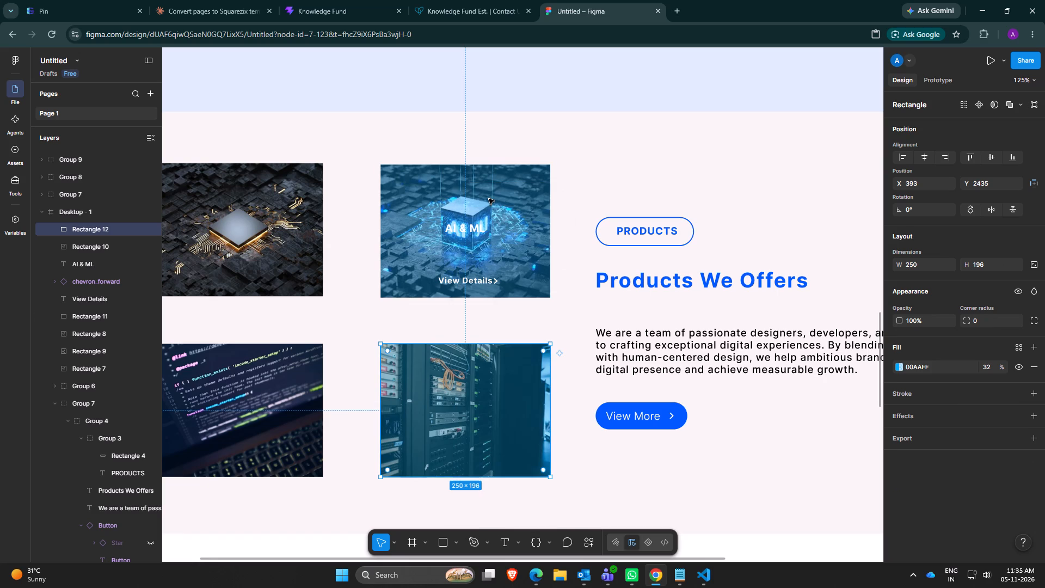
left_click(466, 224)
right_click(466, 224)
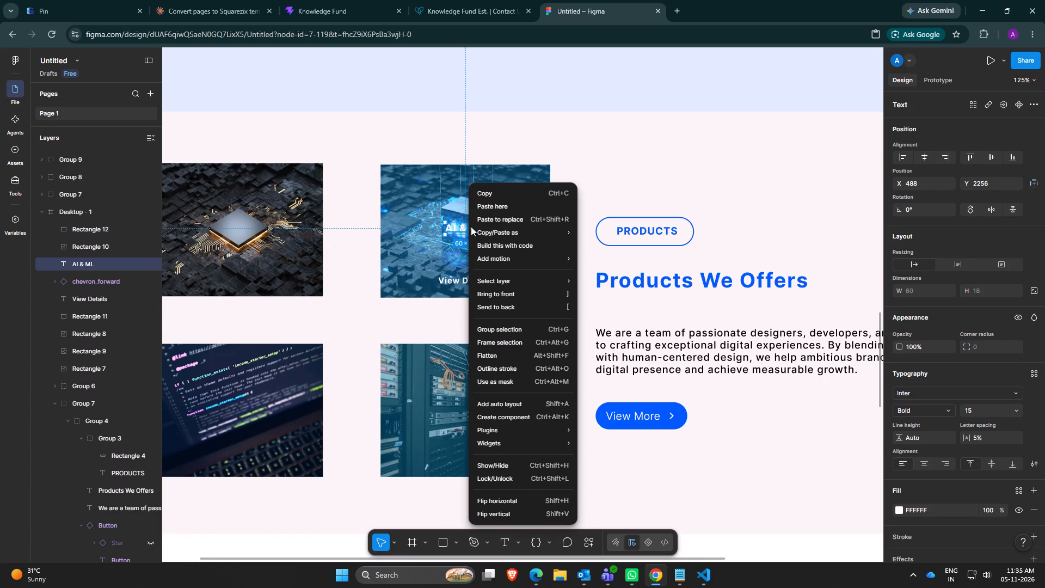
left_click(501, 197)
left_click(472, 384)
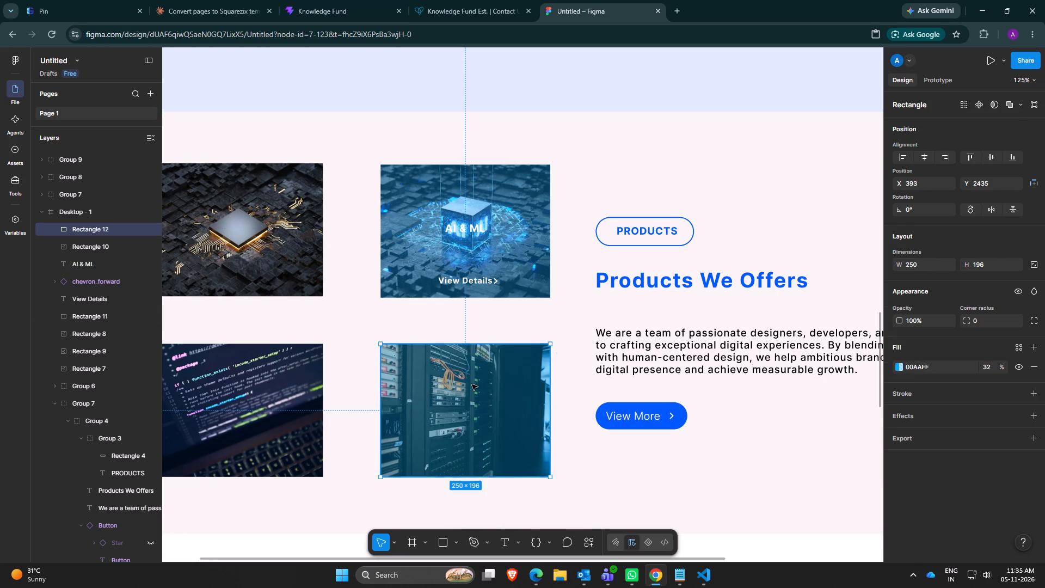
right_click(472, 384)
left_click(503, 203)
Centre the pasted "AI & ML" text on the server photo, at X 488, Y 2524.
left_click_drag(497, 391, 469, 380)
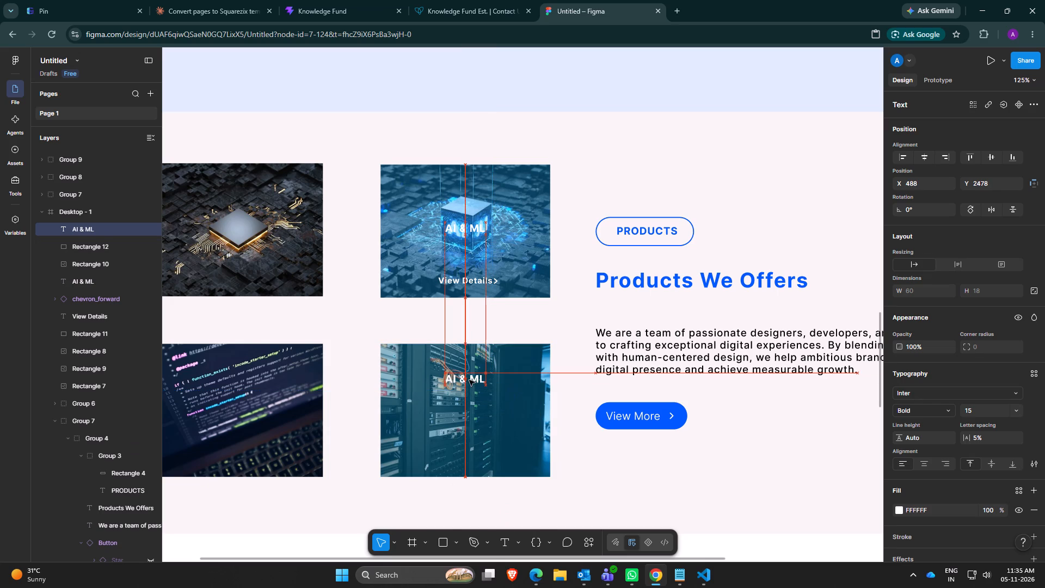
left_click_drag(469, 380, 466, 383)
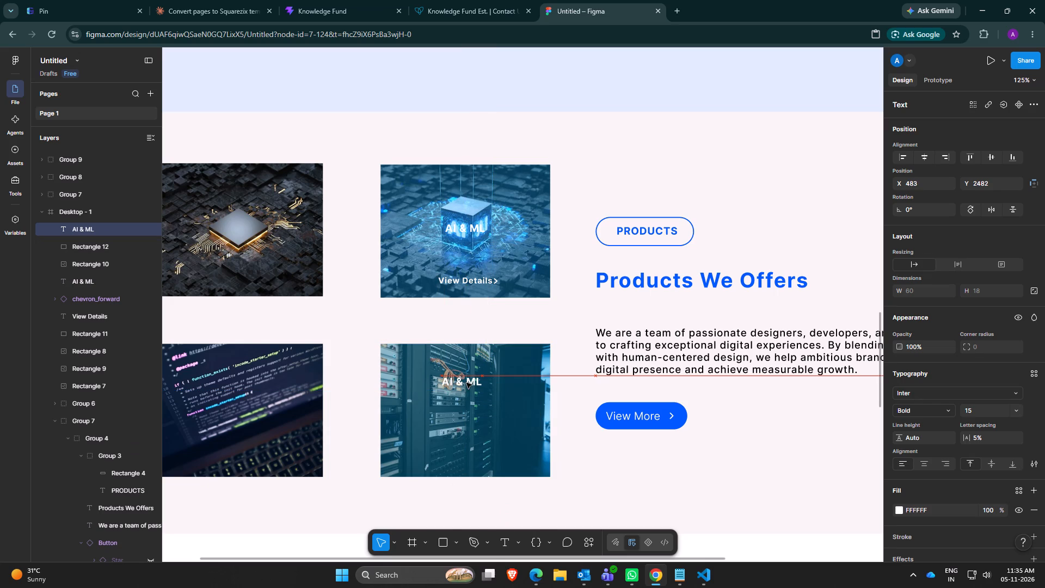
left_click_drag(466, 383, 467, 408)
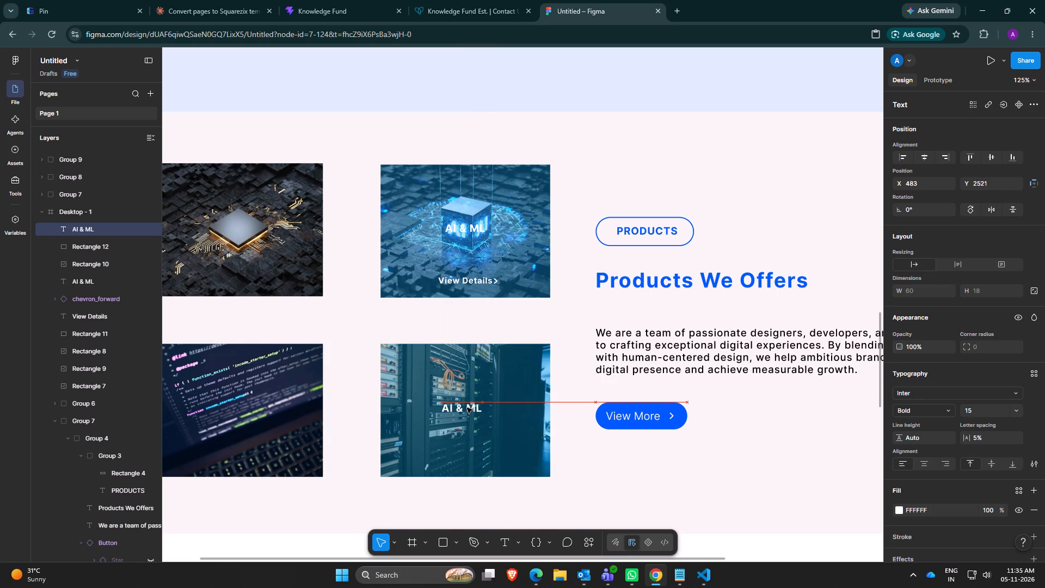
left_click_drag(467, 408, 469, 411)
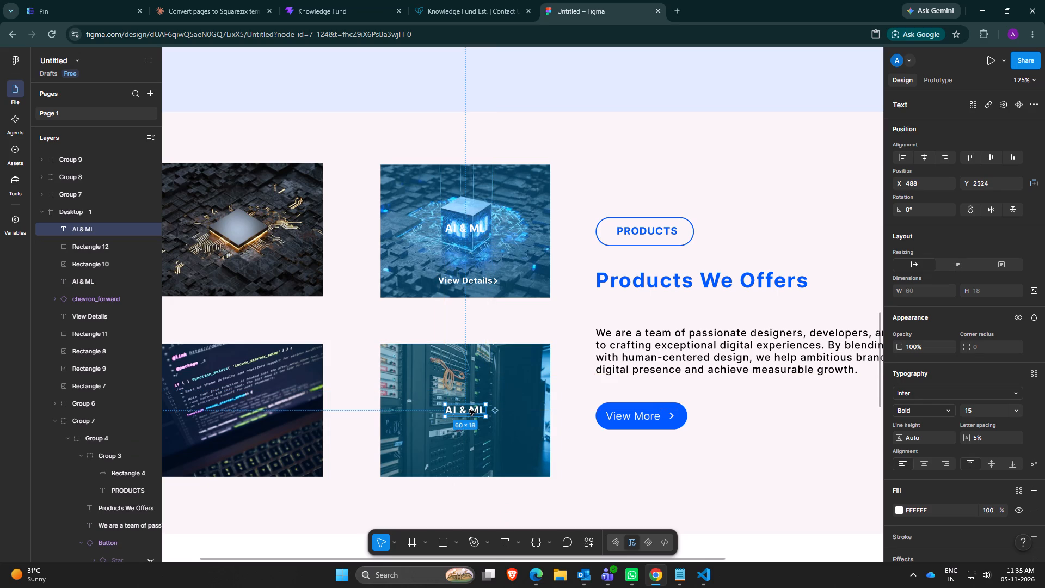
Replace the copied text on the server photo with "SERVER".
left_click(470, 410)
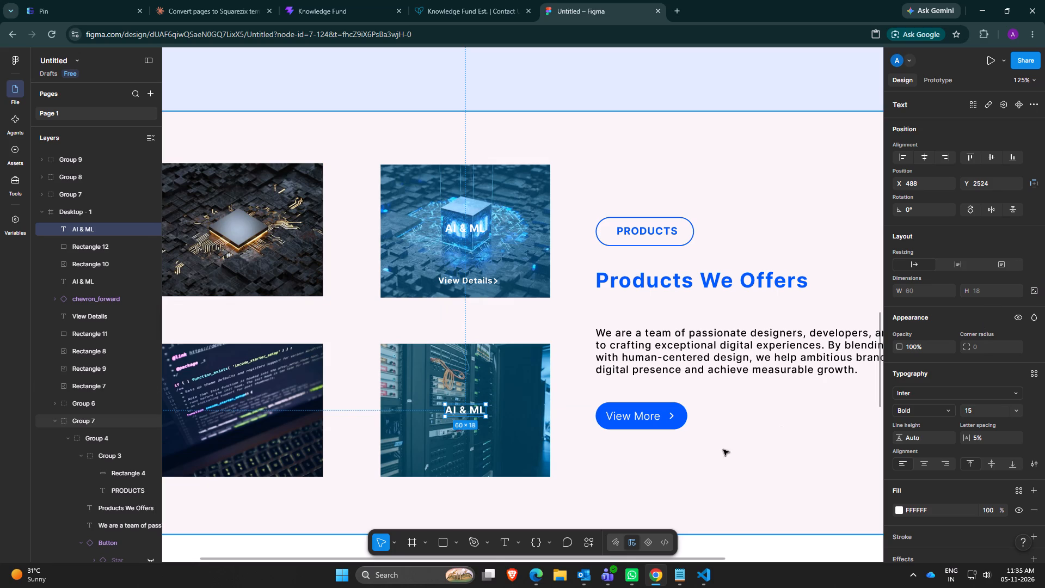
double_click(469, 411)
key("BackSpace")
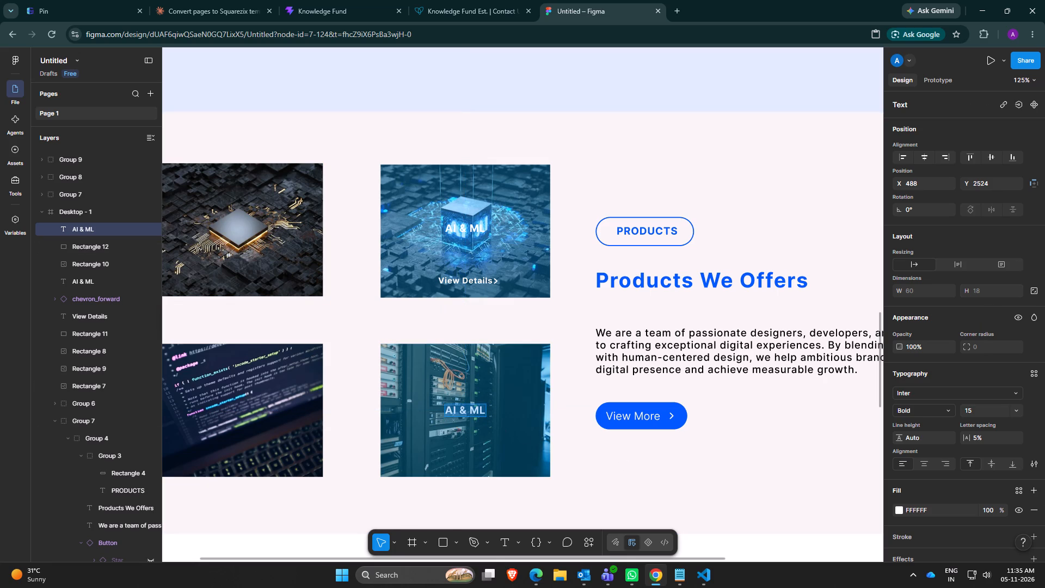
type("SERVER")
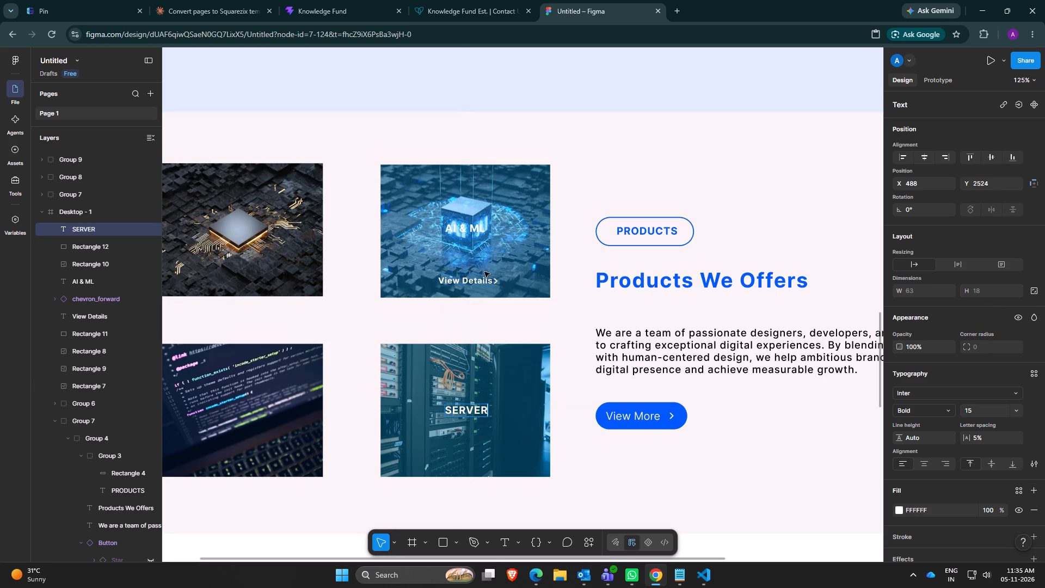
Copy the "View Details" text with its chevron from the cube photo and paste both onto the server photo.
left_click(465, 281)
left_click(478, 291)
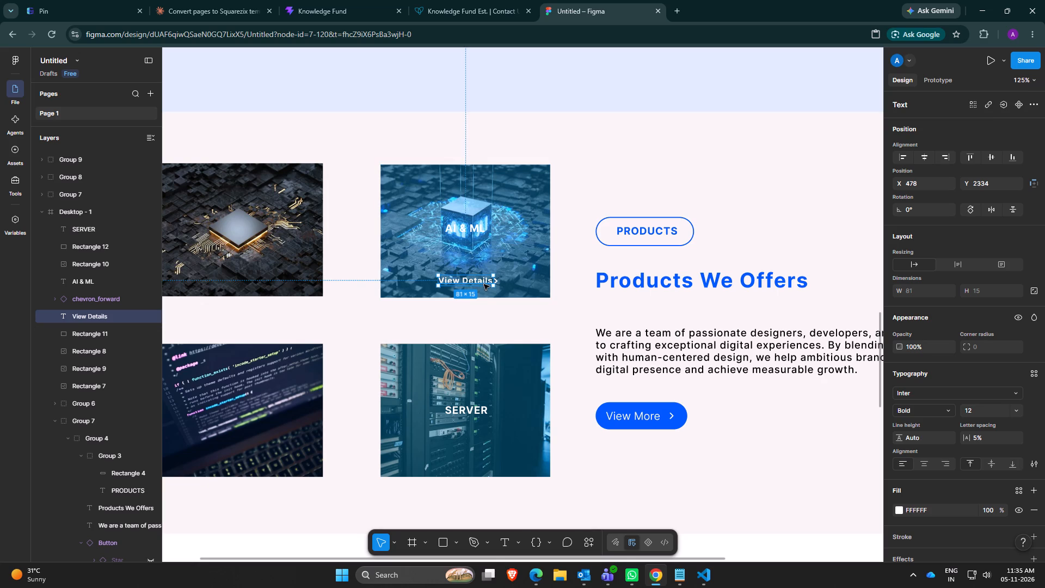
right_click(483, 283)
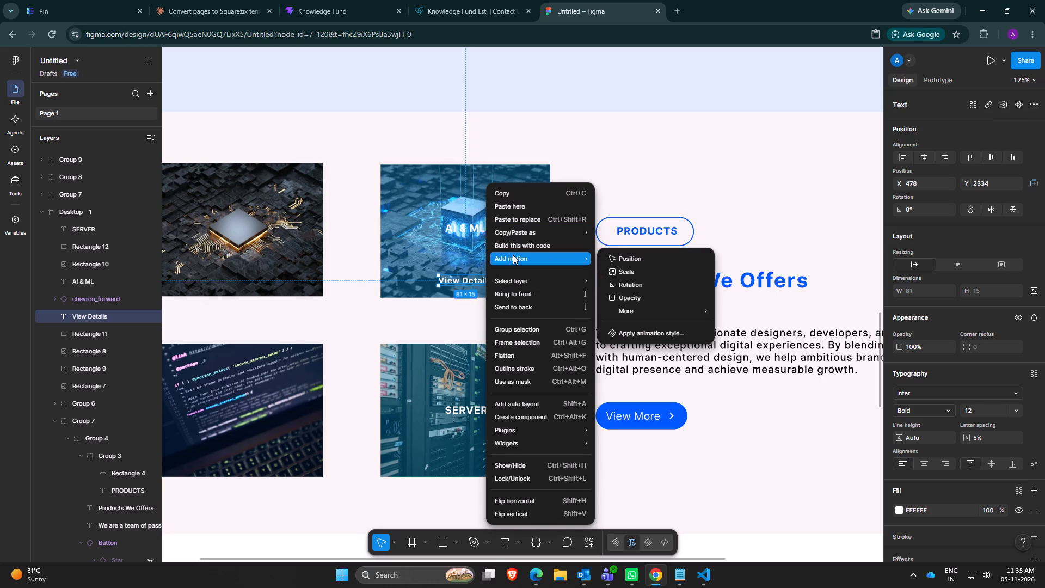
left_click(116, 318)
left_click(109, 301, "ctrl")
right_click(109, 301)
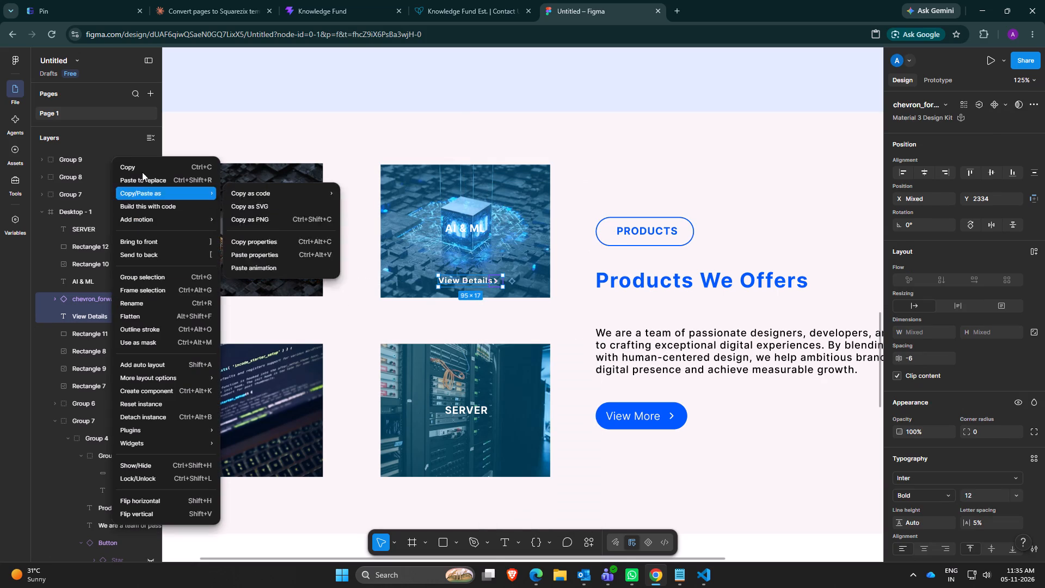
left_click(153, 162)
left_click(460, 443)
right_click(460, 443)
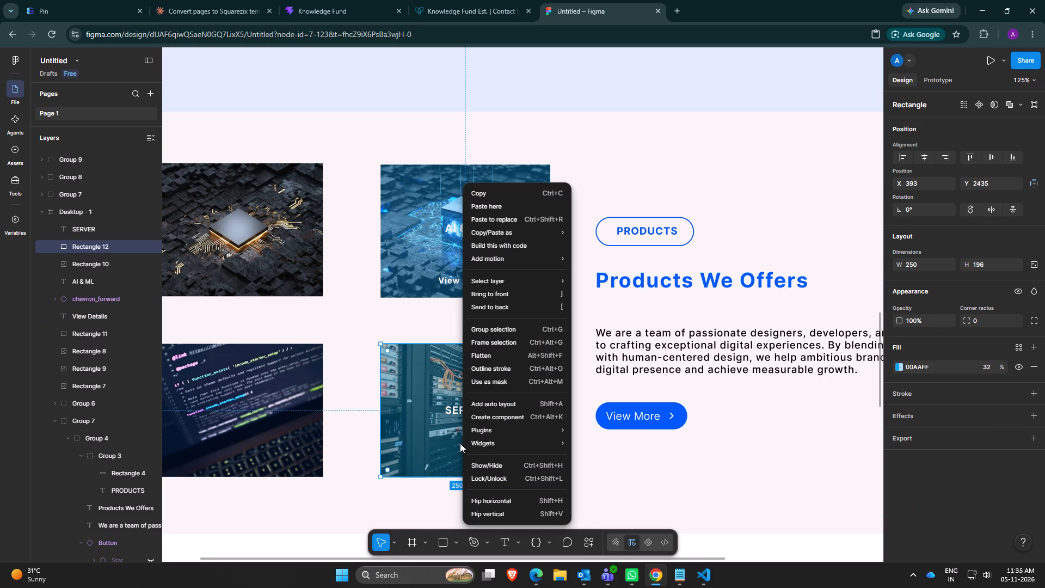
left_click(504, 206)
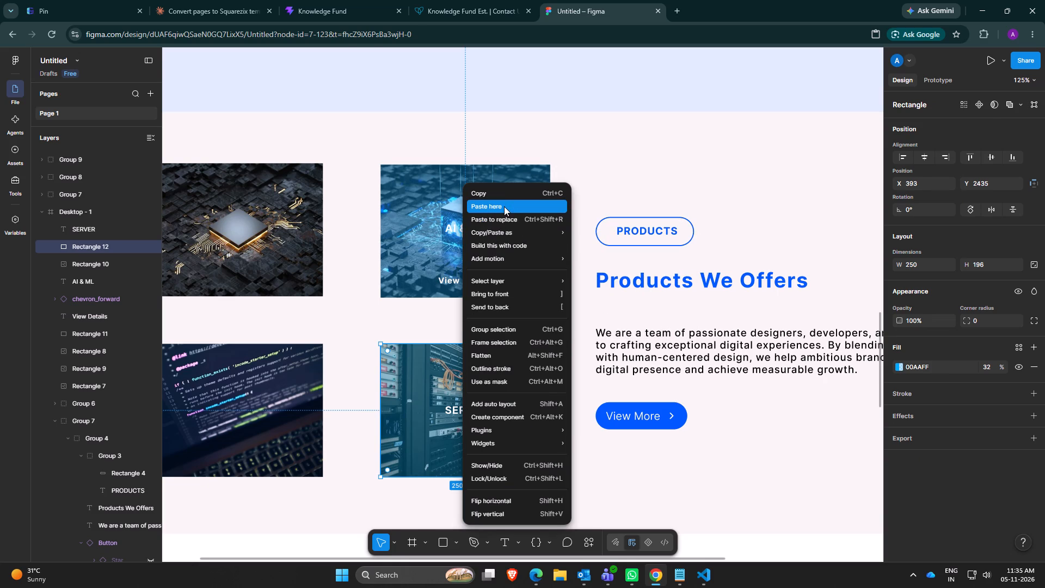
Move the pasted "View Details" text and chevron to the bottom centre of the server photo, at Y 2597.
left_click_drag(499, 448, 480, 448)
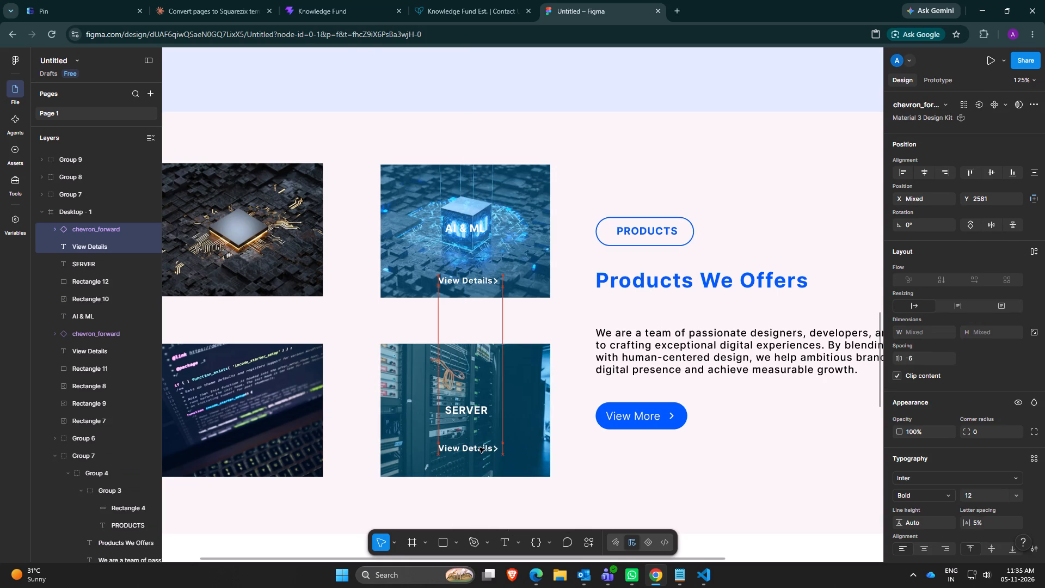
left_click_drag(480, 448, 472, 461)
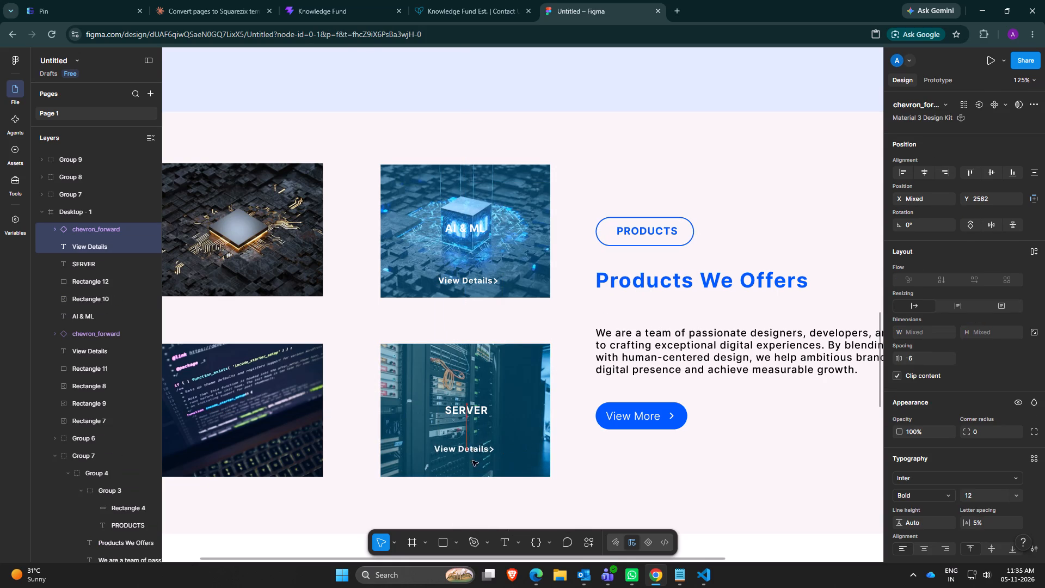
left_click_drag(472, 461, 471, 457)
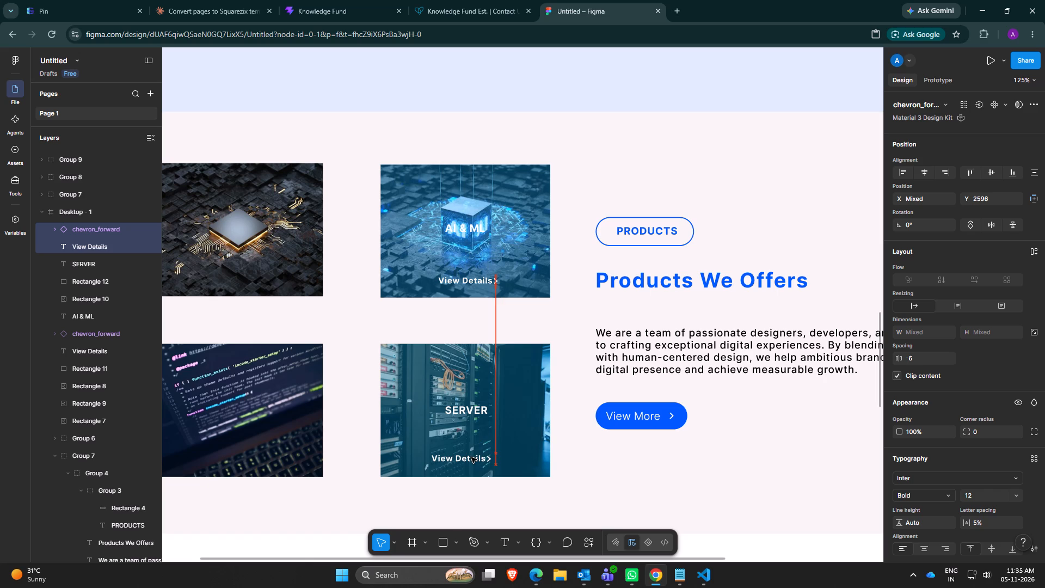
left_click_drag(471, 457, 475, 458)
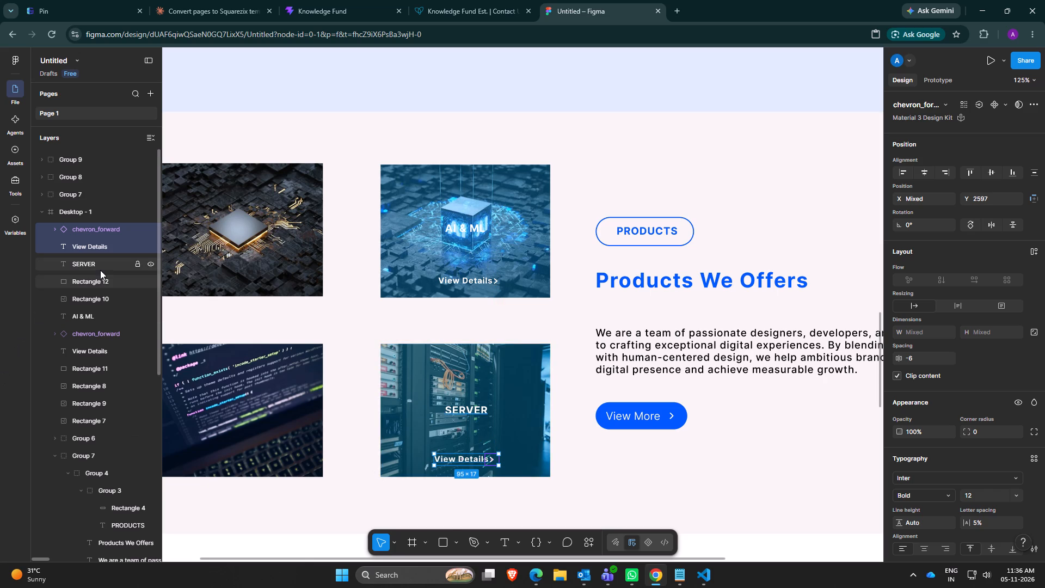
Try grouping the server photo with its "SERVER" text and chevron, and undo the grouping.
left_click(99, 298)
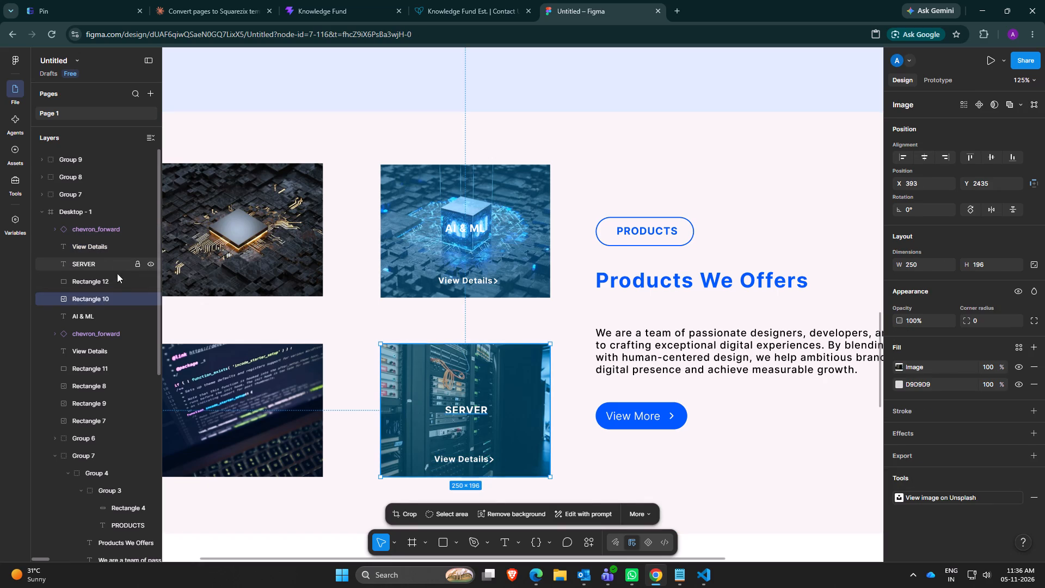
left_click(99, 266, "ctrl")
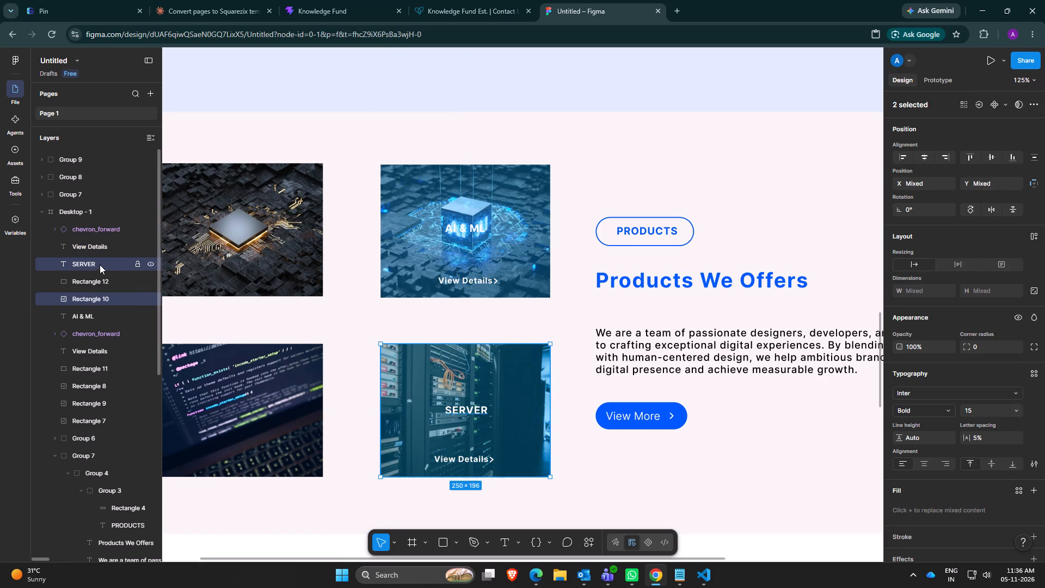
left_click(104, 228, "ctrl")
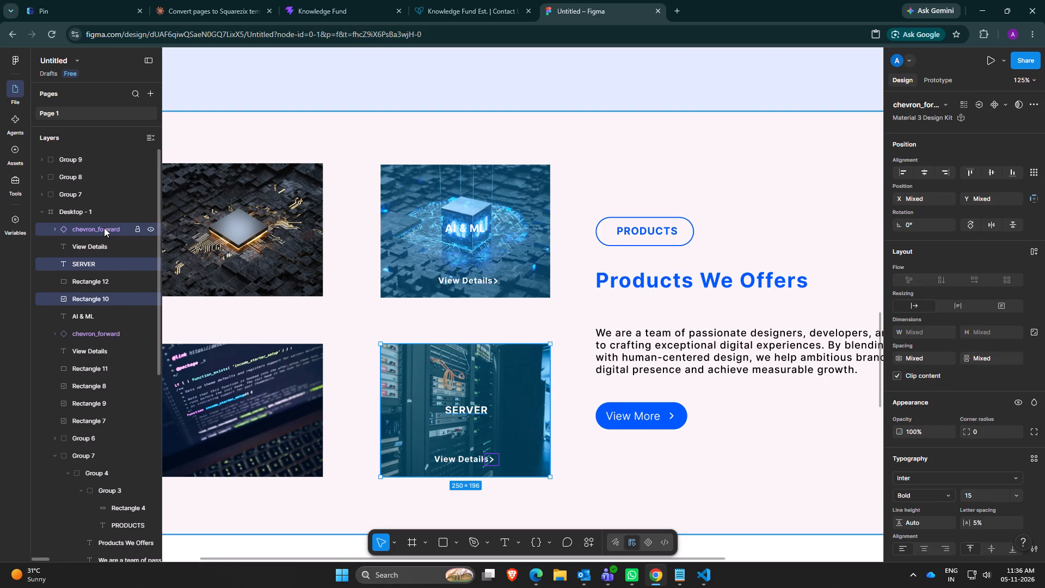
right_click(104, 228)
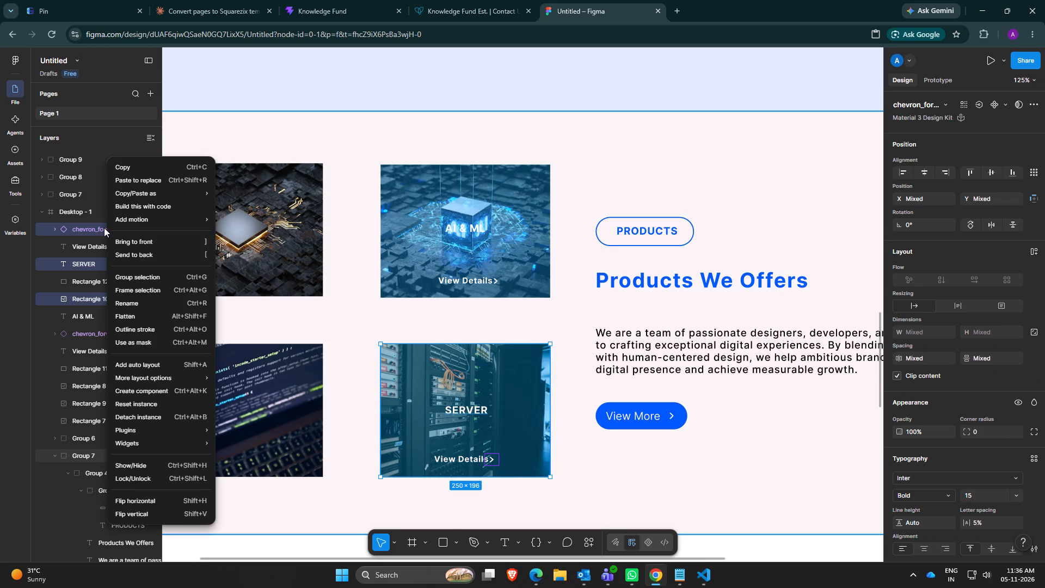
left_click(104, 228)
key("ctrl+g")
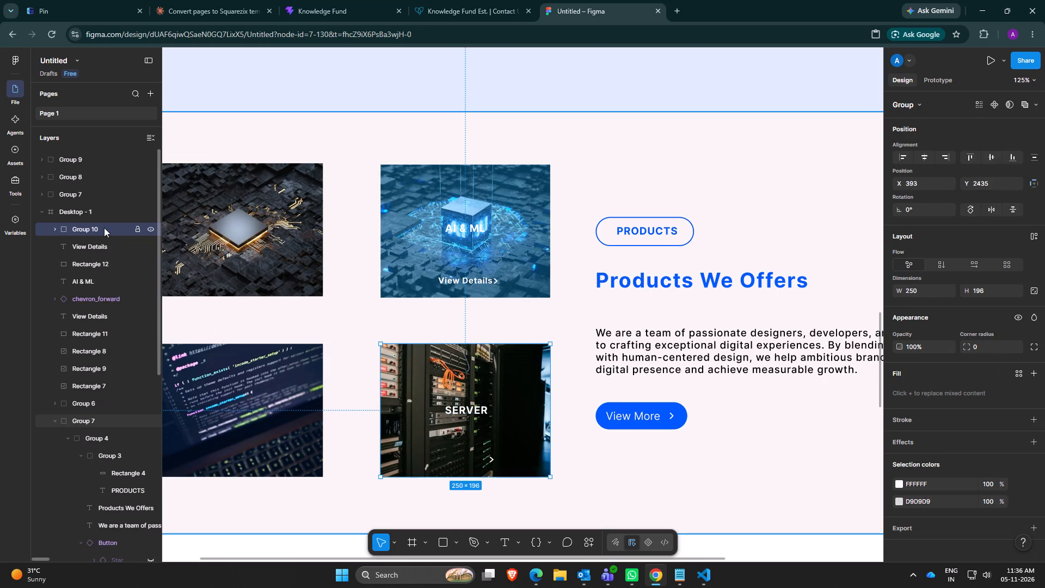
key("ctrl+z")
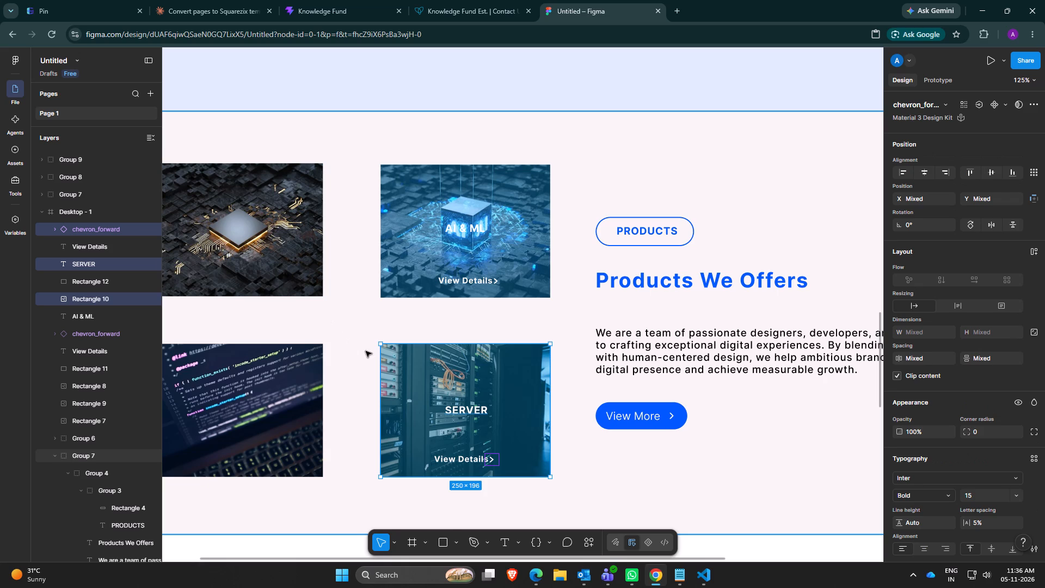
Group the cube photo's blue overlay with its "View Details" text and chevron.
left_click(452, 213)
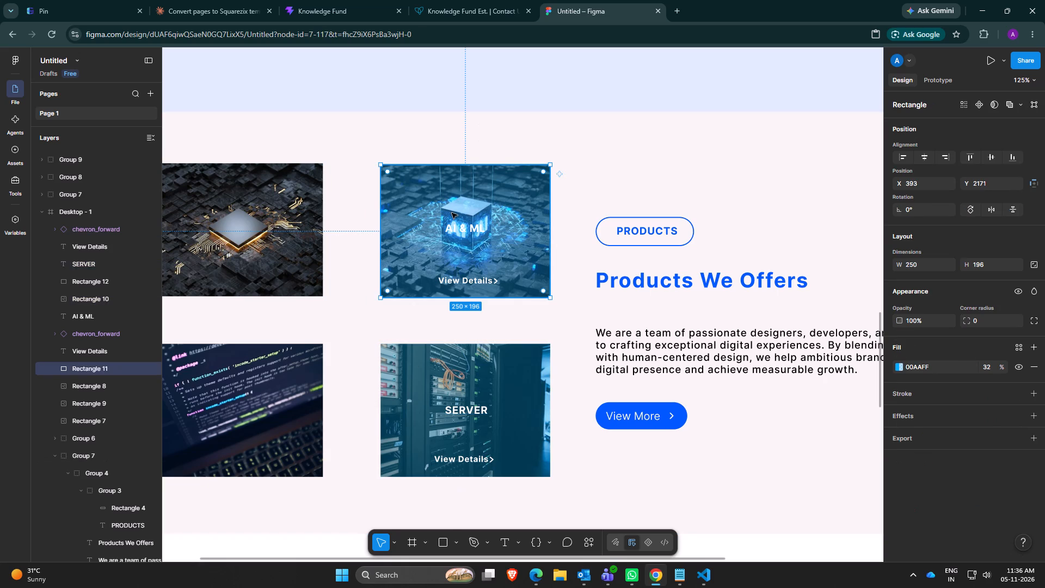
left_click(107, 356, "ctrl")
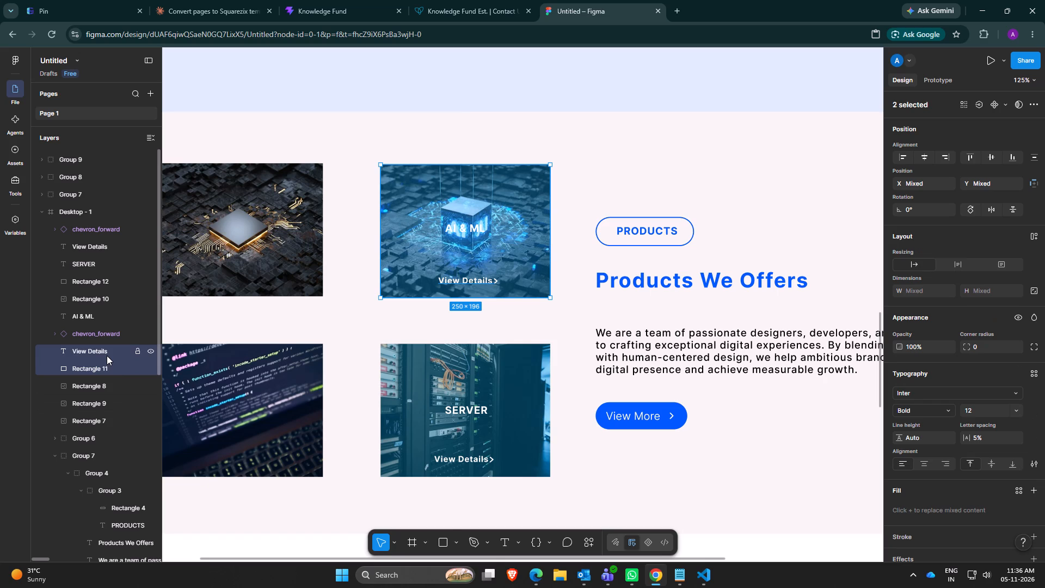
left_click(100, 331, "ctrl")
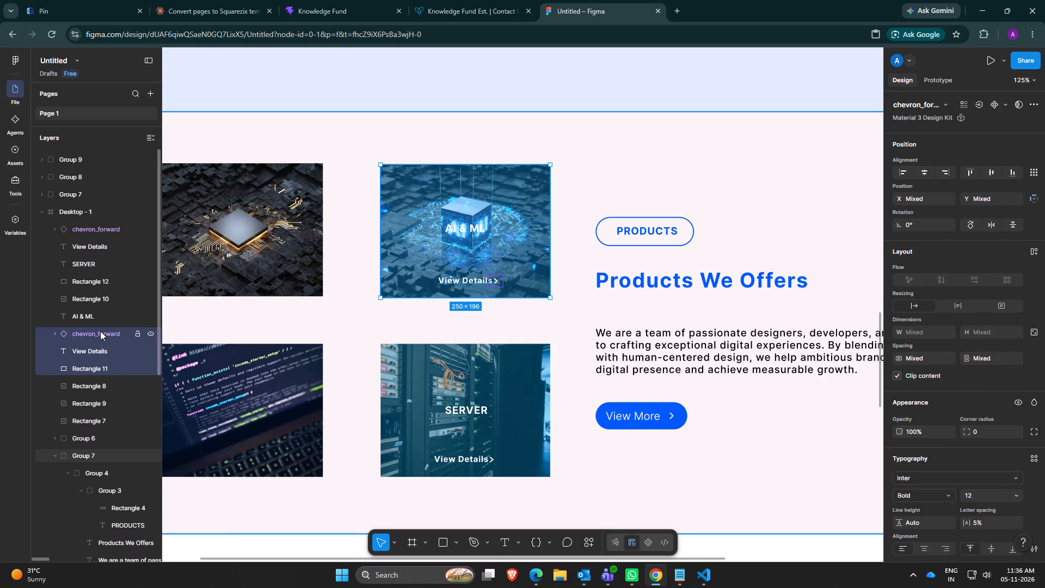
key("ctrl+g")
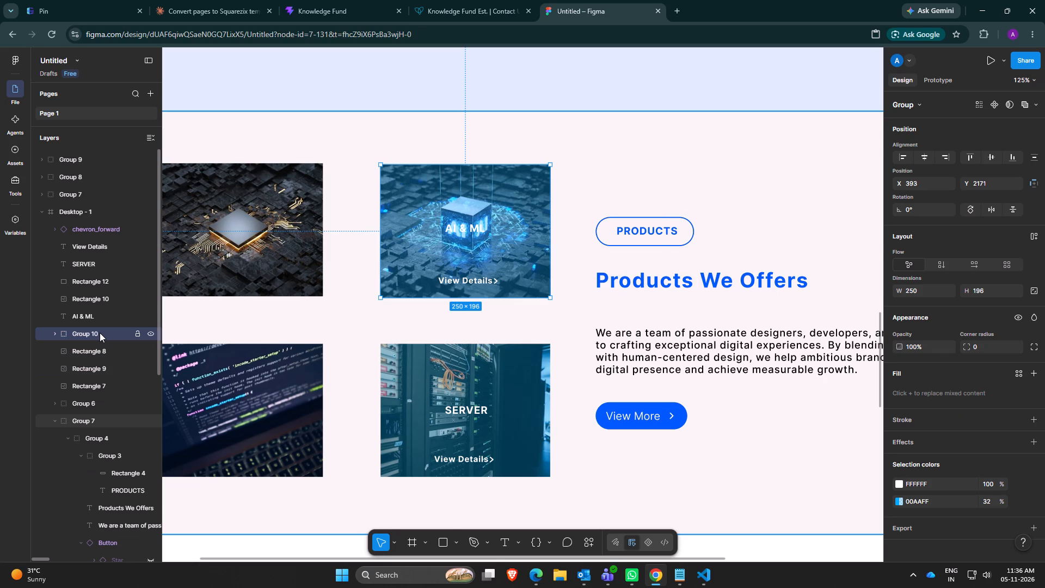
left_click(100, 333)
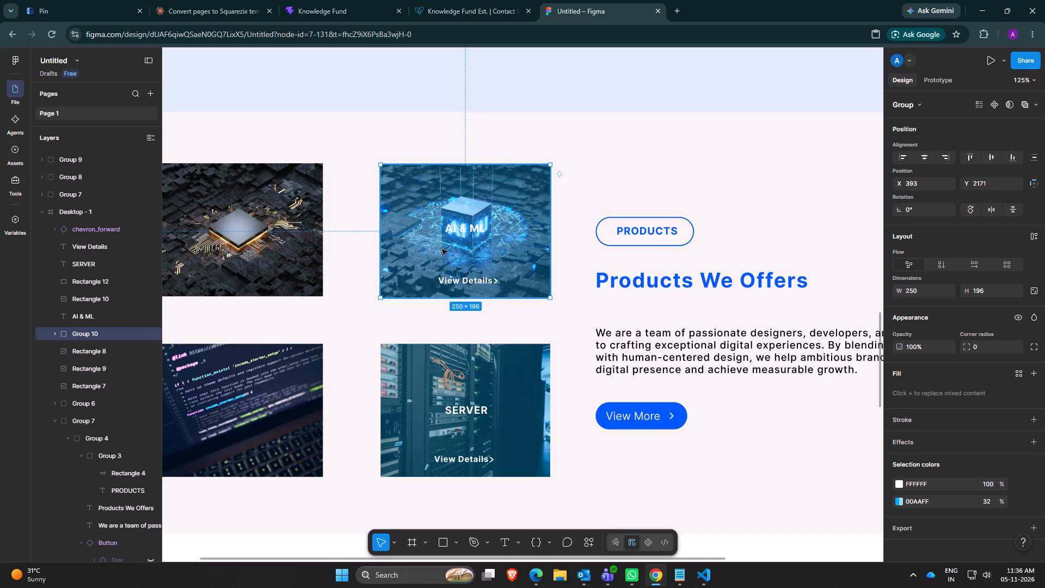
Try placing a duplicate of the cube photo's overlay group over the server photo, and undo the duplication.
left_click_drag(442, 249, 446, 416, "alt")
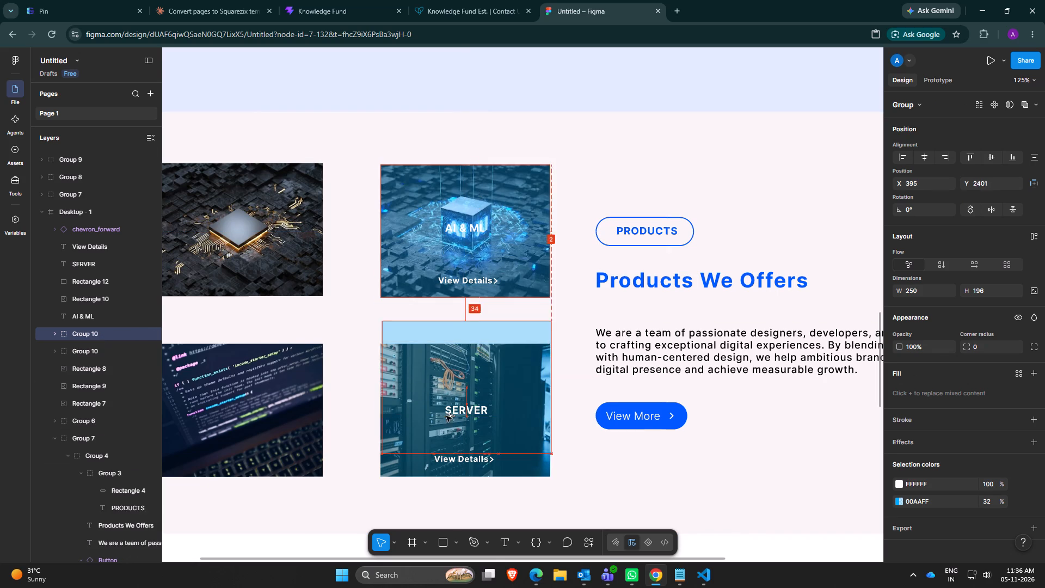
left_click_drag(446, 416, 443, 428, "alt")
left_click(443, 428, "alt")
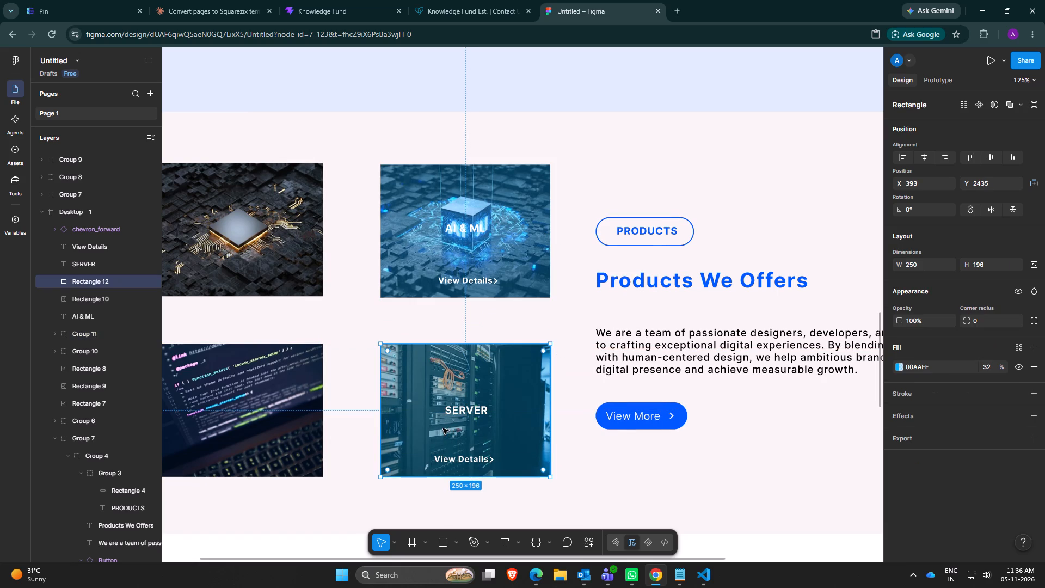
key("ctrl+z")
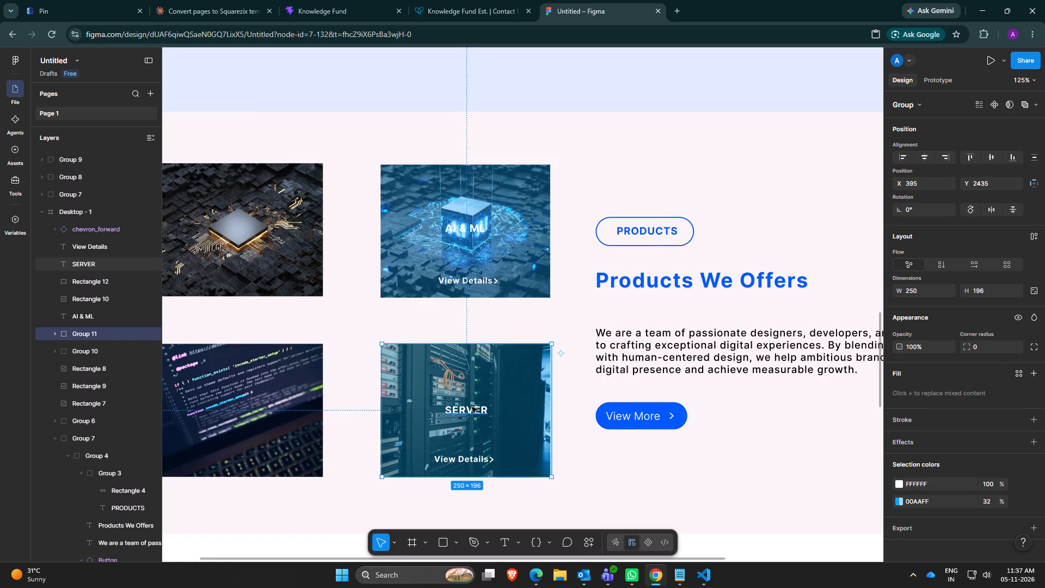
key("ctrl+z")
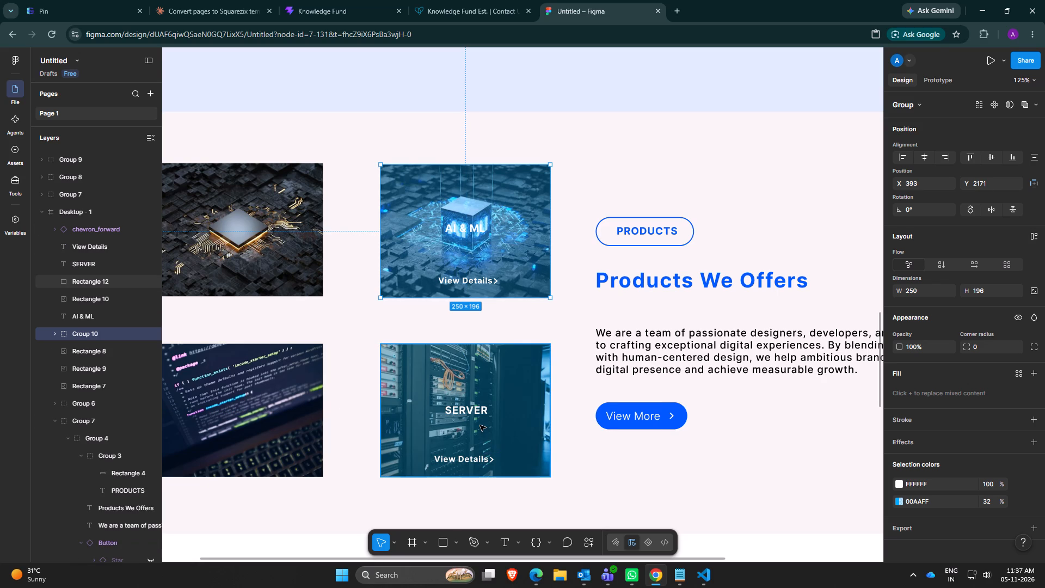
Group the server photo's blue overlay with its "SERVER" text, "View Details" text and chevron.
left_click(96, 330)
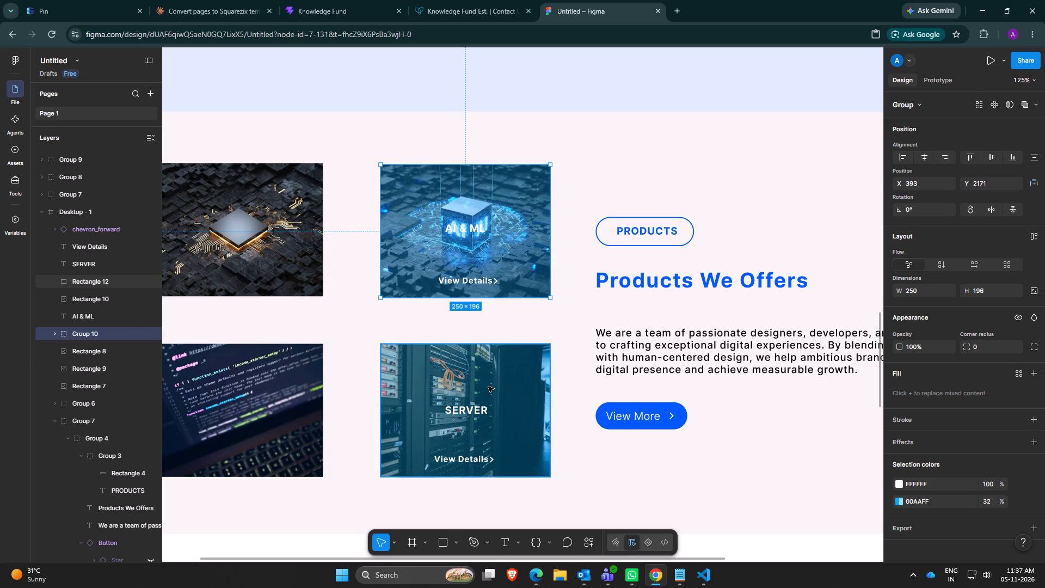
left_click(488, 387)
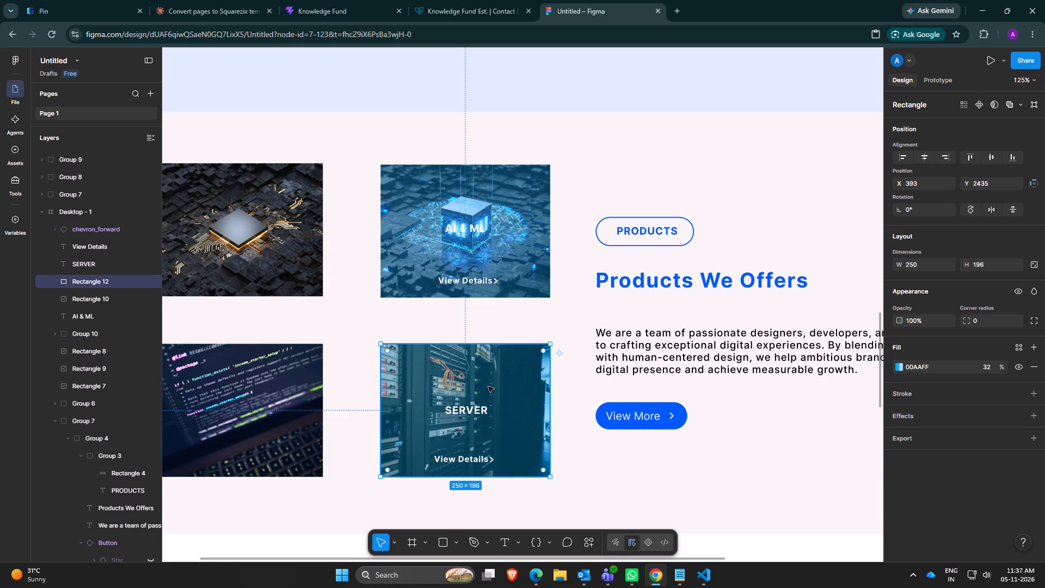
left_click(103, 266, "ctrl")
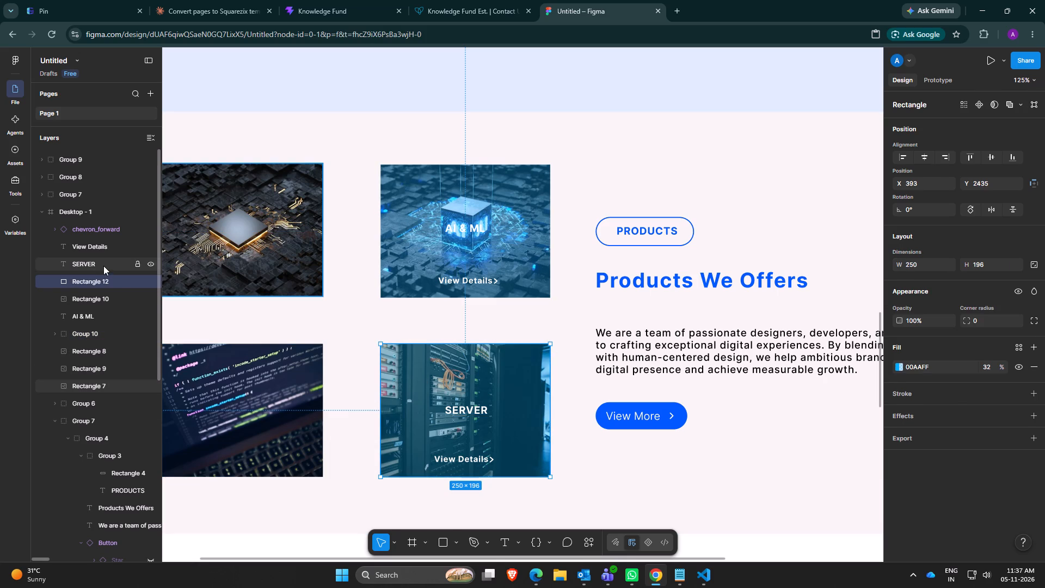
left_click(108, 249, "ctrl")
left_click(109, 231, "ctrl")
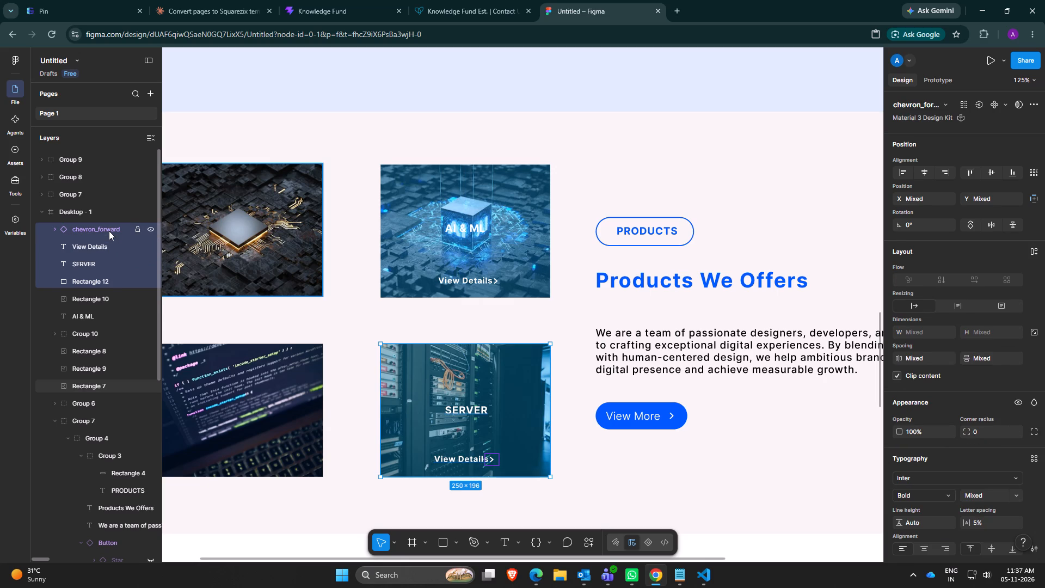
key("ctrl+g")
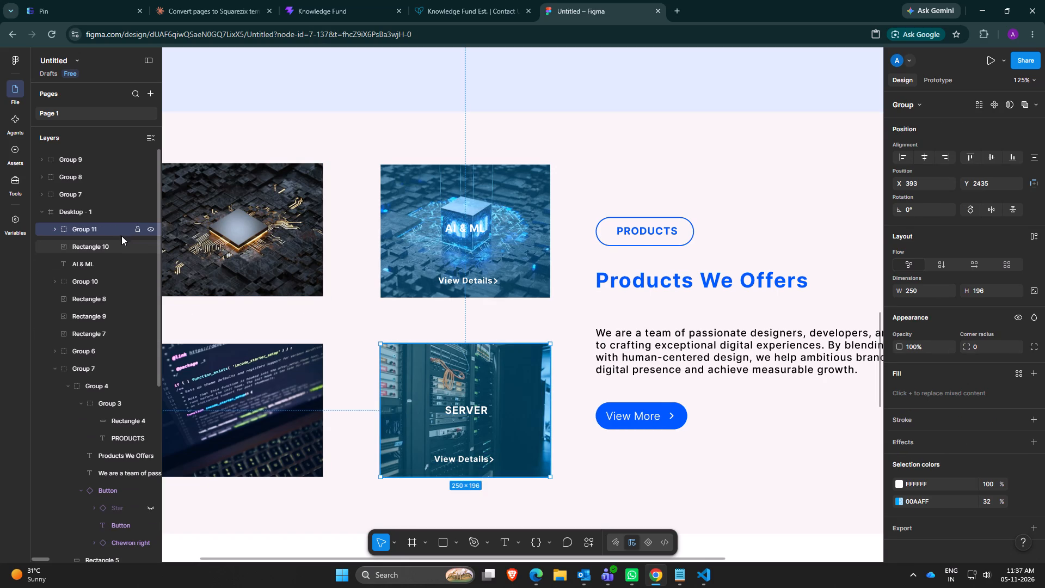
Move the "AI & ML" text layer into the cube photo's overlay group, above the chevron.
left_click(422, 231)
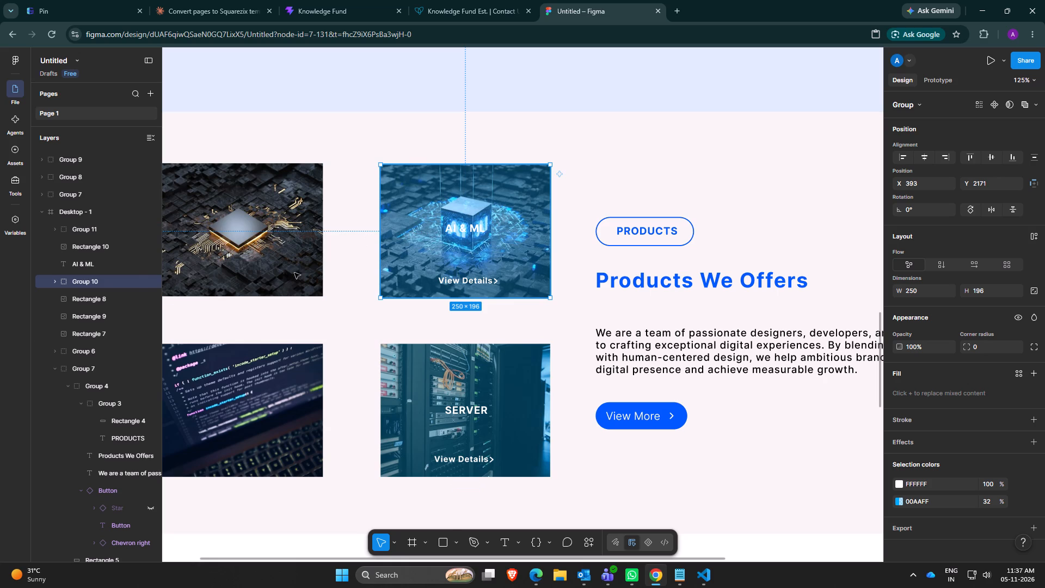
left_click(52, 278)
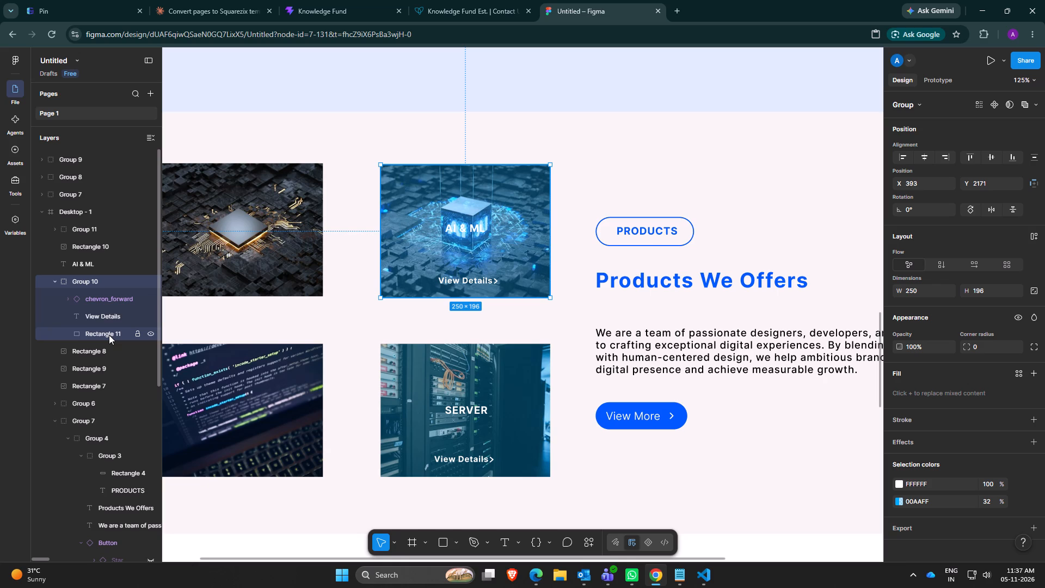
left_click(96, 267)
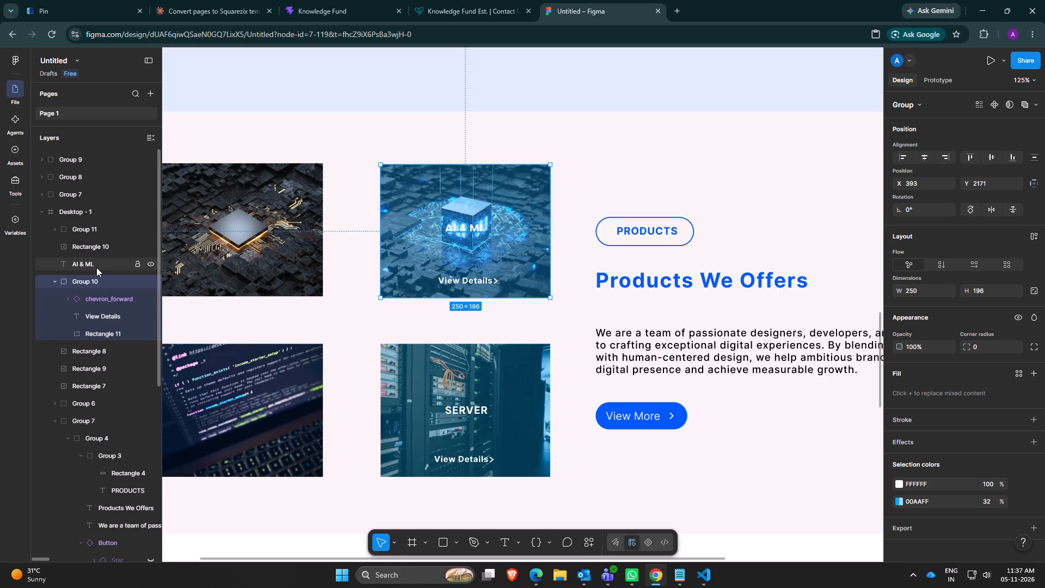
left_click_drag(96, 267, 109, 280)
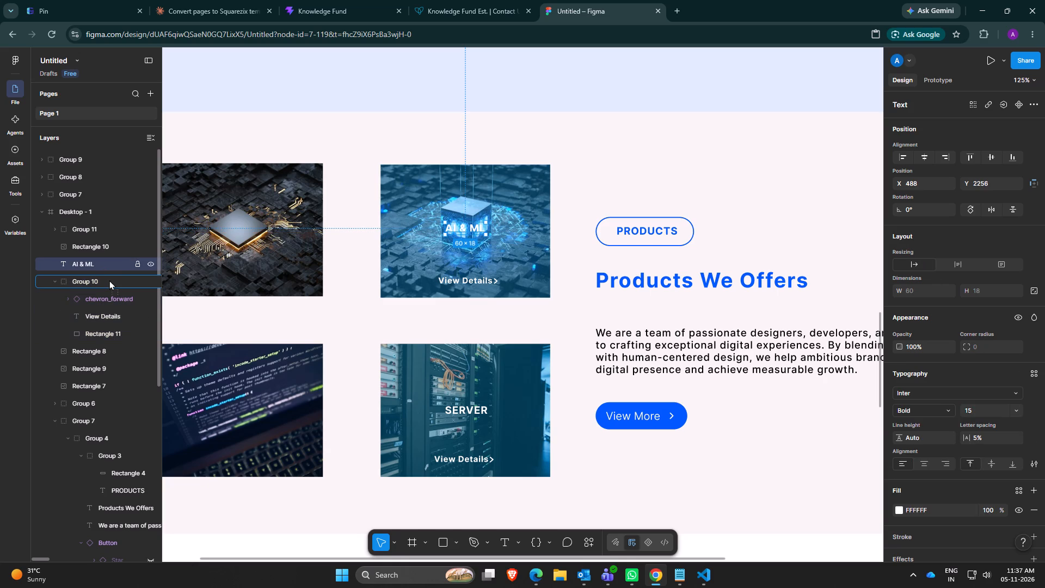
left_click_drag(109, 280, 112, 290)
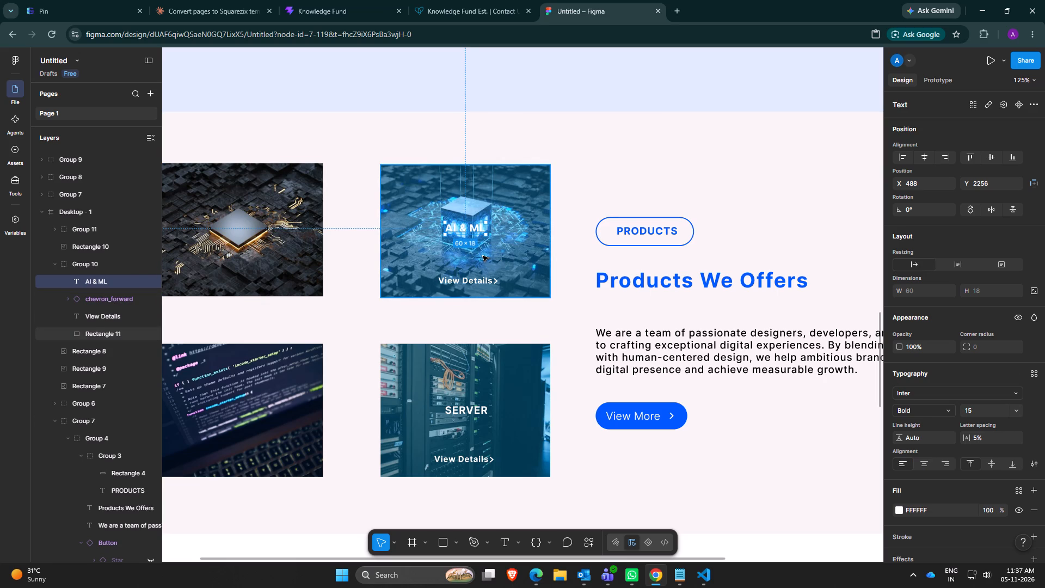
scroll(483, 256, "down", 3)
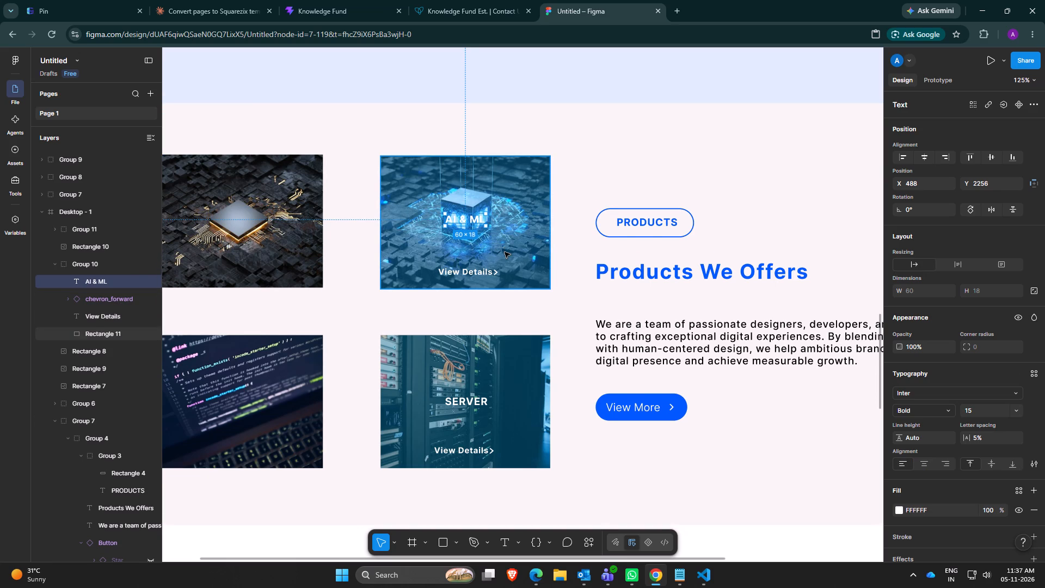
Place a duplicate of the cube photo's blue overlay rectangle exactly over the chip photo, at X 58, Y 2169.
left_click(503, 252)
left_click_drag(471, 241, 242, 247, "alt")
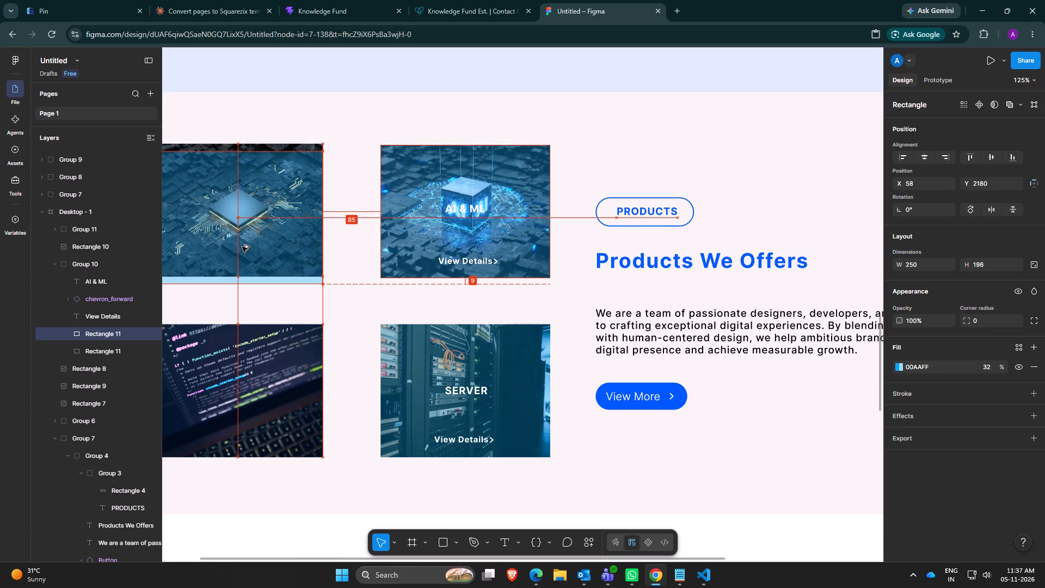
left_click_drag(242, 247, 245, 240, "alt")
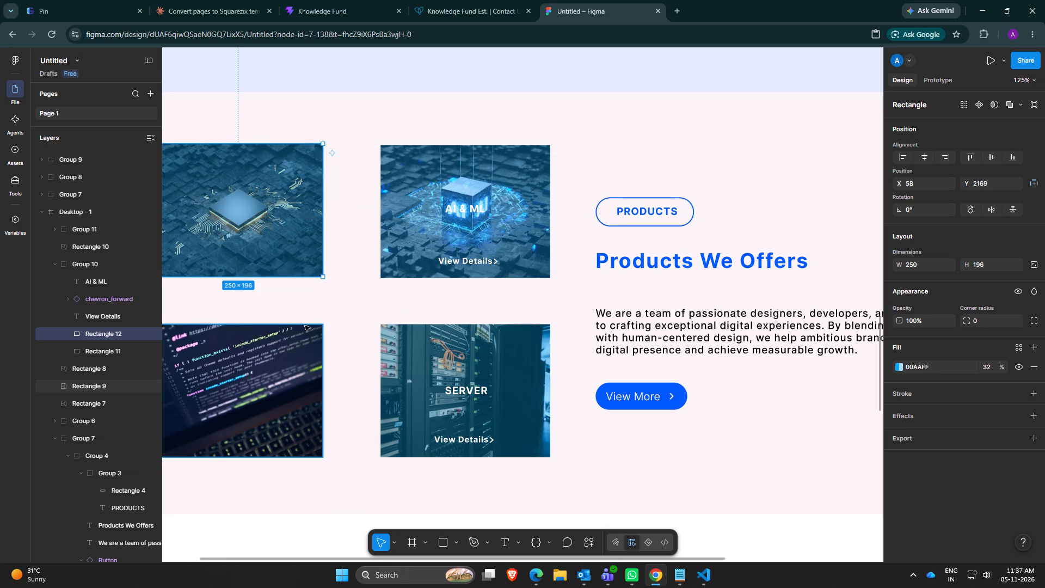
Duplicate the cube photo's "AI & ML" text onto the chip photo, centred horizontally at X 153, Y 2256.
scroll(305, 326, "up", 2)
left_click_drag(327, 557, 281, 556)
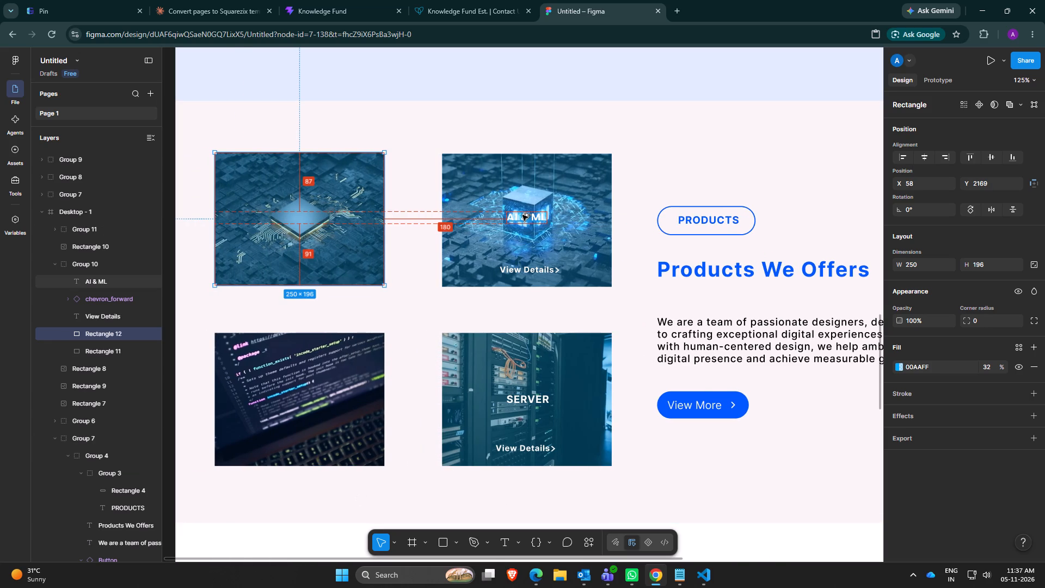
left_click_drag(522, 215, 430, 216, "alt")
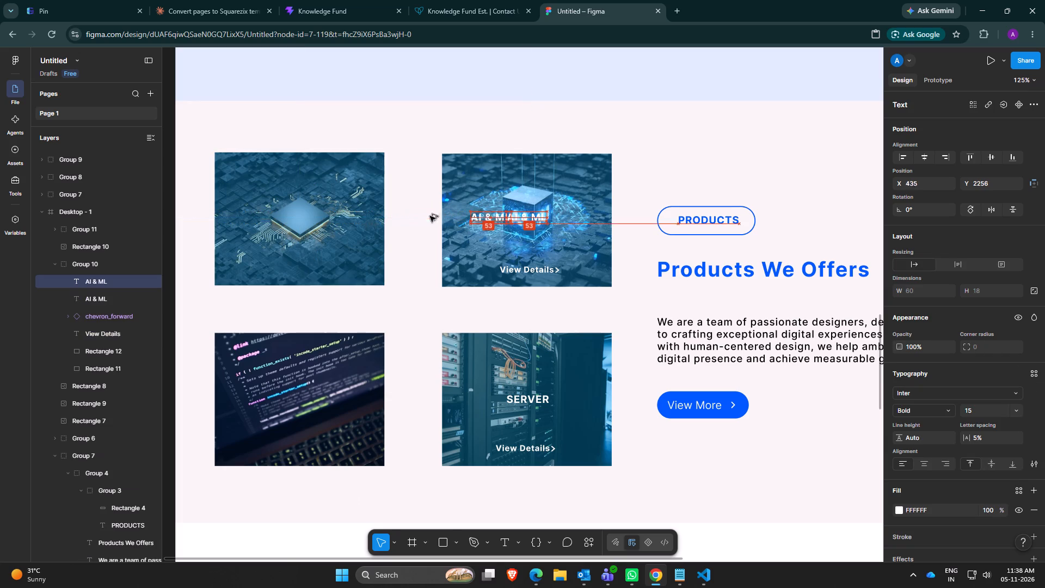
left_click_drag(430, 216, 260, 216, "alt")
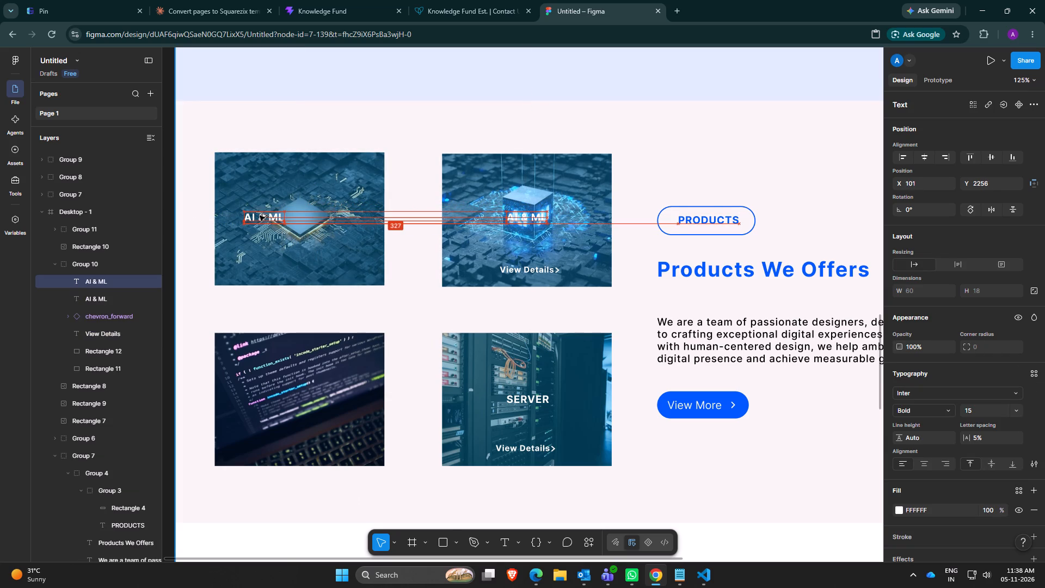
left_click_drag(260, 216, 292, 217, "alt")
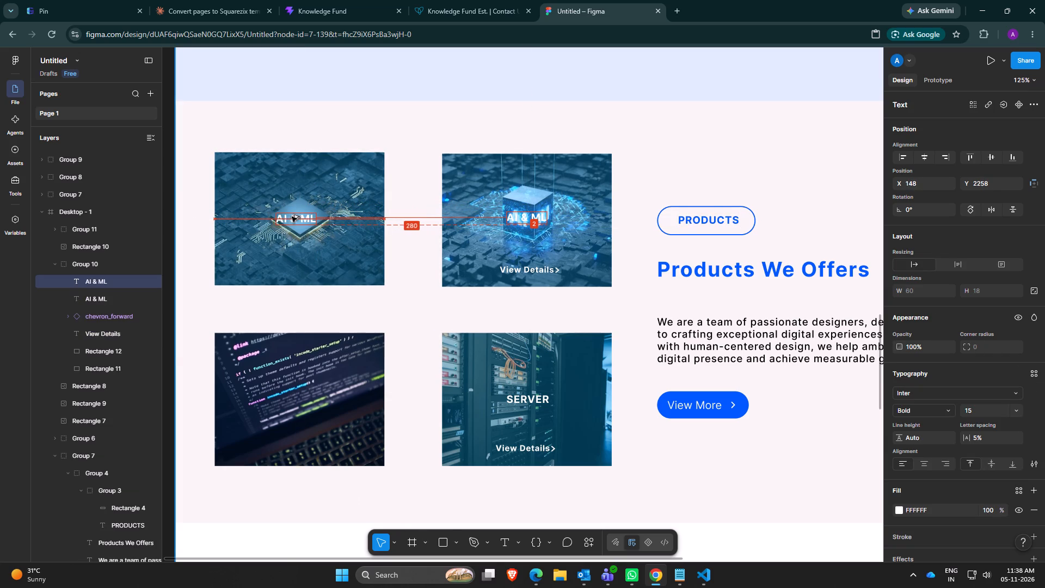
left_click_drag(292, 217, 296, 212, "alt")
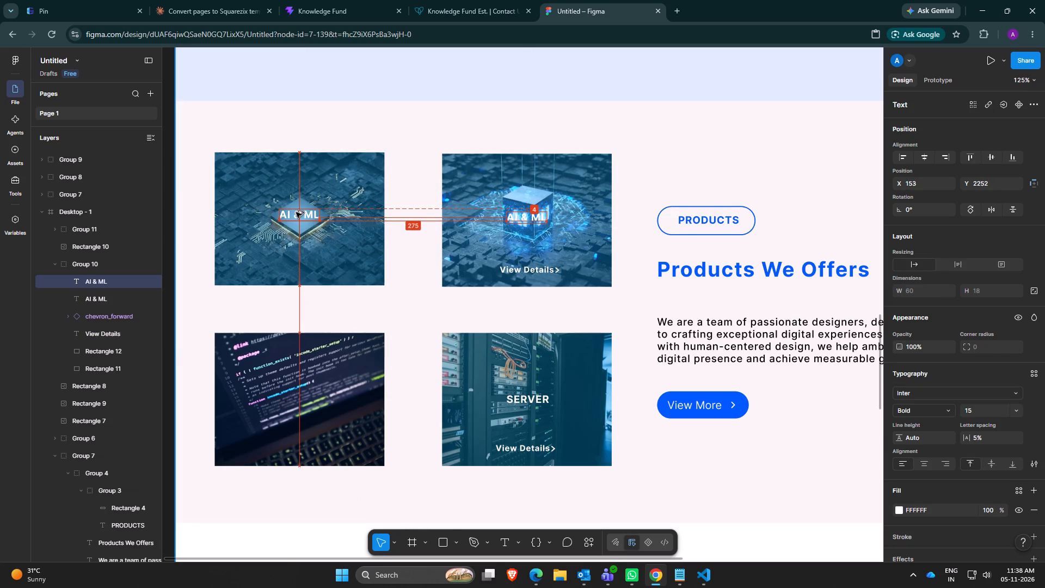
left_click_drag(296, 212, 296, 215, "alt")
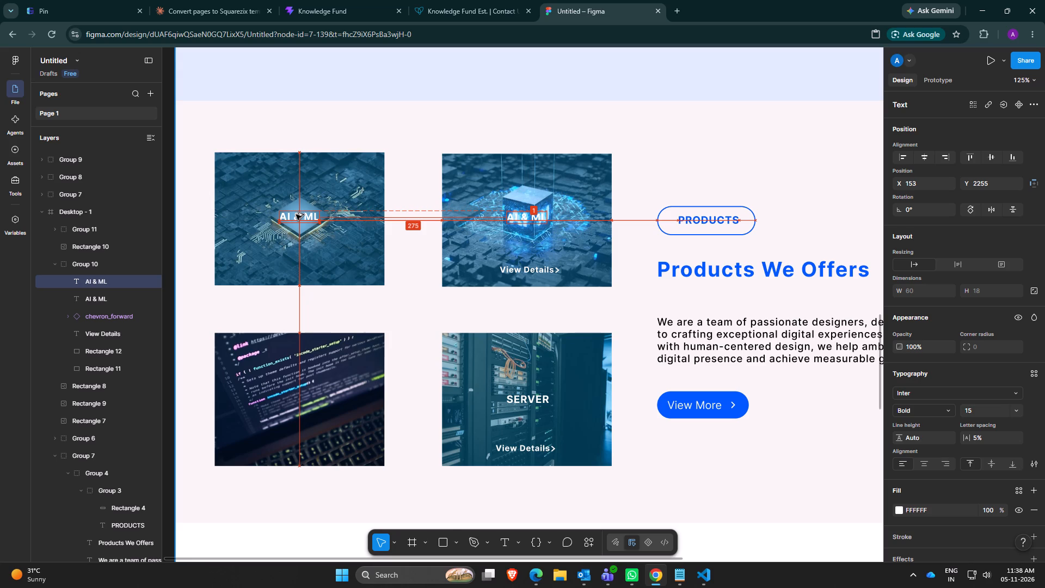
left_click_drag(296, 215, 296, 216, "alt")
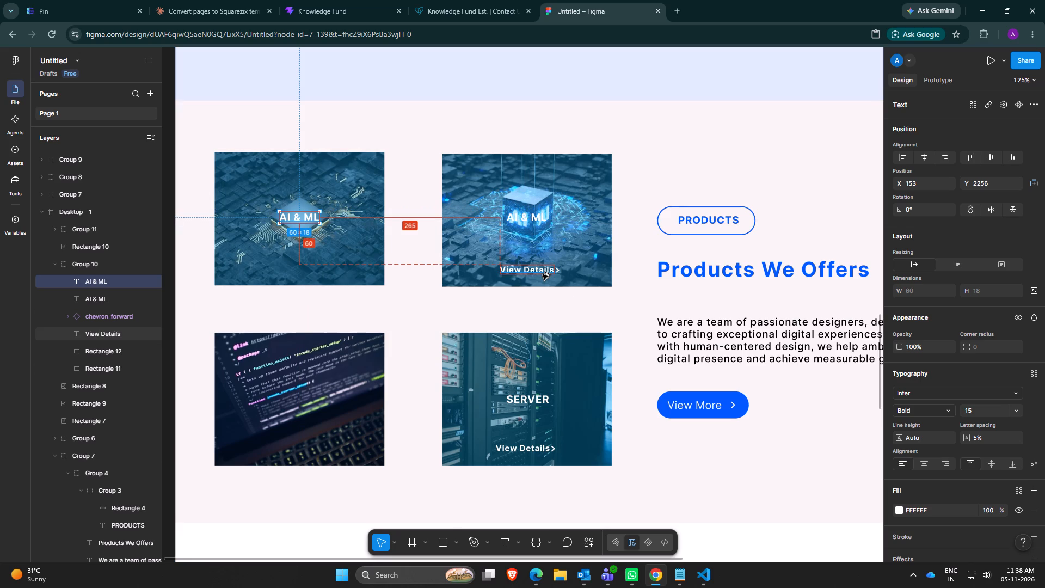
Duplicate the cube photo's "View Details" text and chevron onto the chip photo, centred horizontally near its lower edge at Y 2334.
left_click(552, 271)
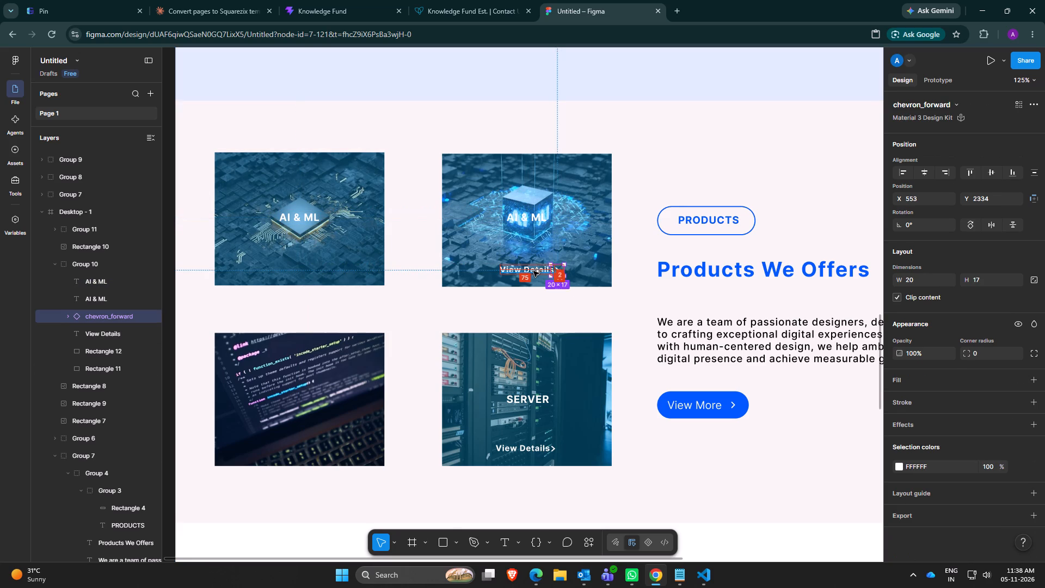
left_click(532, 271, "alt")
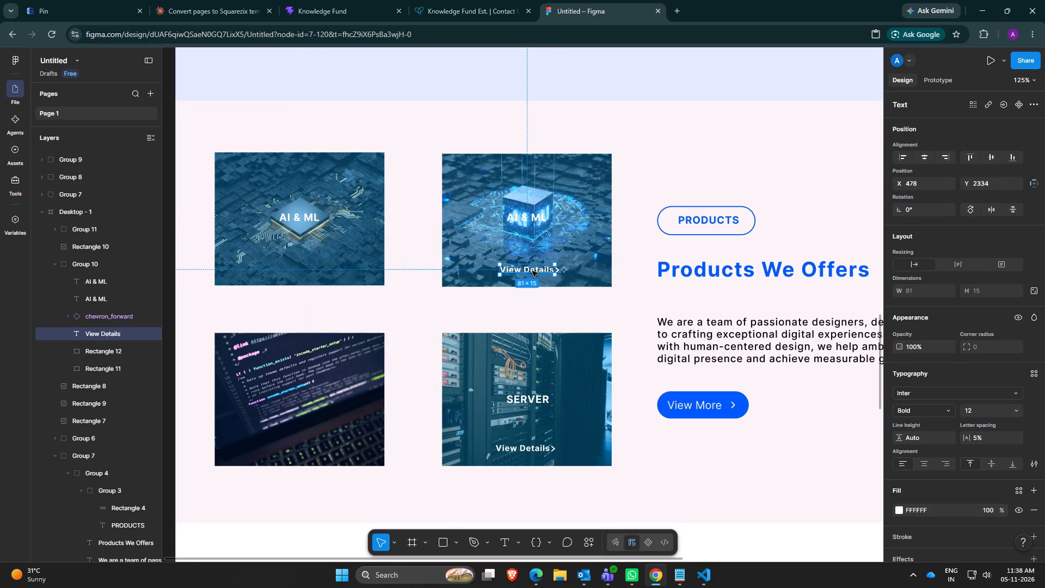
left_click(111, 318, "shift")
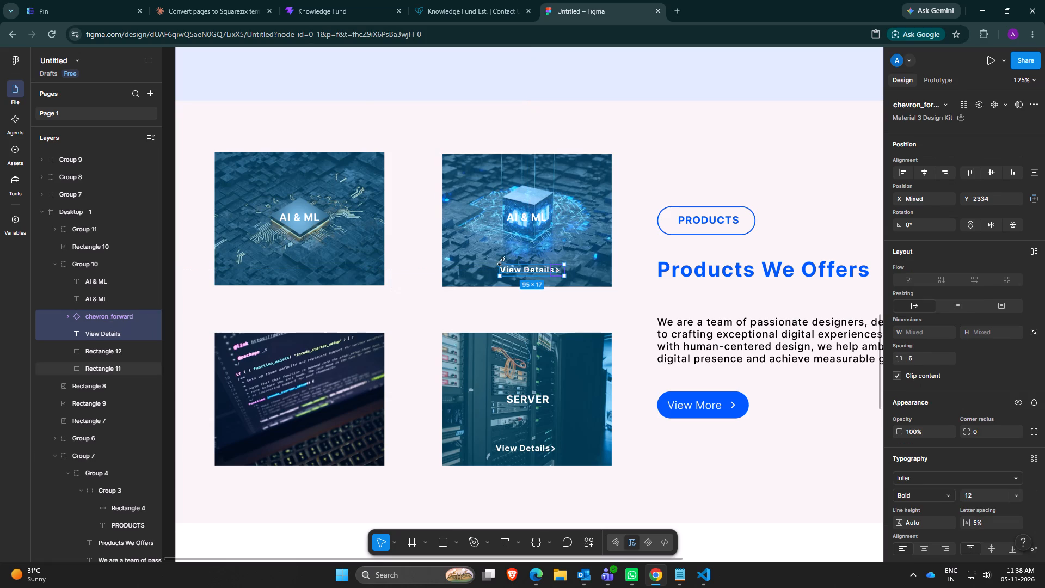
left_click_drag(517, 268, 278, 268, "alt")
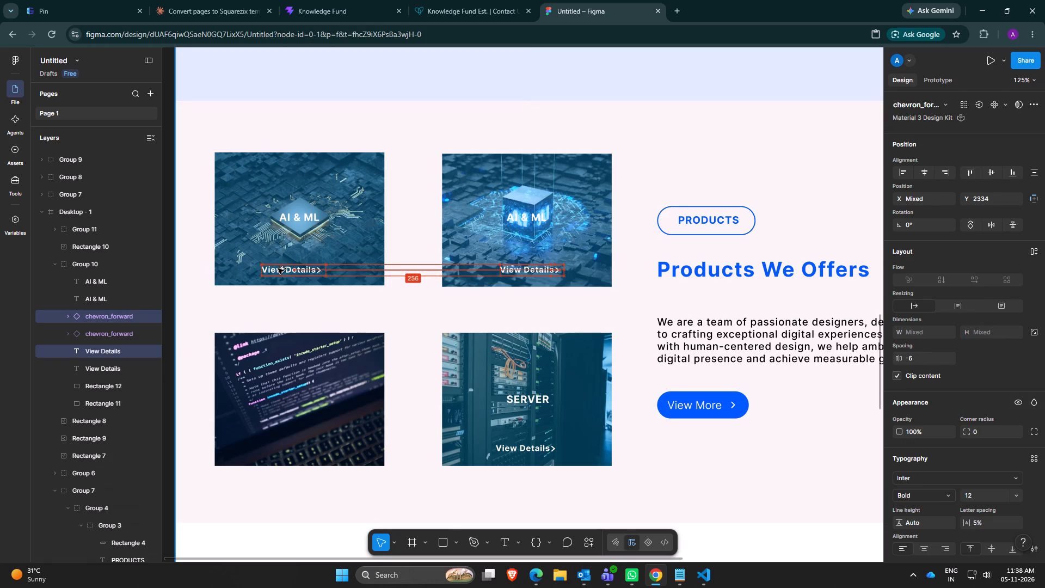
left_click_drag(278, 268, 282, 270, "alt")
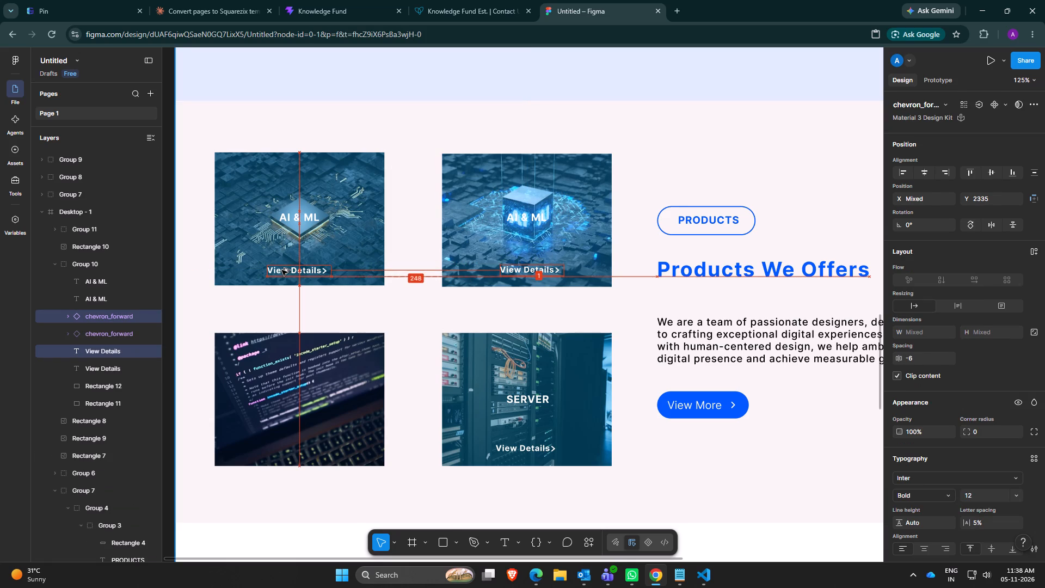
left_click_drag(282, 270, 285, 267, "alt")
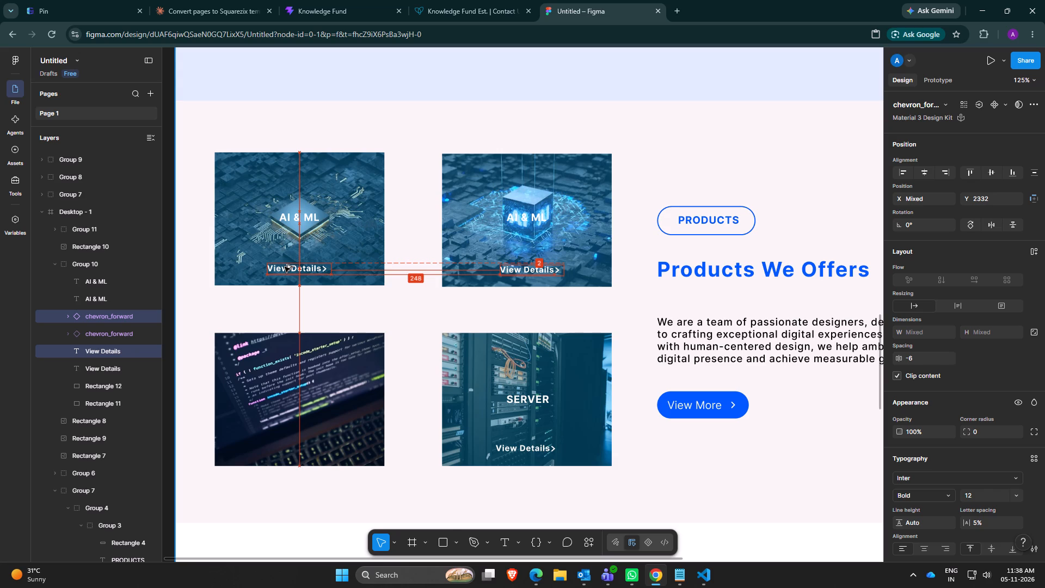
left_click_drag(285, 267, 285, 268, "alt")
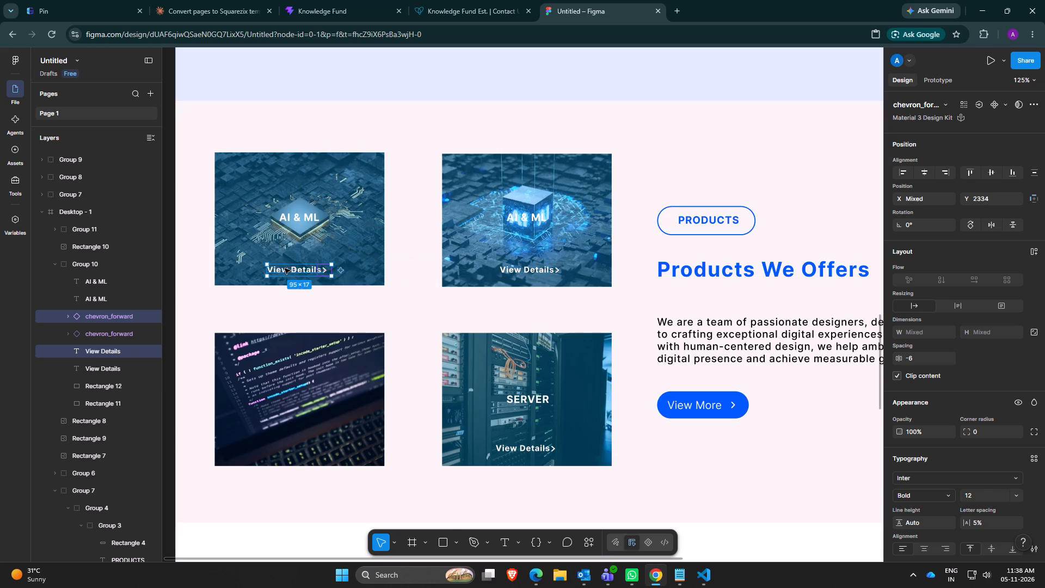
Place a duplicate of the server photo's overlay group over the laptop code photo, at X 58, Y 2435.
left_click(539, 376)
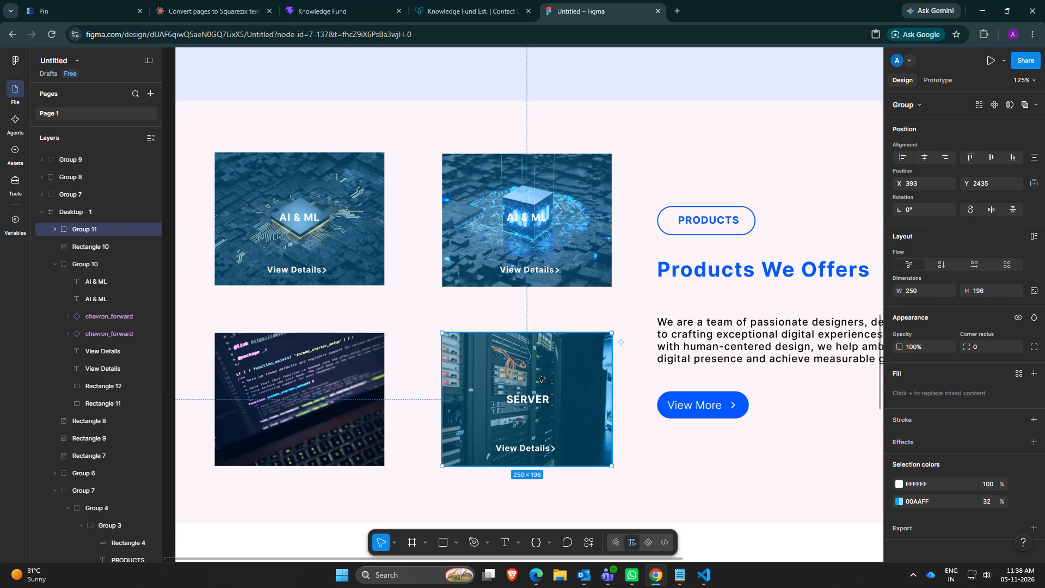
left_click_drag(539, 376, 313, 374, "alt")
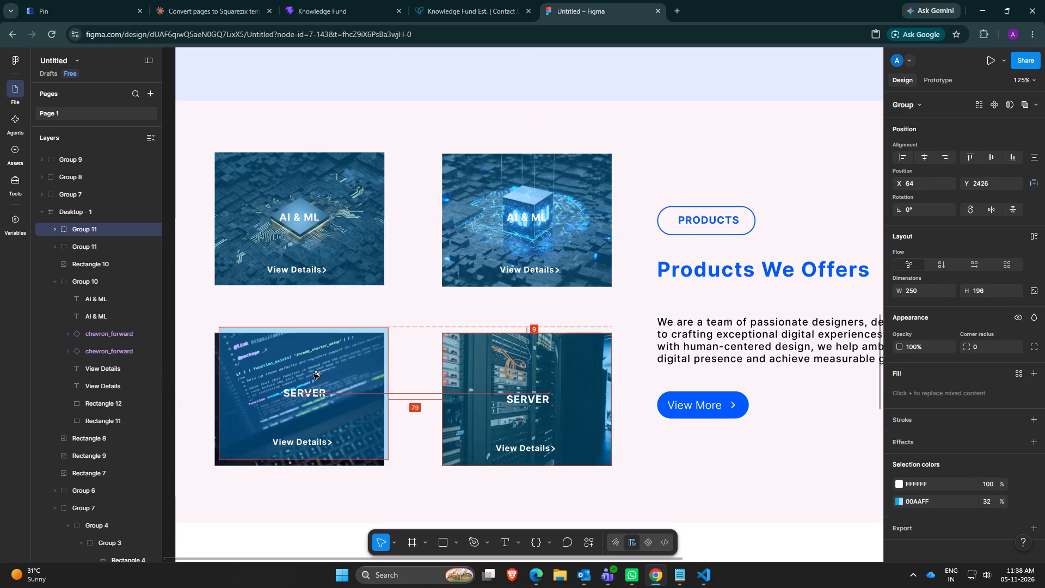
left_click_drag(313, 374, 310, 377, "alt")
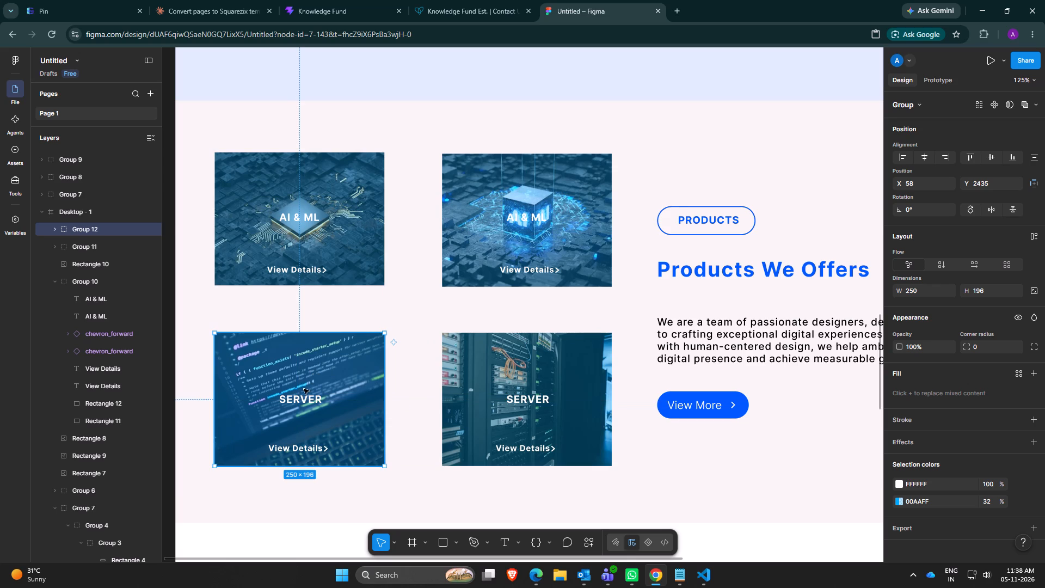
Change the chip photo's label text to "CHIP SET".
double_click(305, 218)
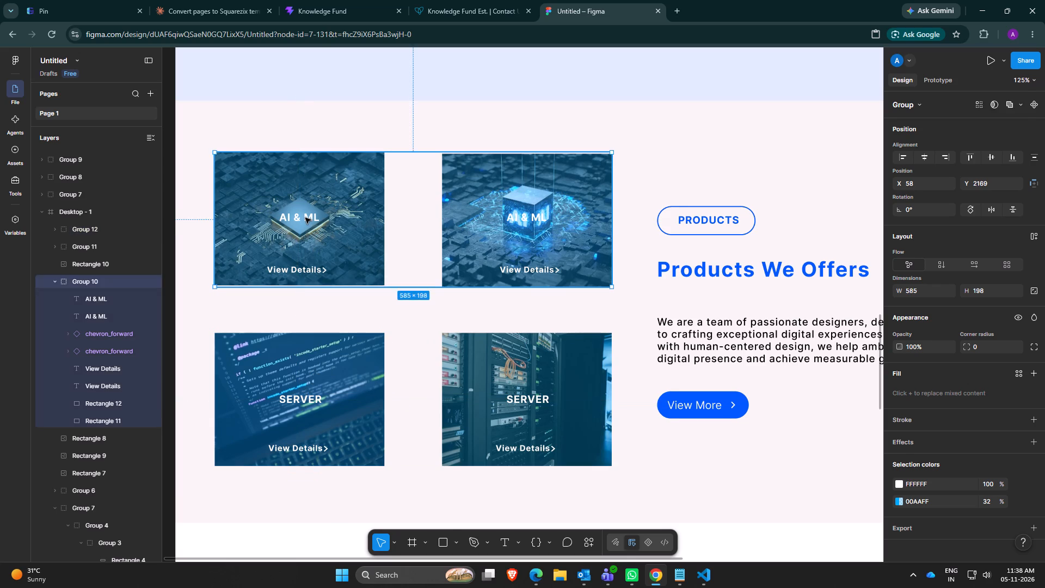
double_click(305, 218)
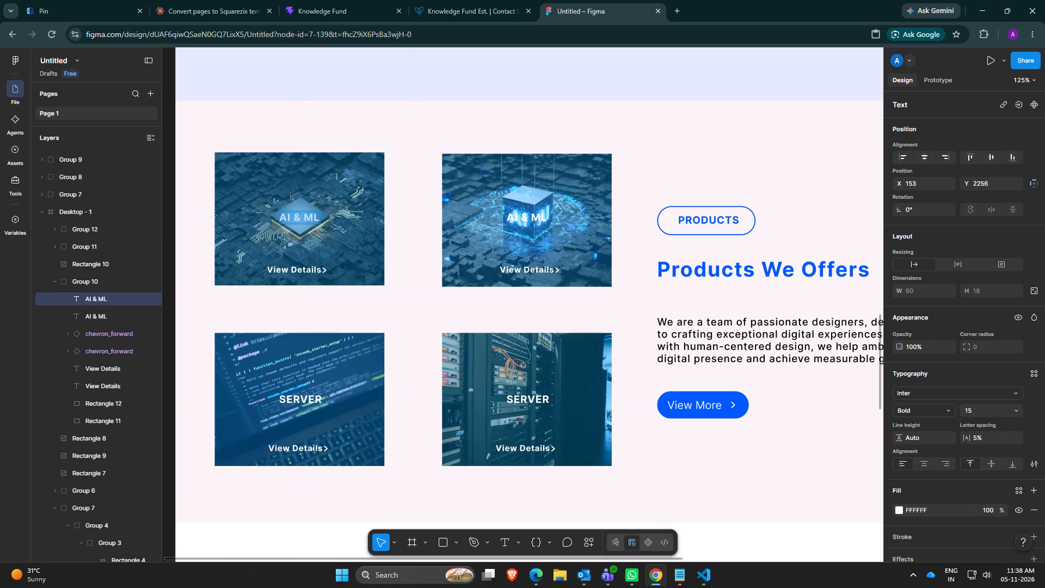
key("BackSpace")
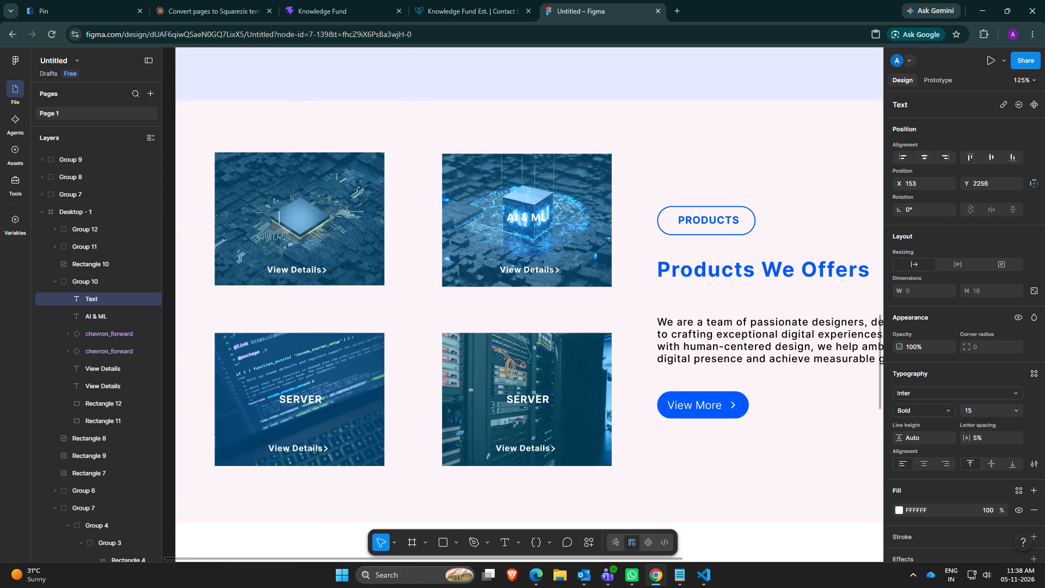
type("CHIP SET")
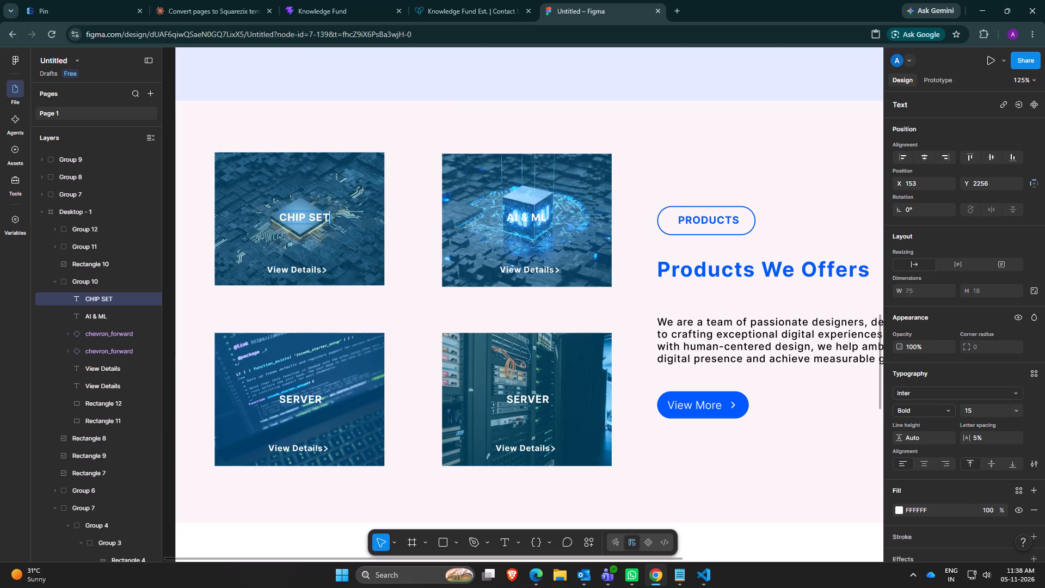
Change the laptop code photo's label text to "SYSTEMS".
left_click(304, 402)
key("ctrl+a")
key("BackSpace")
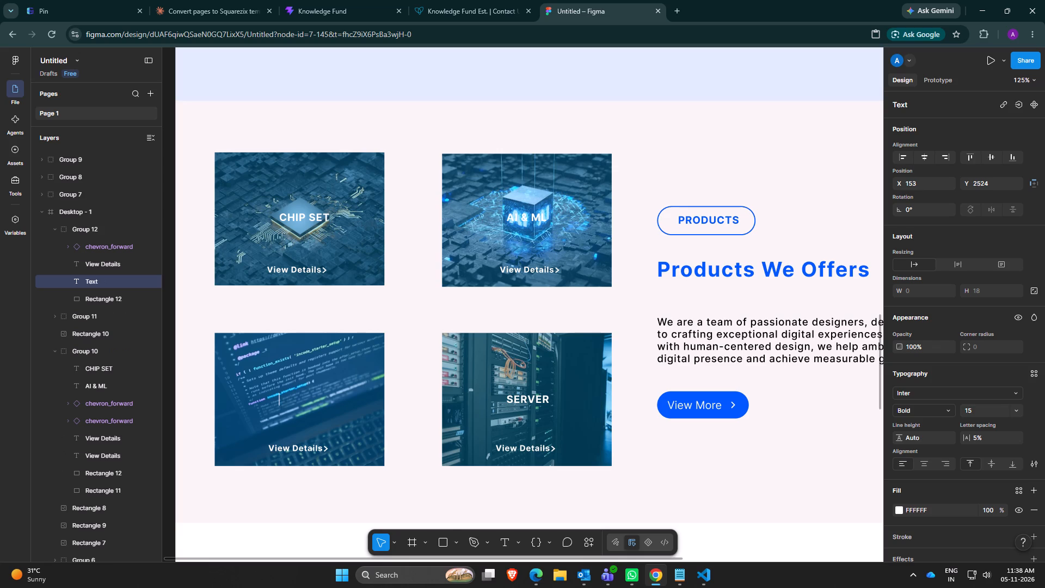
type("SYSTEMS")
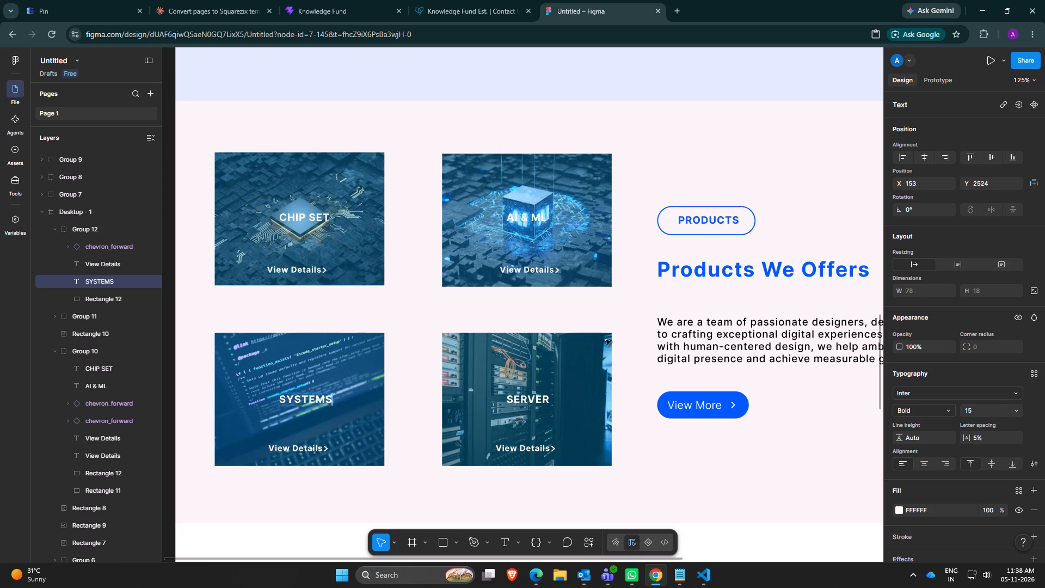
Review the whole landing page from the header to the empty area below the Products section.
scroll(700, 365, "down", 2)
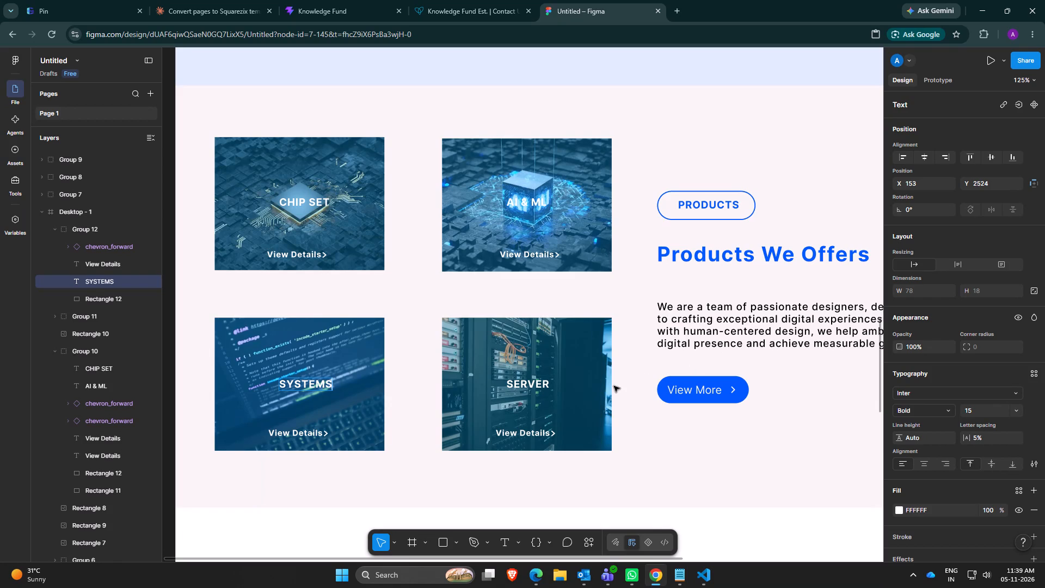
scroll(522, 394, "down", 11, "ctrl")
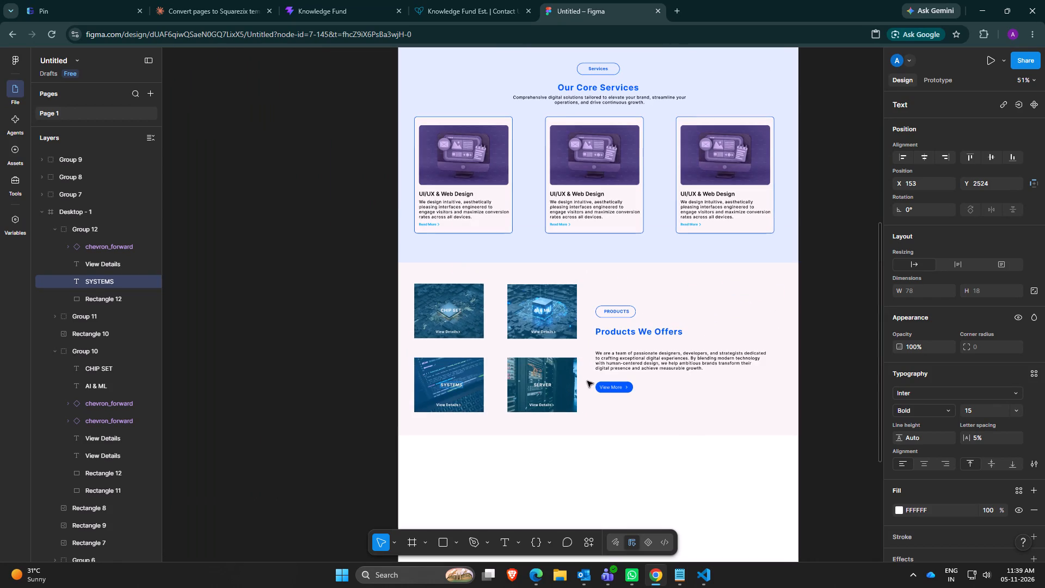
scroll(585, 414, "up", 9)
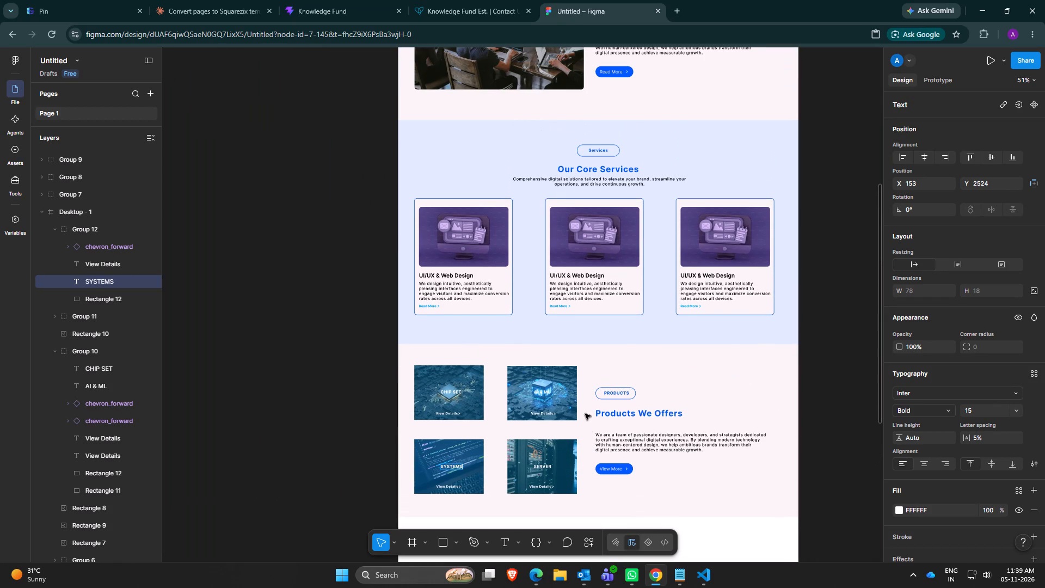
scroll(585, 414, "up", 14)
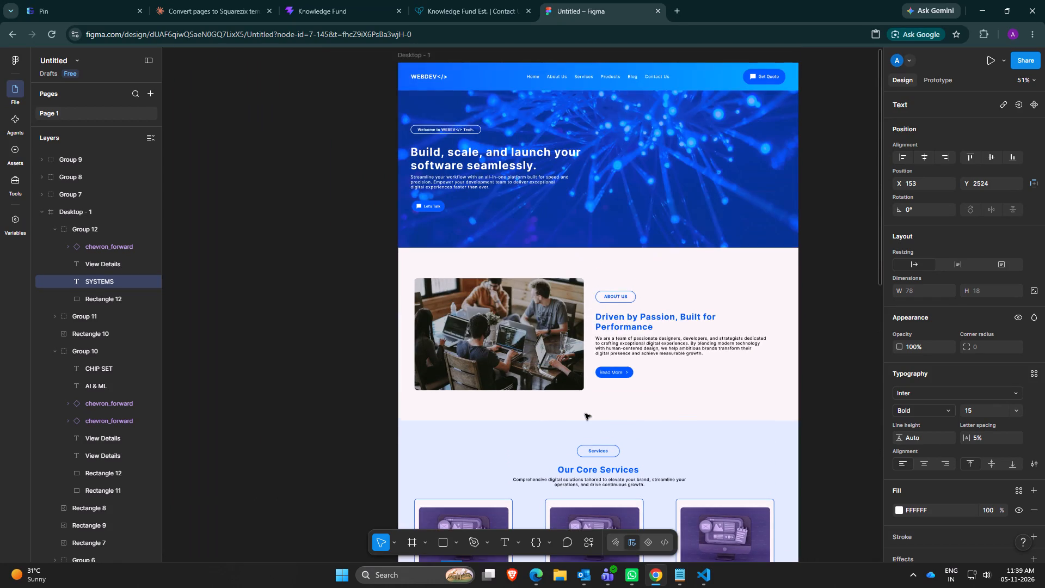
scroll(585, 414, "down", 20)
scroll(585, 414, "down", 4)
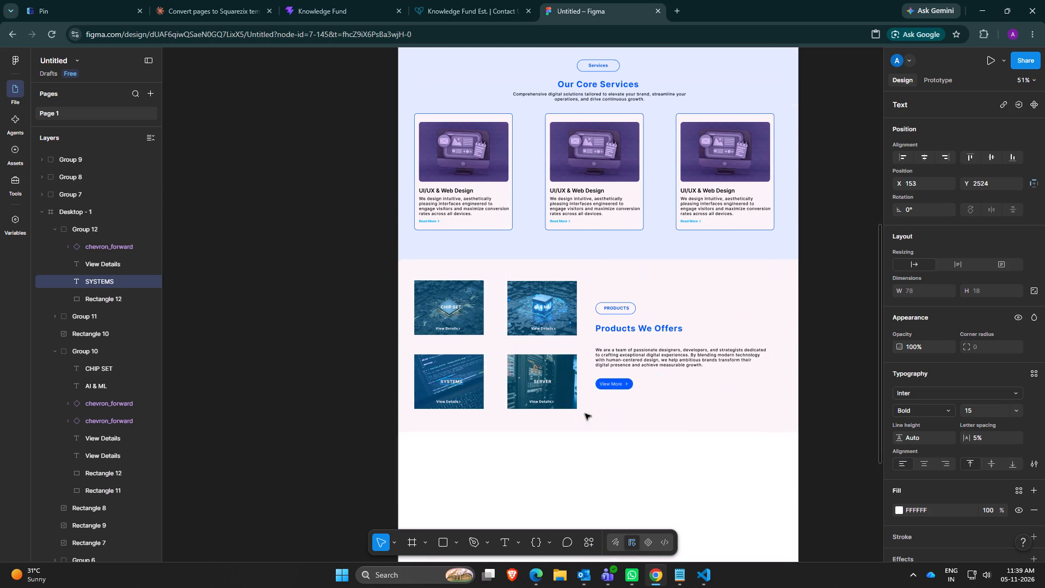
scroll(585, 414, "down", 13)
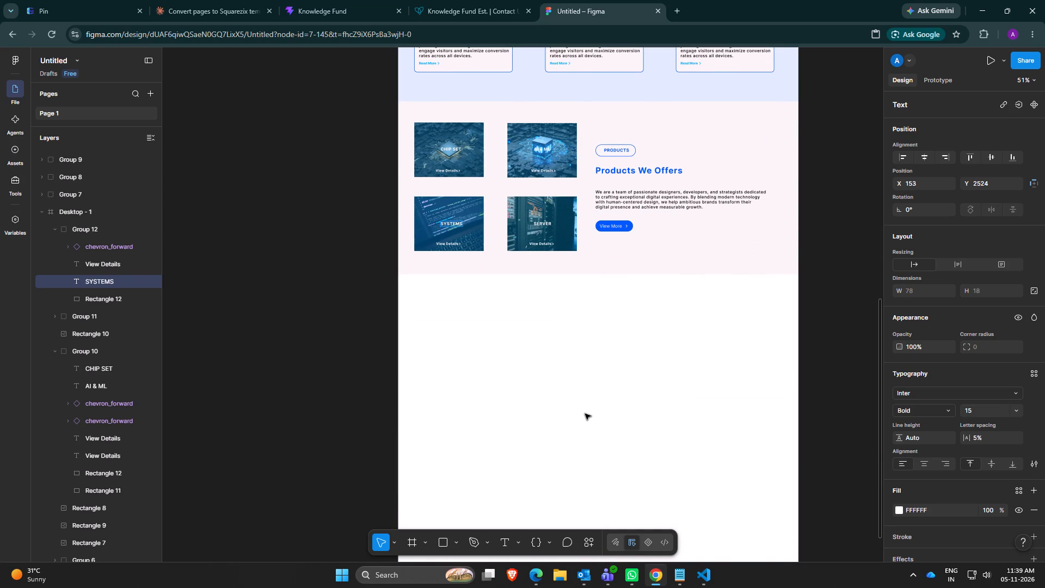
scroll(585, 414, "up", 9)
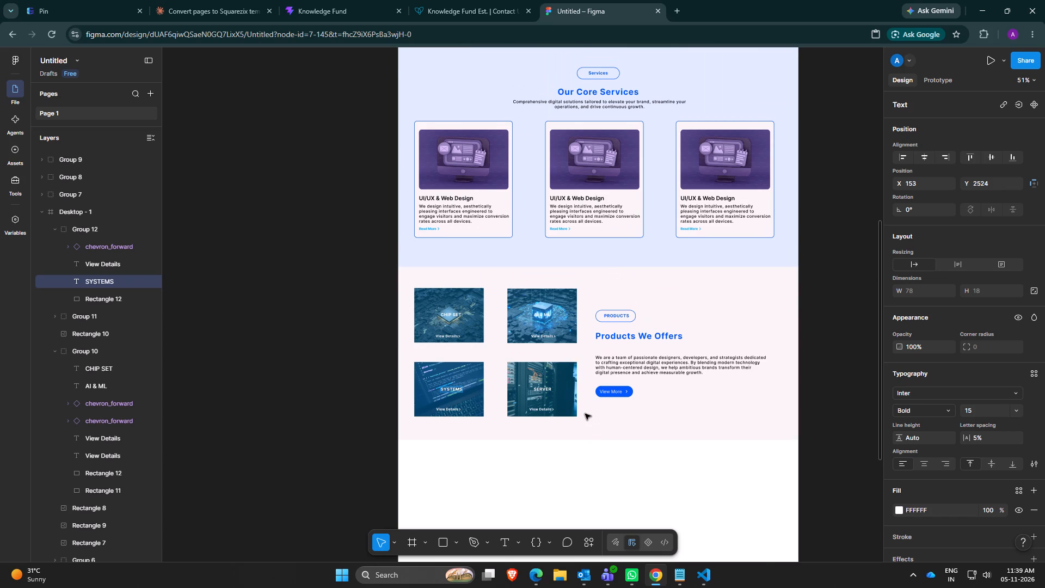
scroll(585, 414, "up", 19)
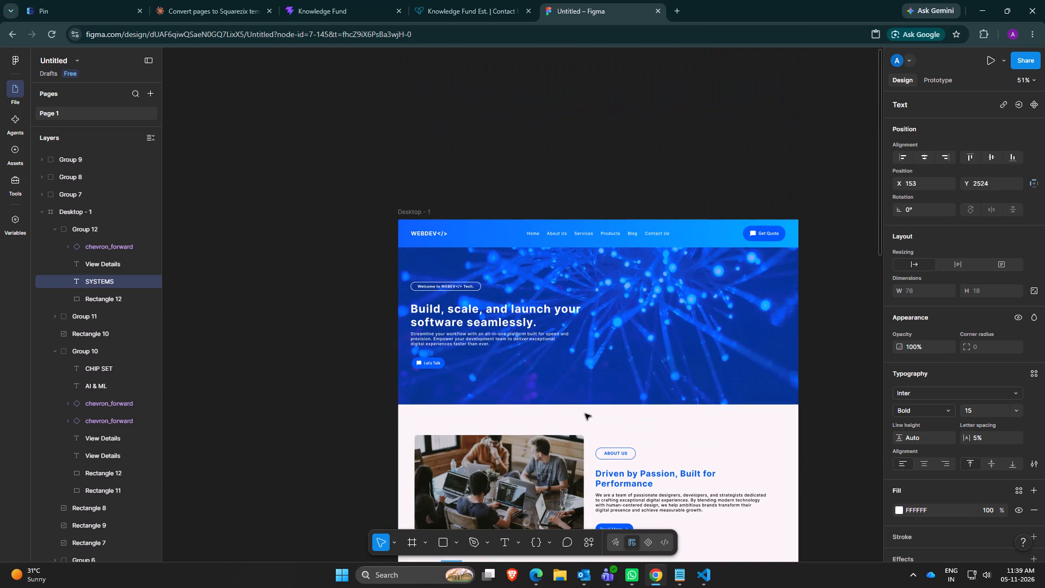
scroll(585, 414, "down", 5)
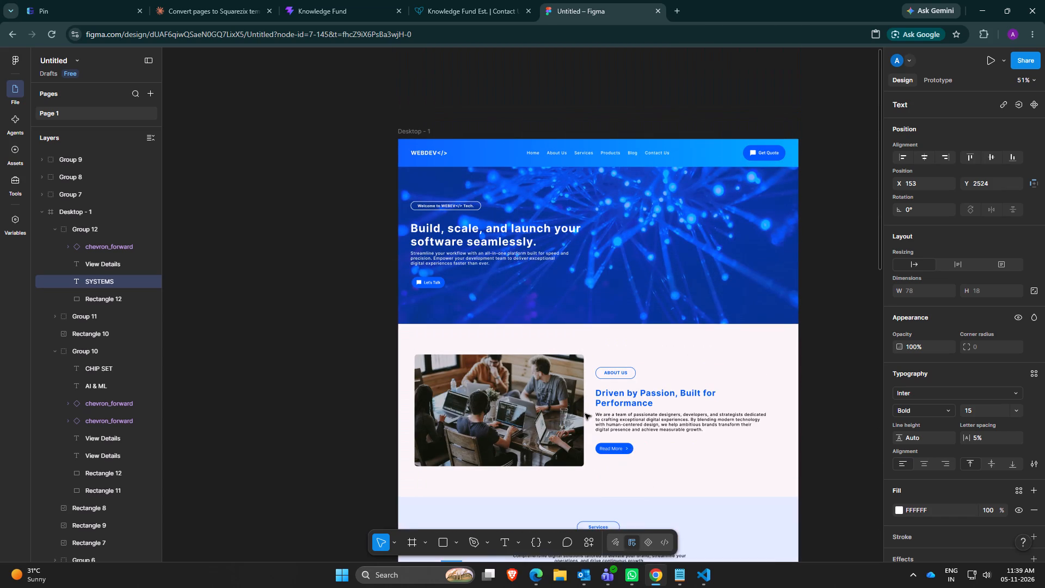
scroll(585, 414, "down", 18)
scroll(585, 414, "down", 5)
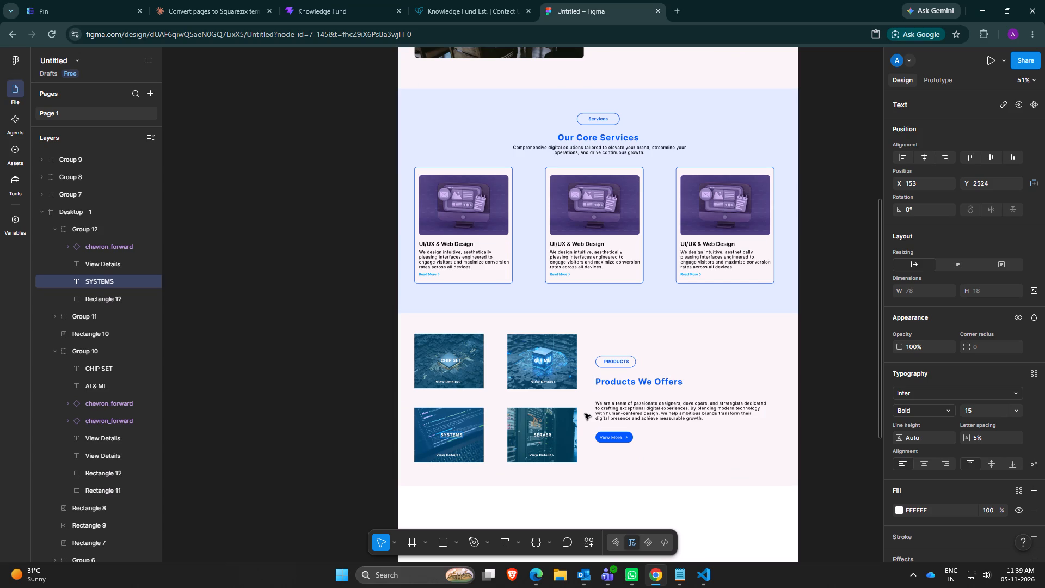
scroll(585, 414, "down", 9)
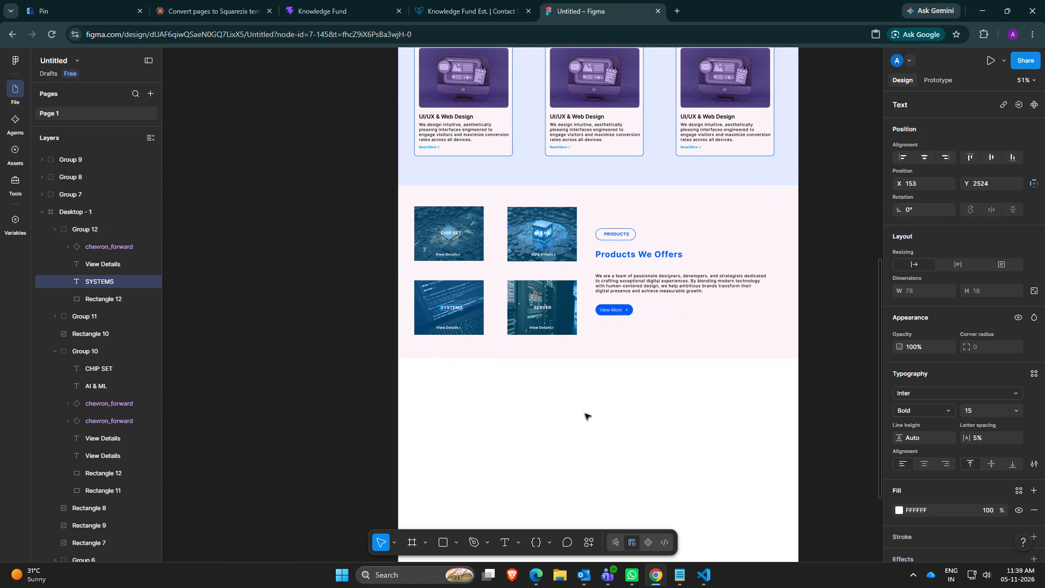
scroll(585, 414, "down", 8)
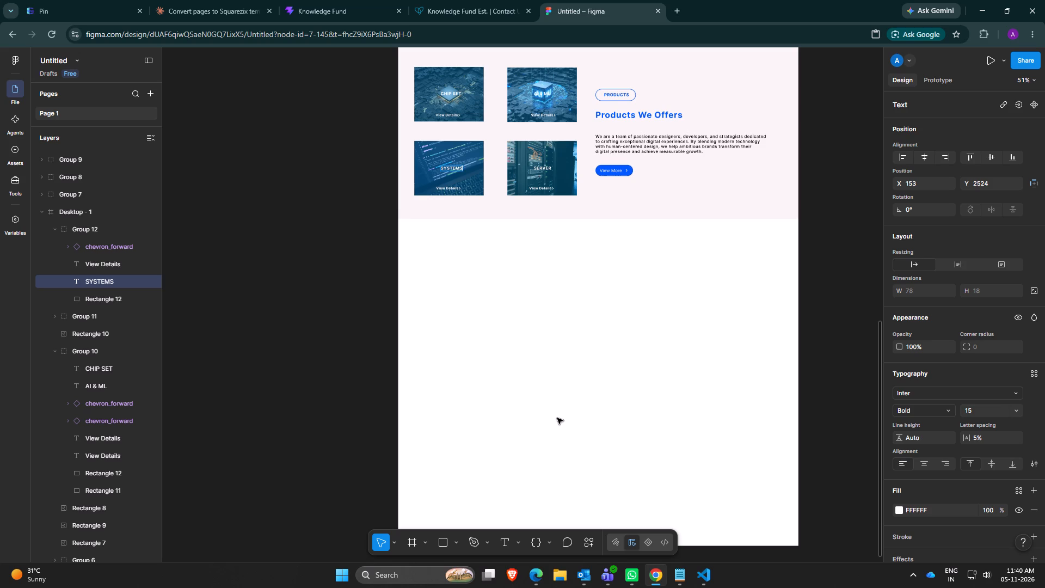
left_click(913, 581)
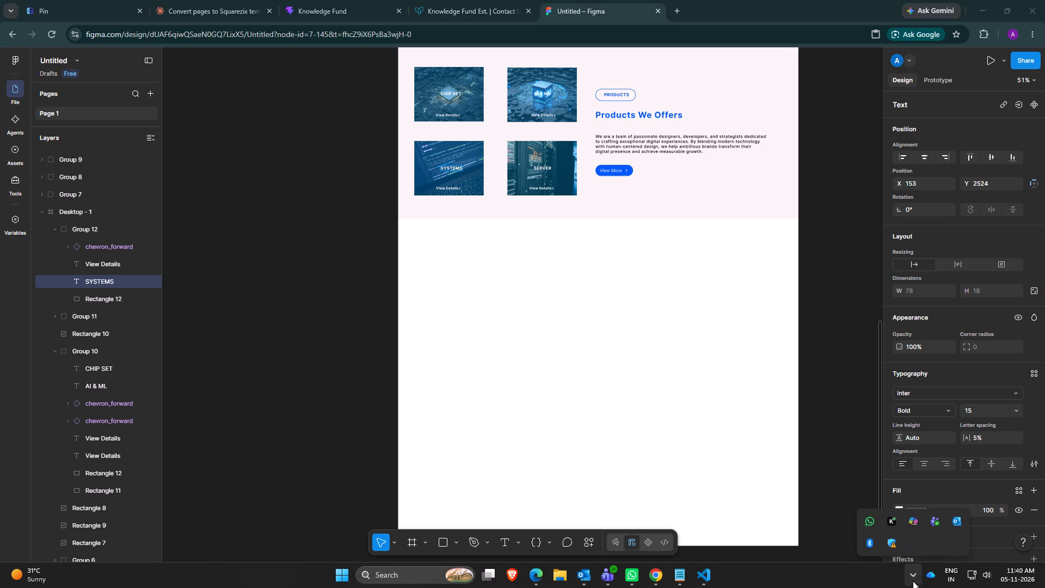
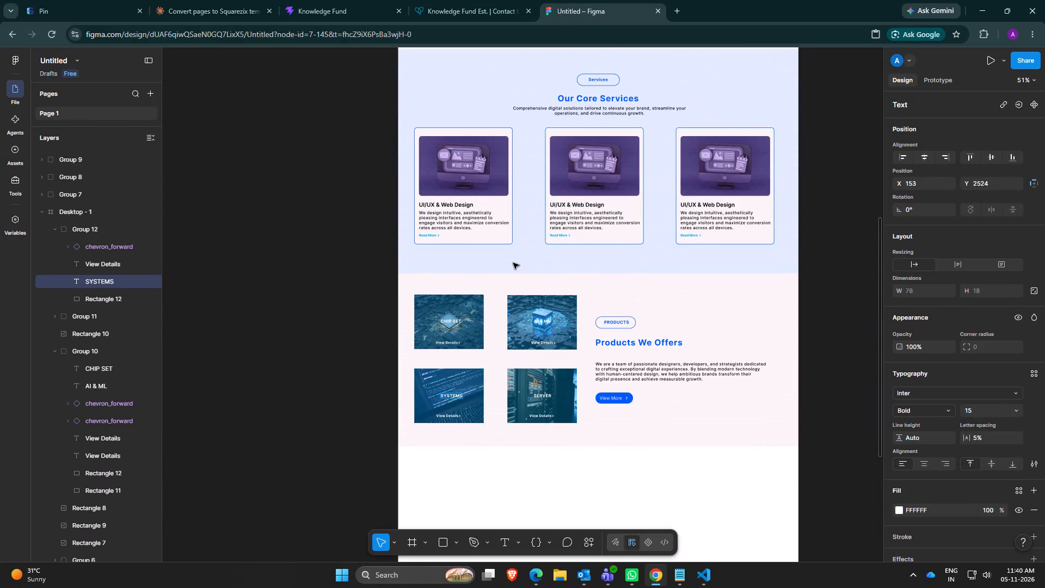
Place a duplicate of the Our Core Services section group directly below the Products section, at X 0, Y 2701.
left_click(513, 263, "ctrl")
scroll(513, 263, "up", 2)
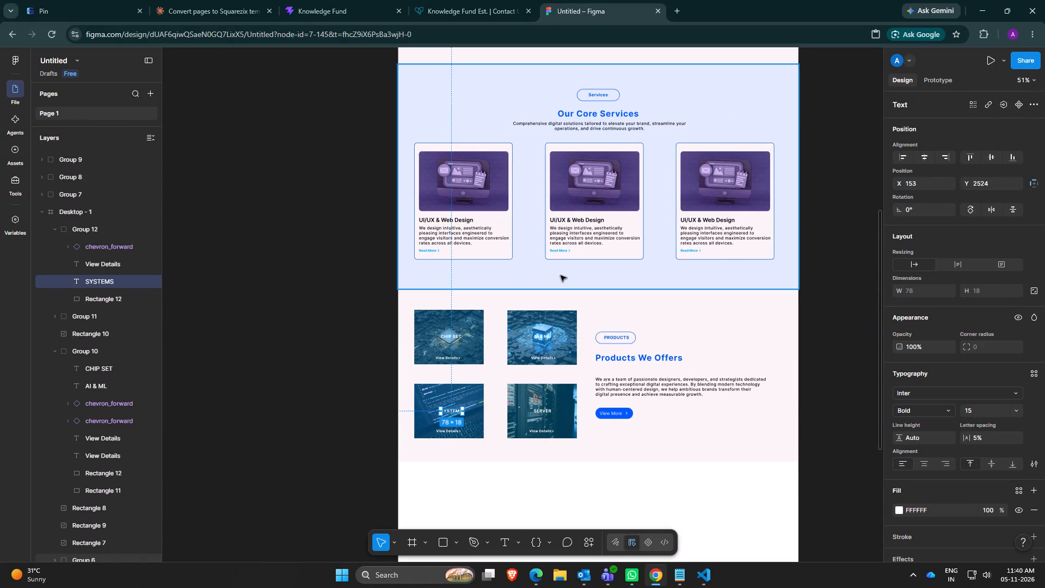
left_click_drag(561, 275, 561, 486, "alt")
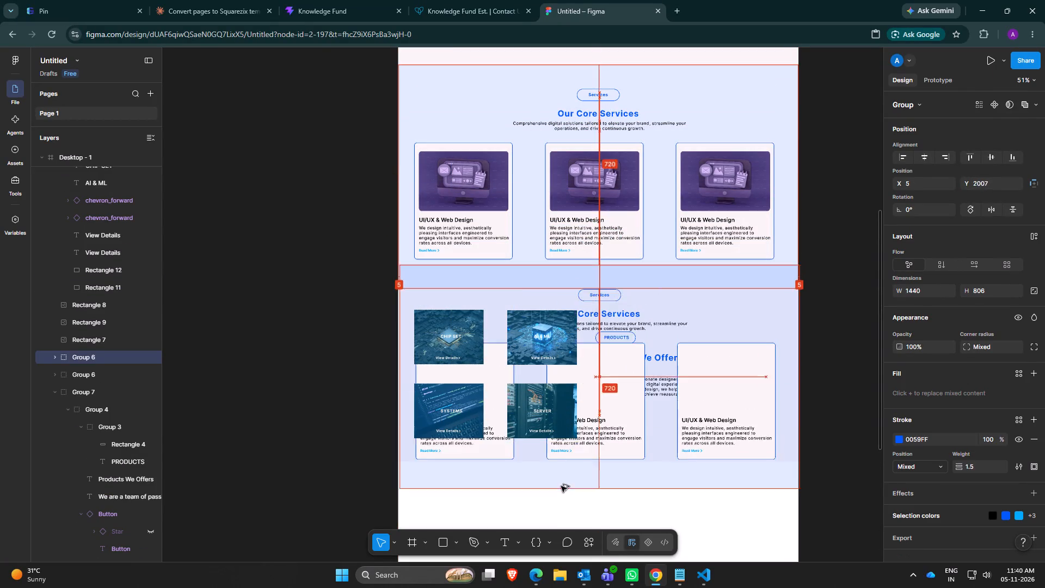
left_click_drag(561, 486, 568, 441, "alt")
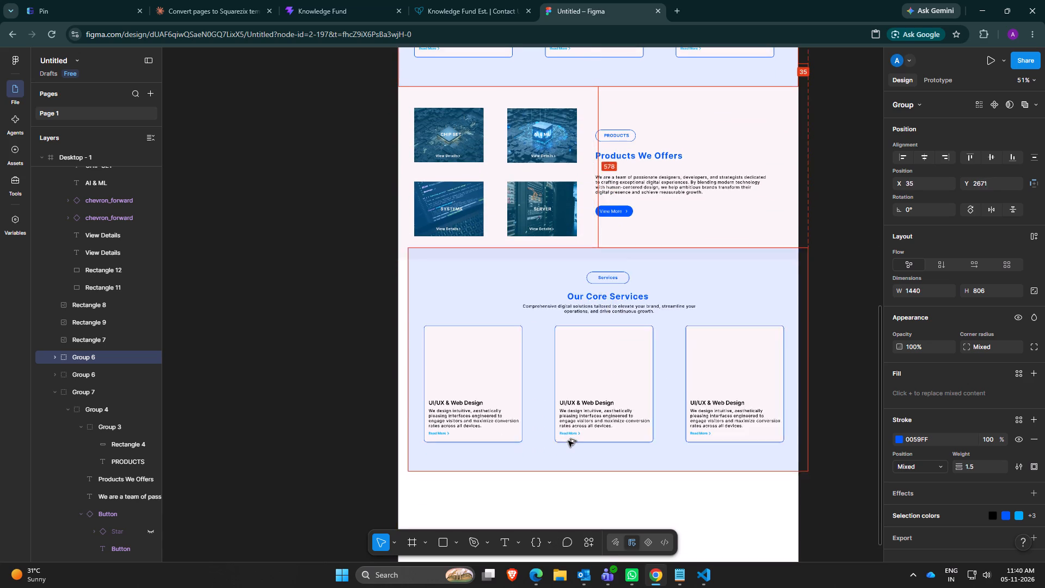
left_click_drag(568, 441, 559, 477, "alt")
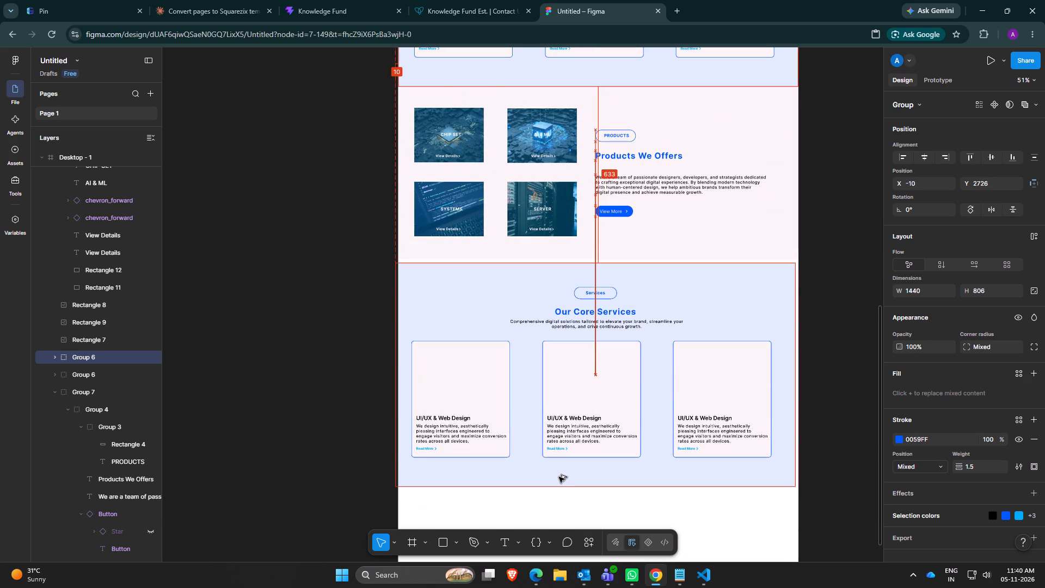
left_click_drag(559, 477, 561, 470, "alt")
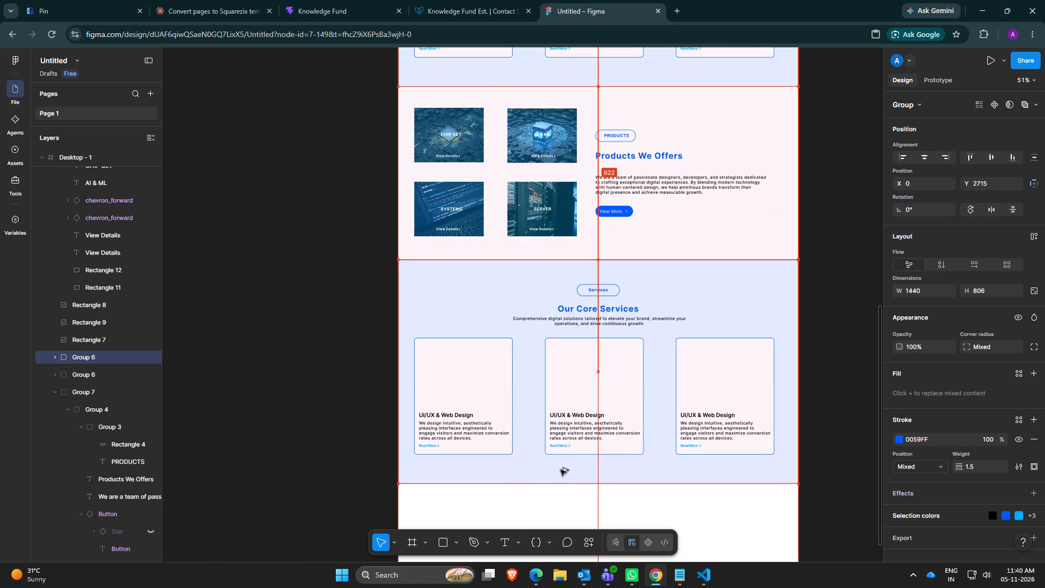
left_click_drag(561, 470, 561, 467, "alt")
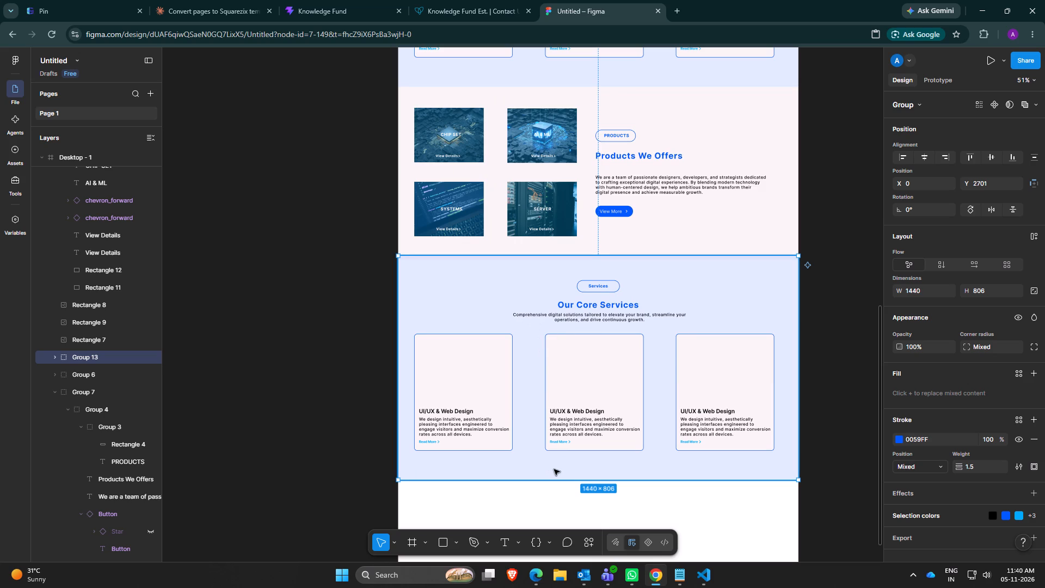
Resize the duplicated section's background rectangle from its upper edge to Y 2715 and height 792, meeting the Products section's lower edge.
left_click_drag(554, 469, 553, 479, "ctrl")
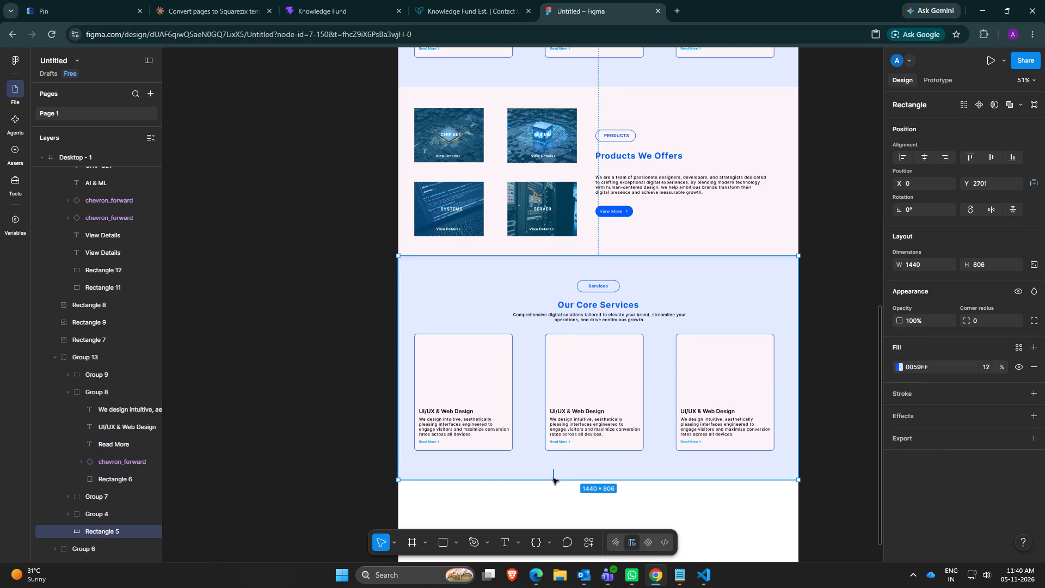
left_click_drag(553, 479, 552, 483, "ctrl")
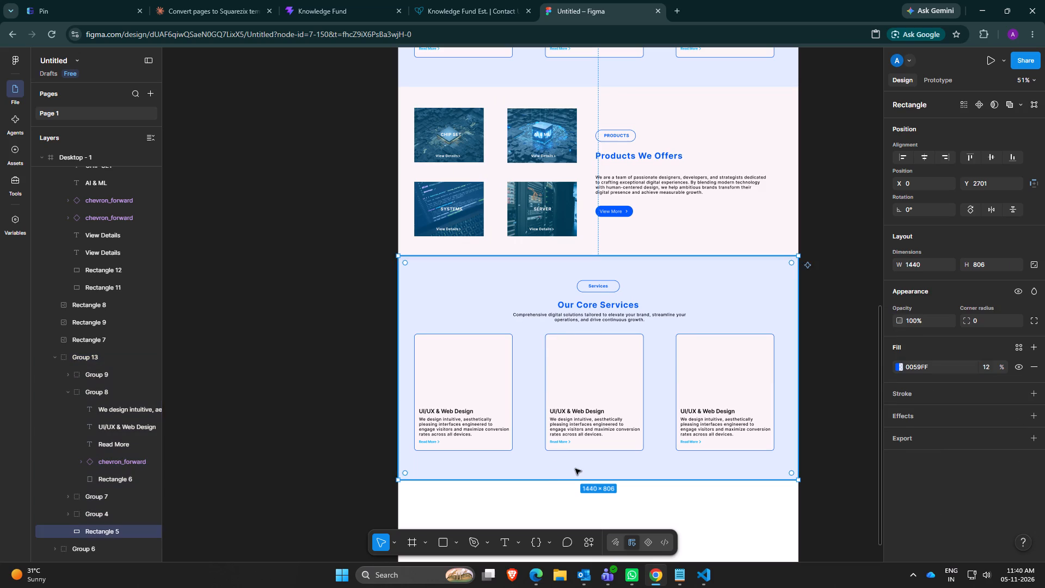
left_click(575, 469)
left_click_drag(575, 469, 574, 483, "ctrl")
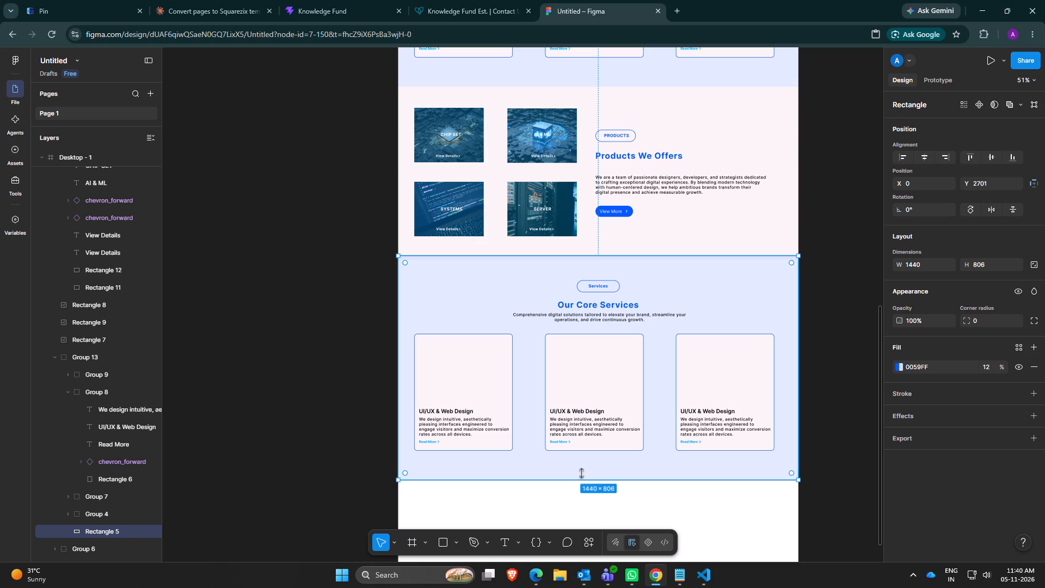
left_click(581, 473)
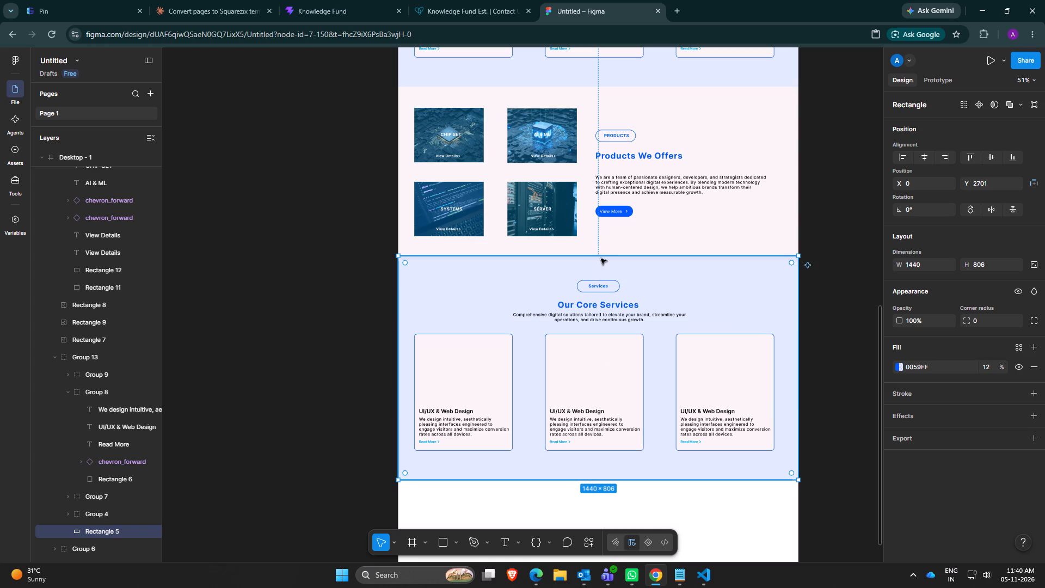
left_click(601, 256)
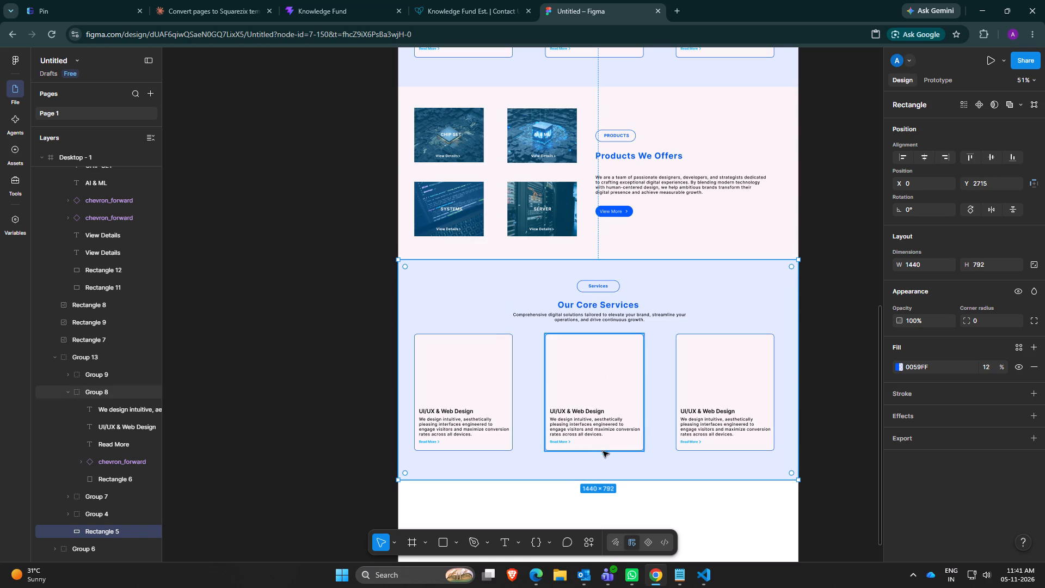
Delete the first UI/UX & Web Design card from the duplicated services section.
left_click(477, 416)
right_click(477, 416)
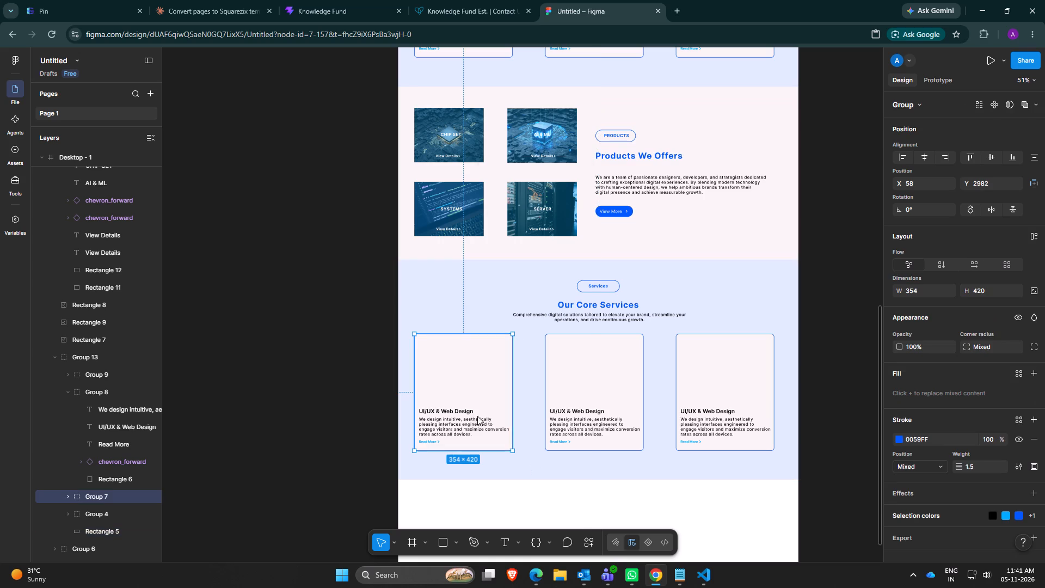
left_click(452, 416)
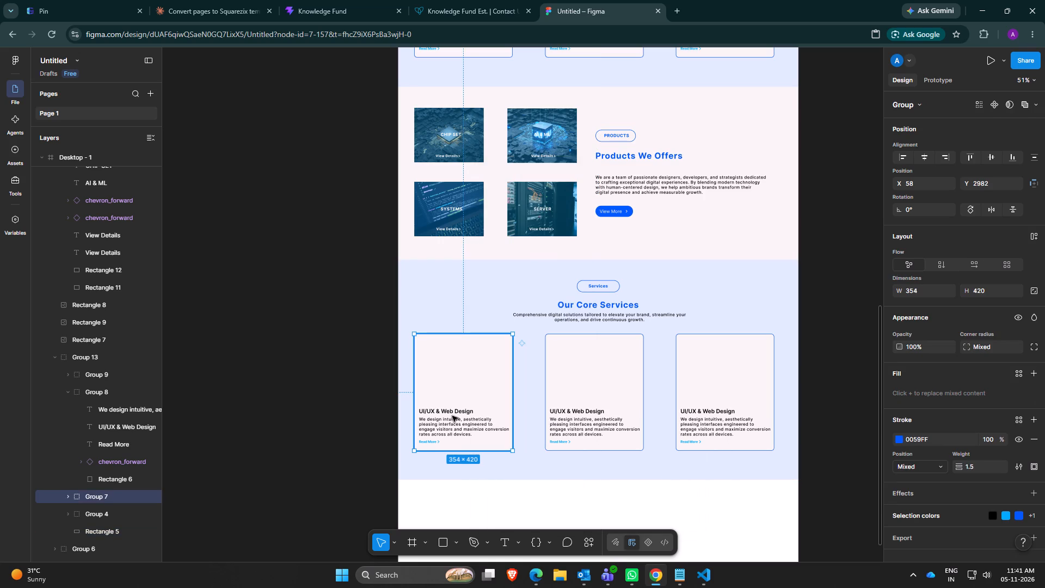
key("Delete")
Remove the middle card's background rectangle, description, heading, Read More text and arrow from the duplicated services section.
left_click(610, 407)
left_click(610, 407)
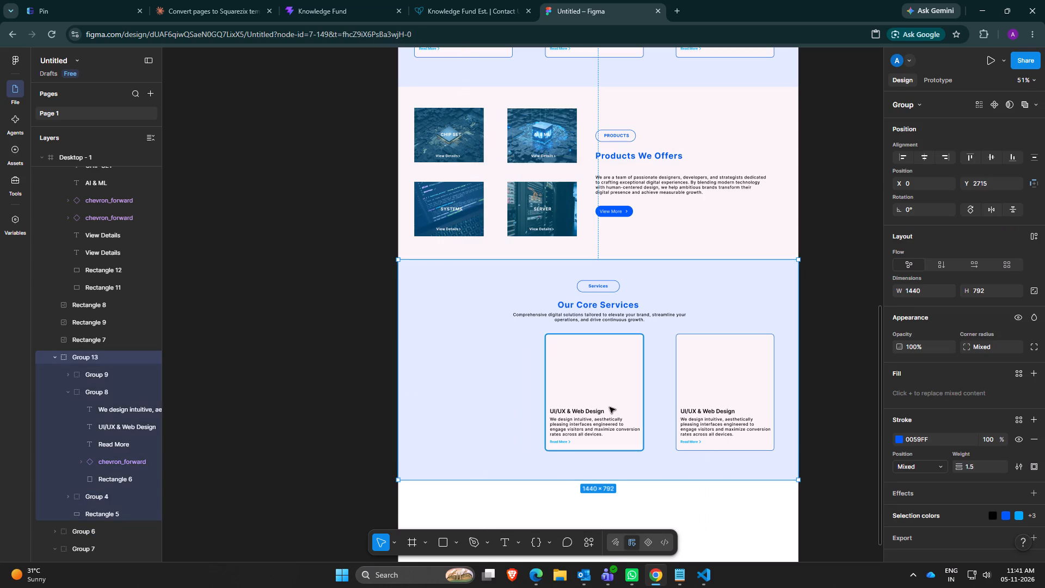
left_click(610, 407, "ctrl")
key("Delete")
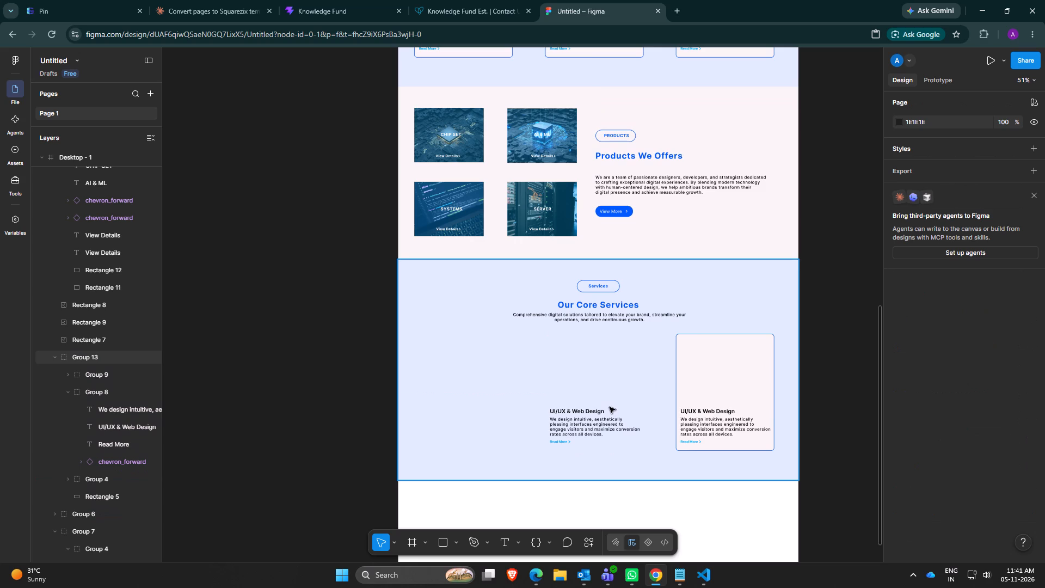
left_click(586, 424, "ctrl")
key("Delete")
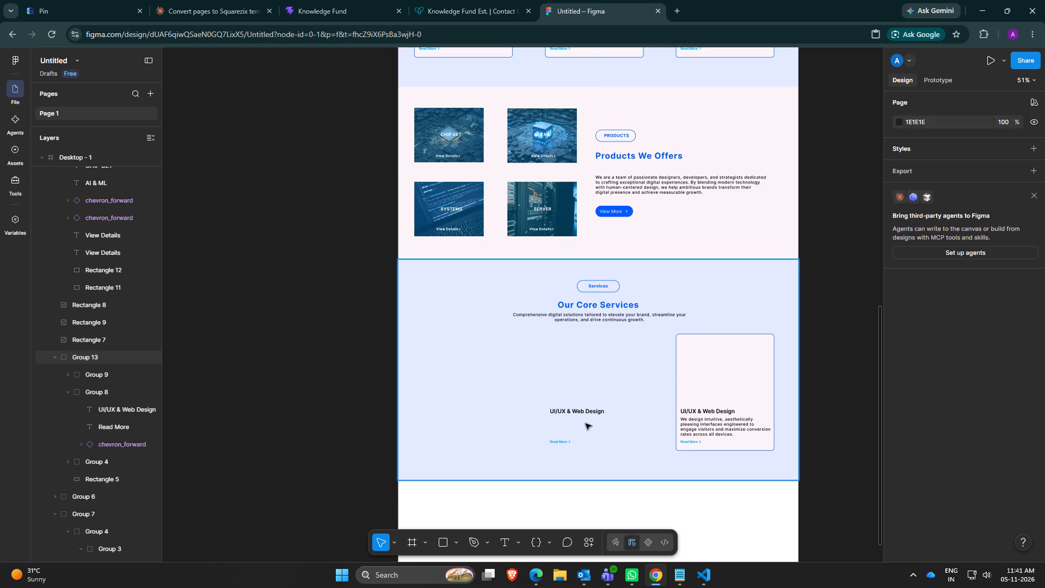
left_click(585, 408, "ctrl")
key("Delete")
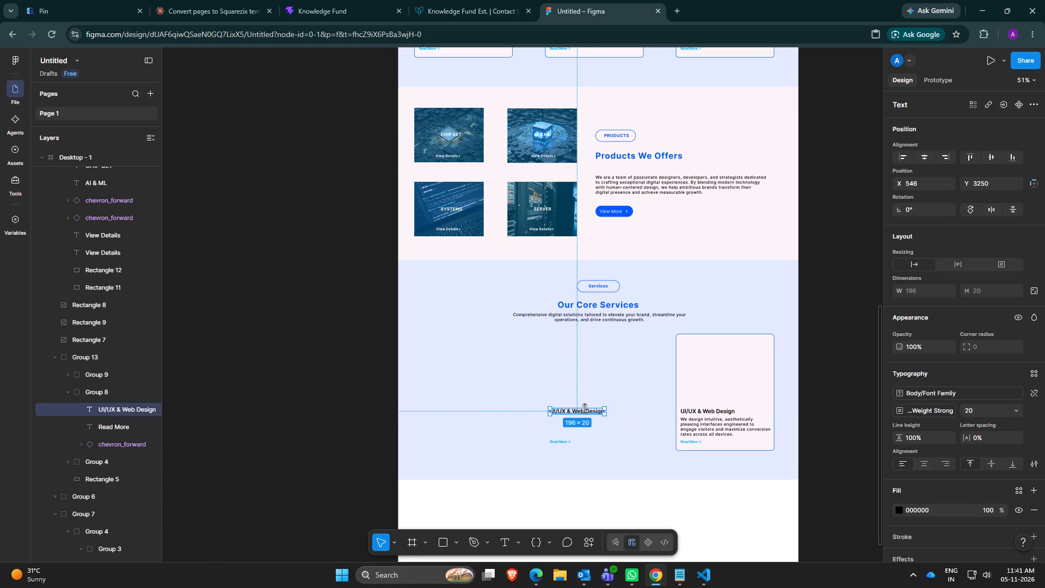
left_click(561, 445, "ctrl")
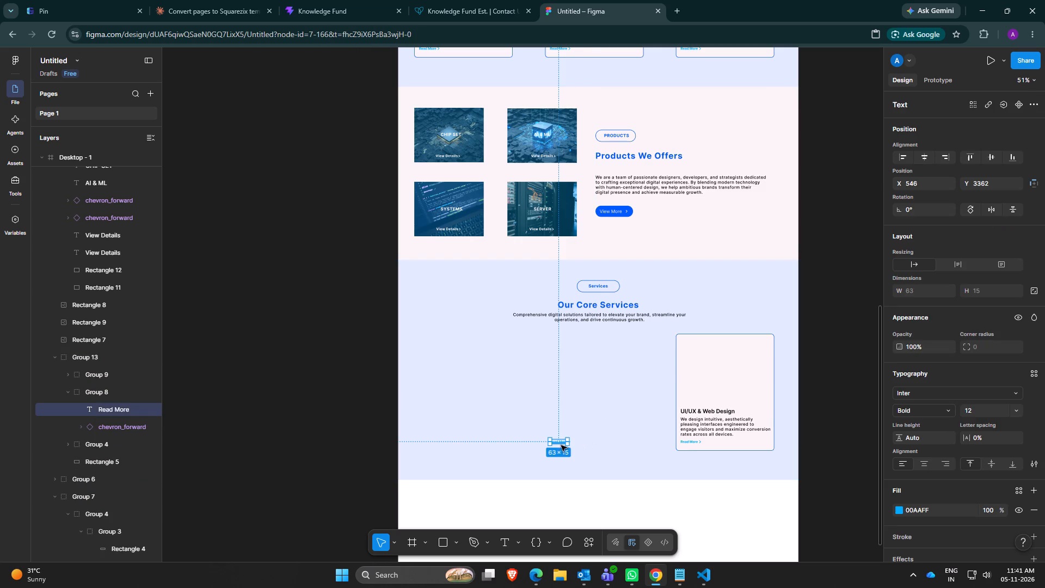
key("Delete")
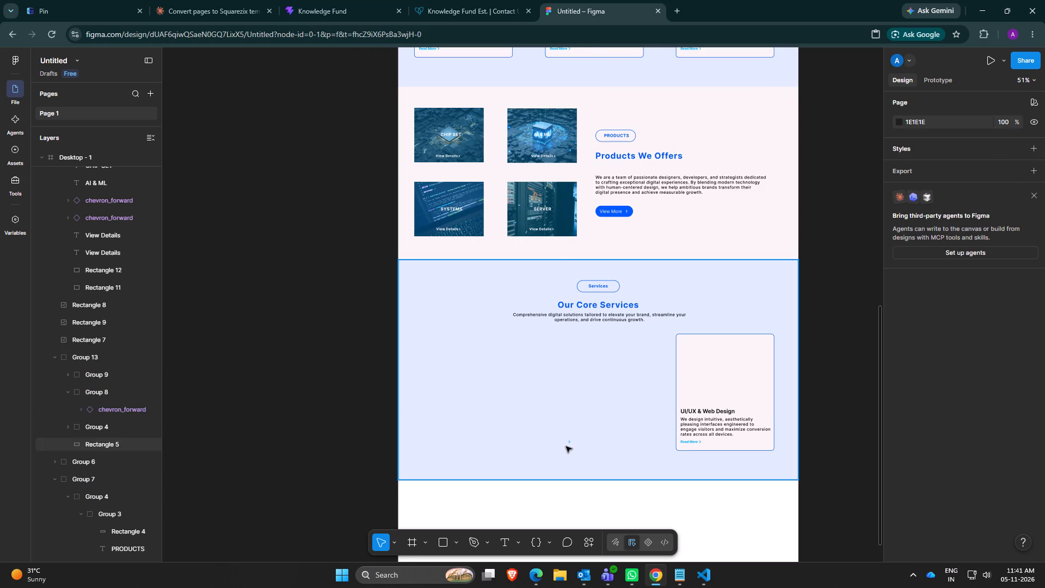
left_click(570, 444, "ctrl")
key("Delete")
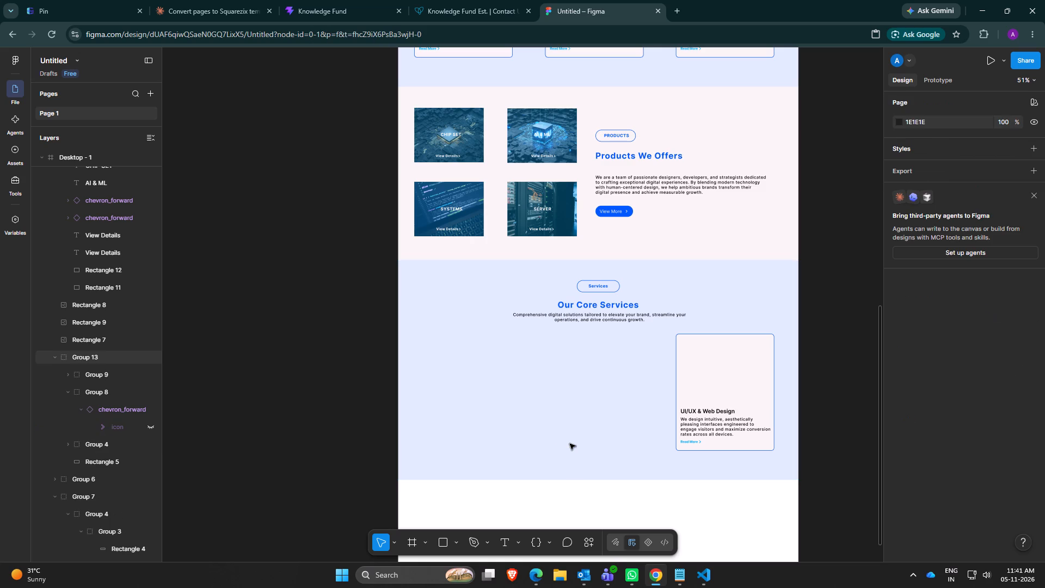
Remove the last card's background rectangle, description, heading, Read More text and arrow from the duplicated services section.
left_click(712, 391, "ctrl")
right_click(712, 391)
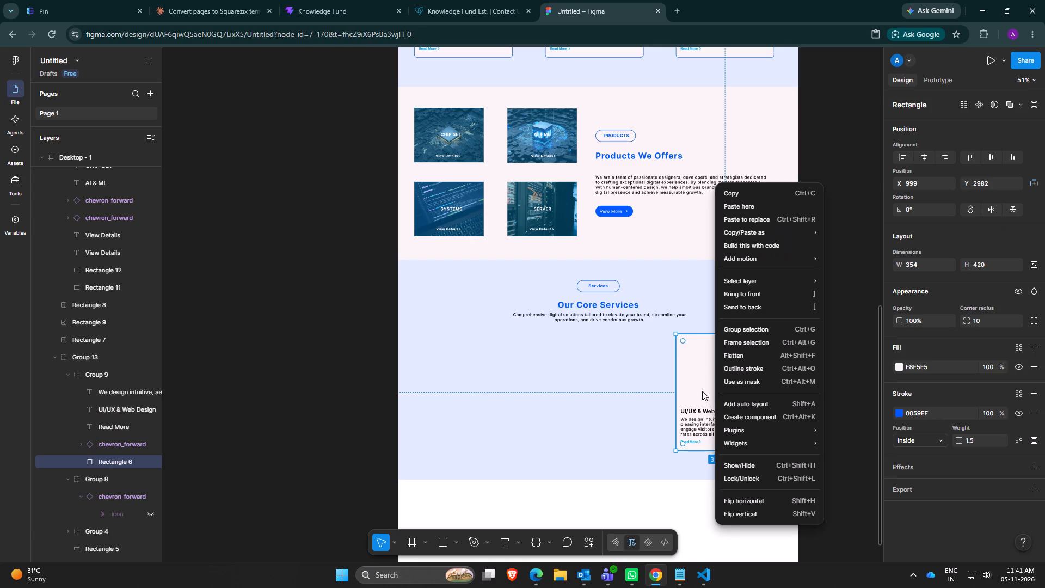
left_click(702, 391)
key("Delete")
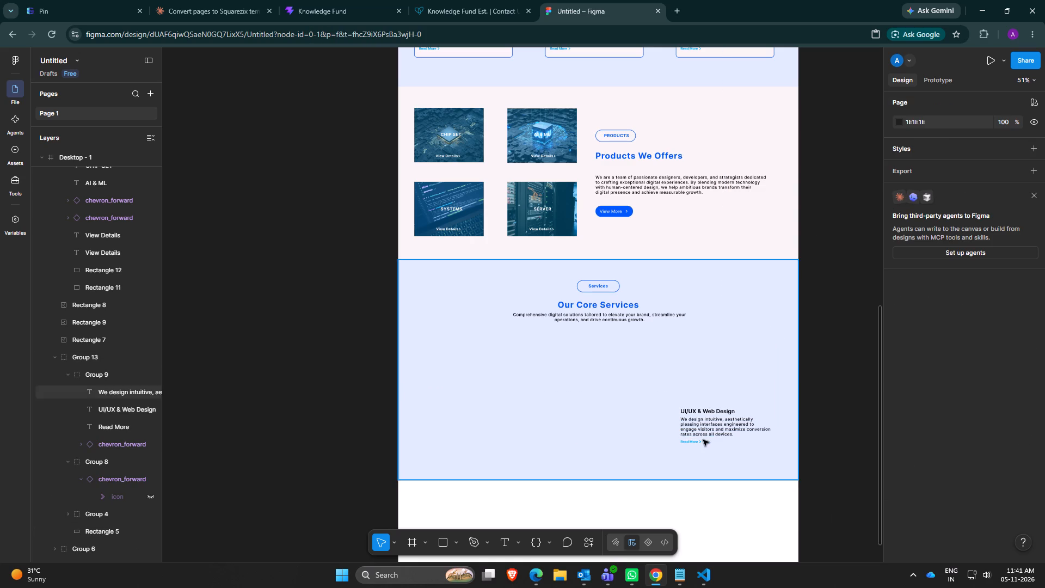
left_click(703, 440, "ctrl")
left_click(705, 431, "ctrl")
key("Delete")
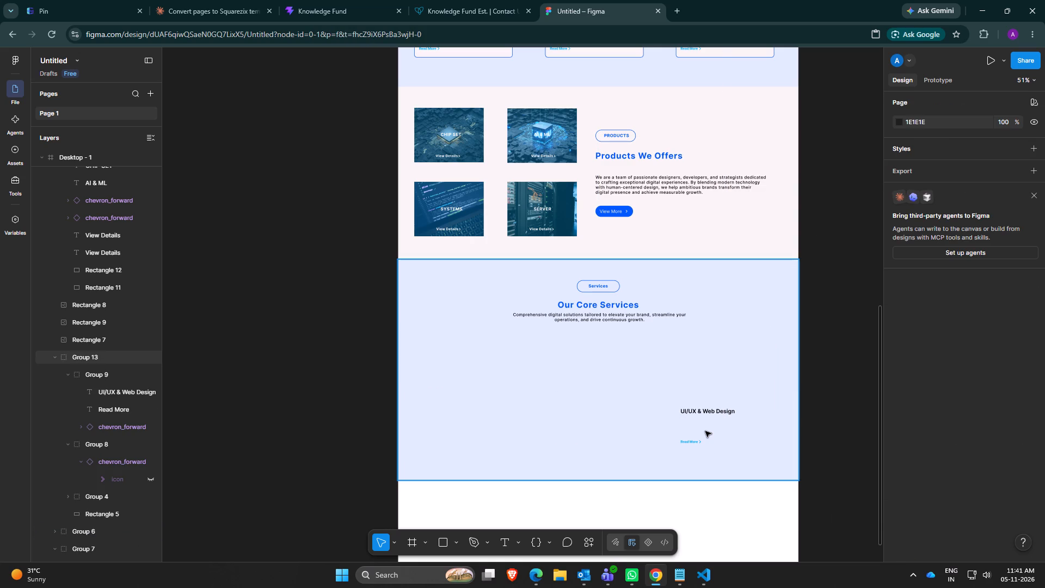
left_click(715, 416, "ctrl")
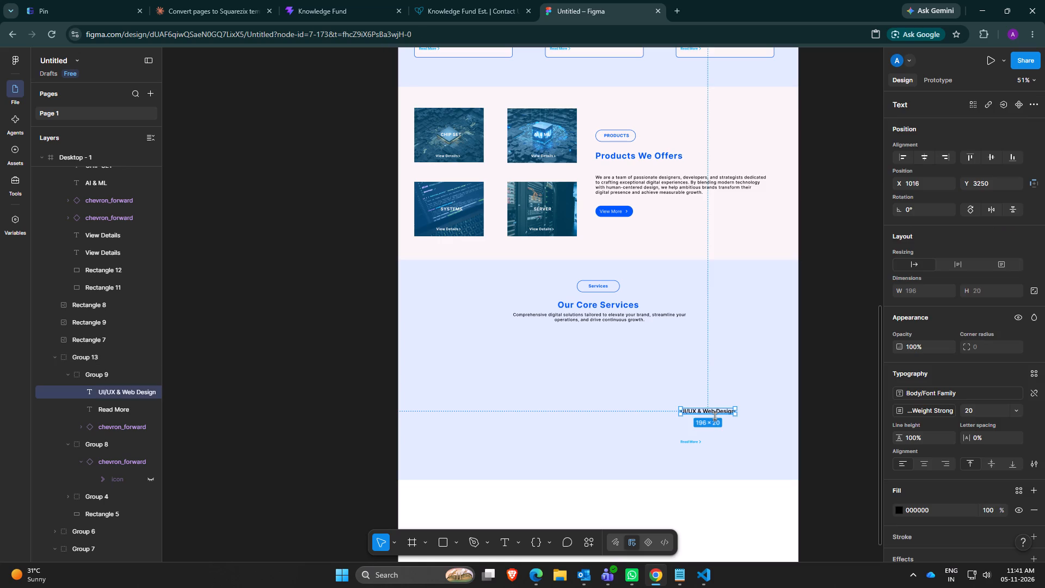
key("Delete")
left_click(687, 442, "ctrl")
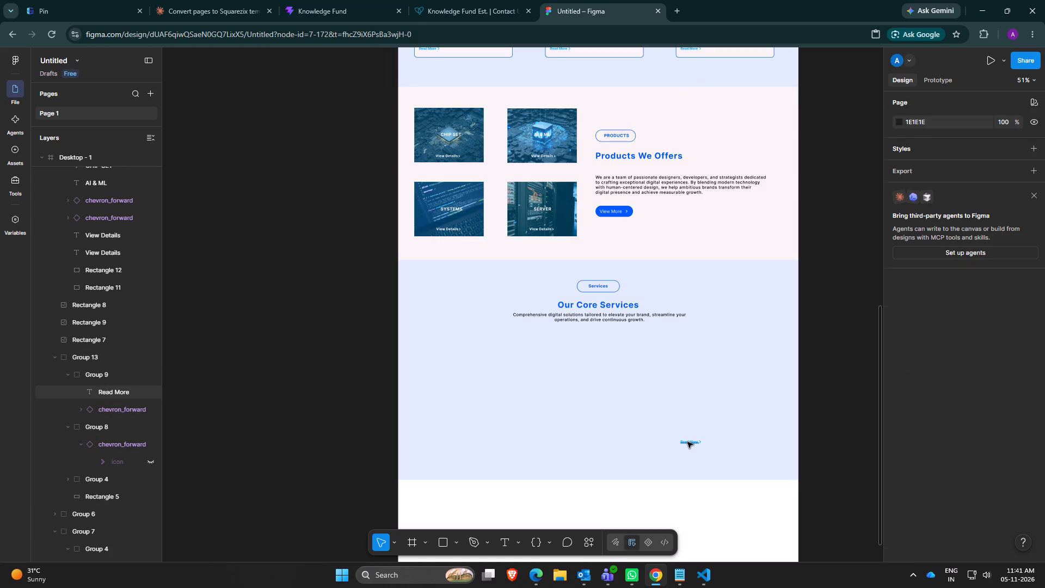
key("Delete")
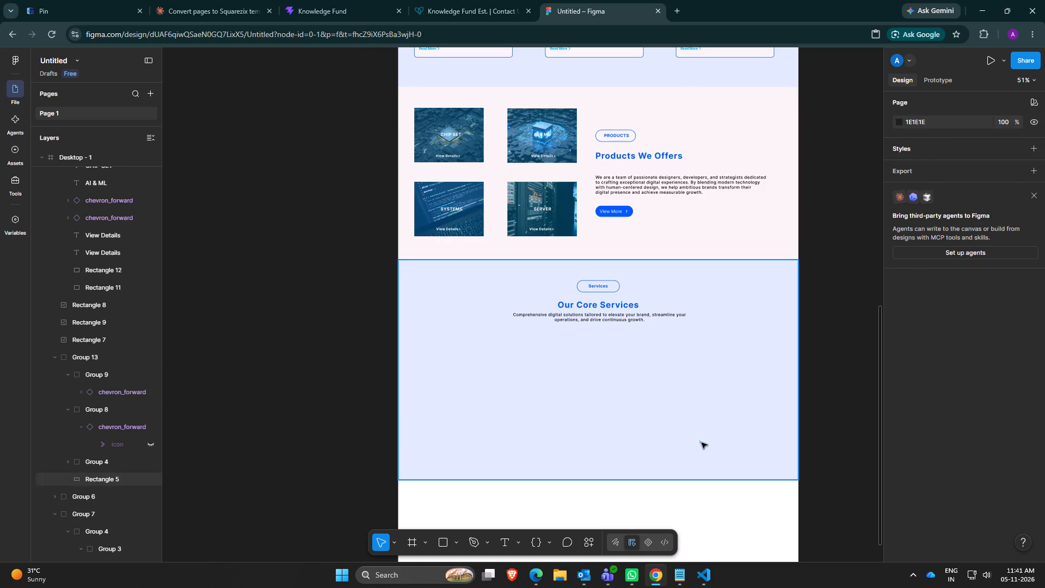
left_click(700, 440, "ctrl")
key("Delete")
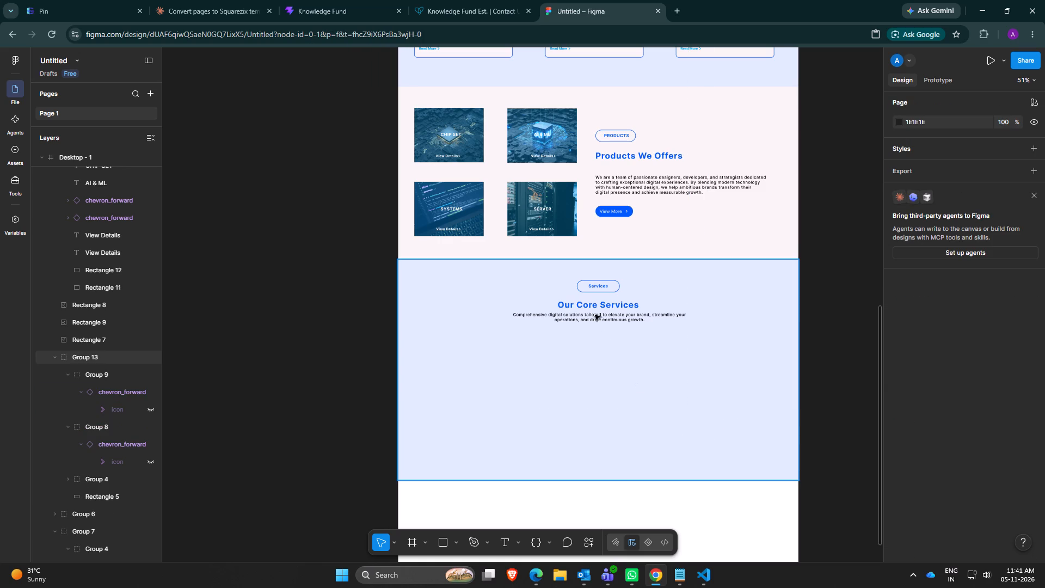
Change the pill label text above the duplicated section's heading to "BLOGS" in capitals.
left_click(601, 289)
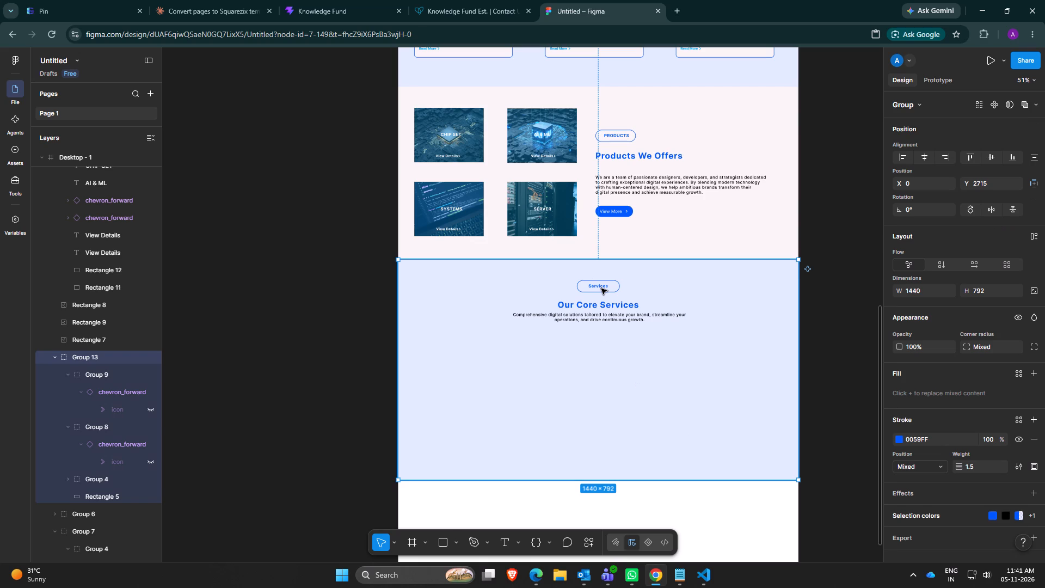
double_click(601, 289)
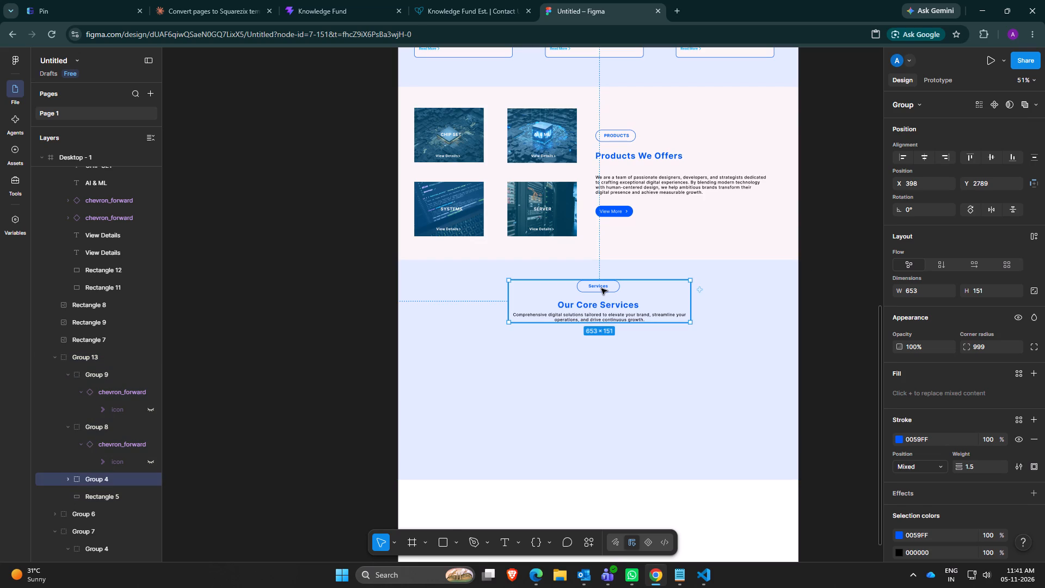
double_click(601, 289)
double_click(609, 286)
left_click(609, 286)
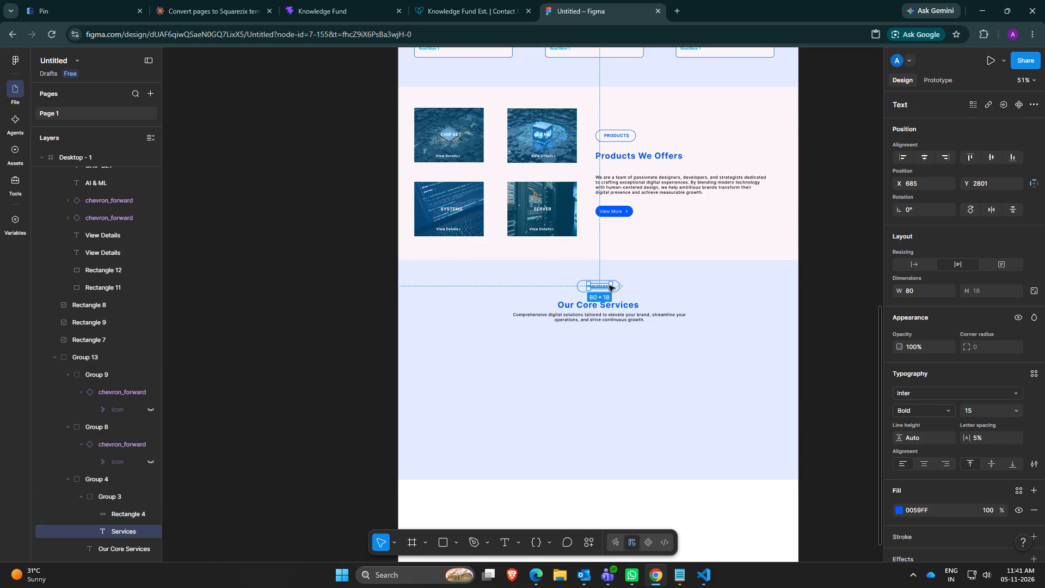
left_click(609, 286)
double_click(603, 286)
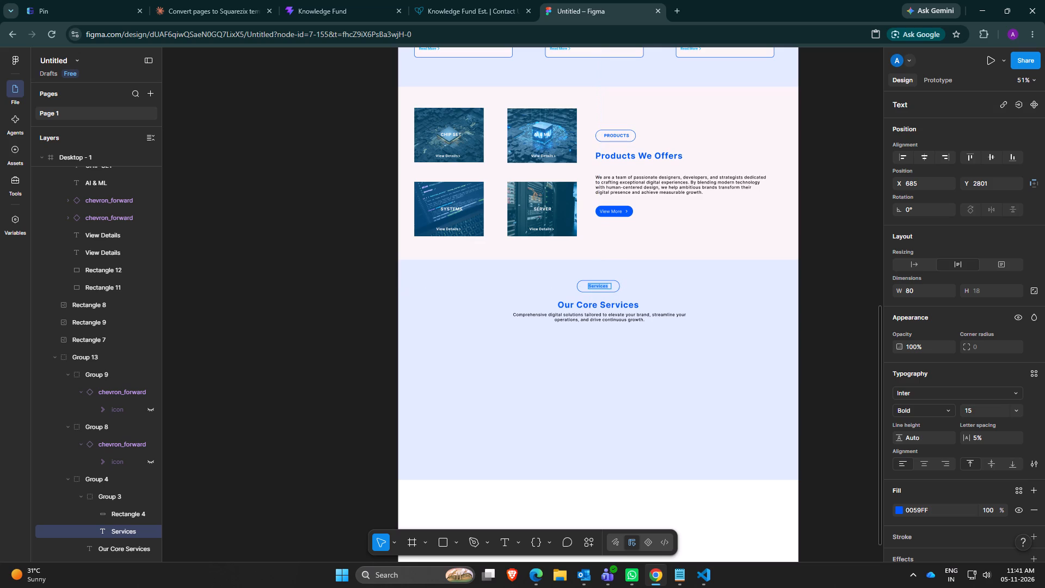
key("BackSpace")
key("shift+b")
type("logs")
key("BackSpace")
key("BackSpace")
key("BackSpace")
key("BackSpace")
key("BackSpace")
type("BLOGS")
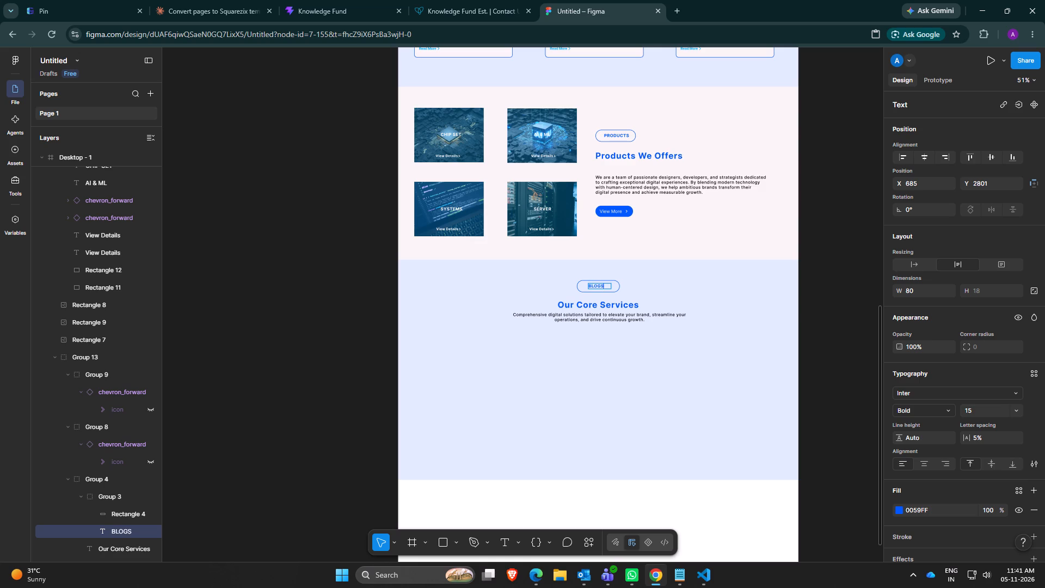
Narrow the BLOGS label's text box to a width of 56 and centre it in its pill at X 697, Y 2802.
left_click(583, 306)
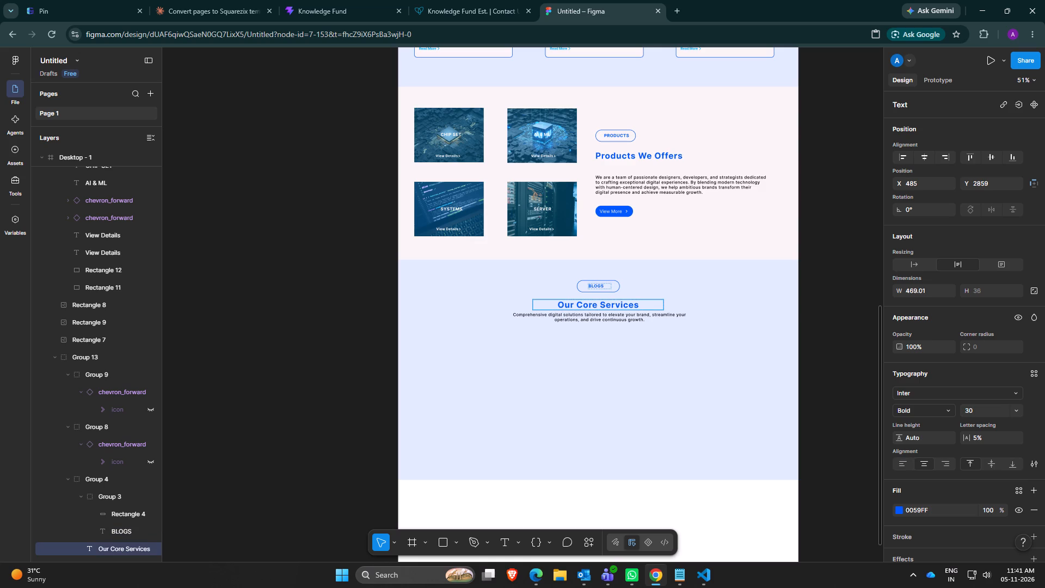
left_click(599, 285)
left_click(597, 291)
left_click(610, 312)
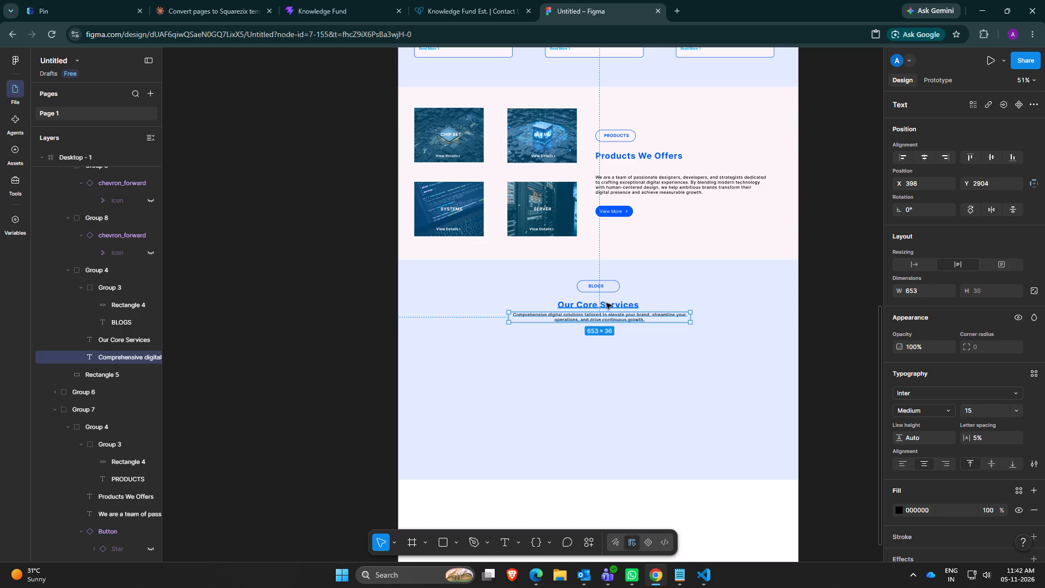
left_click(606, 303)
left_click(600, 287)
left_click(600, 287)
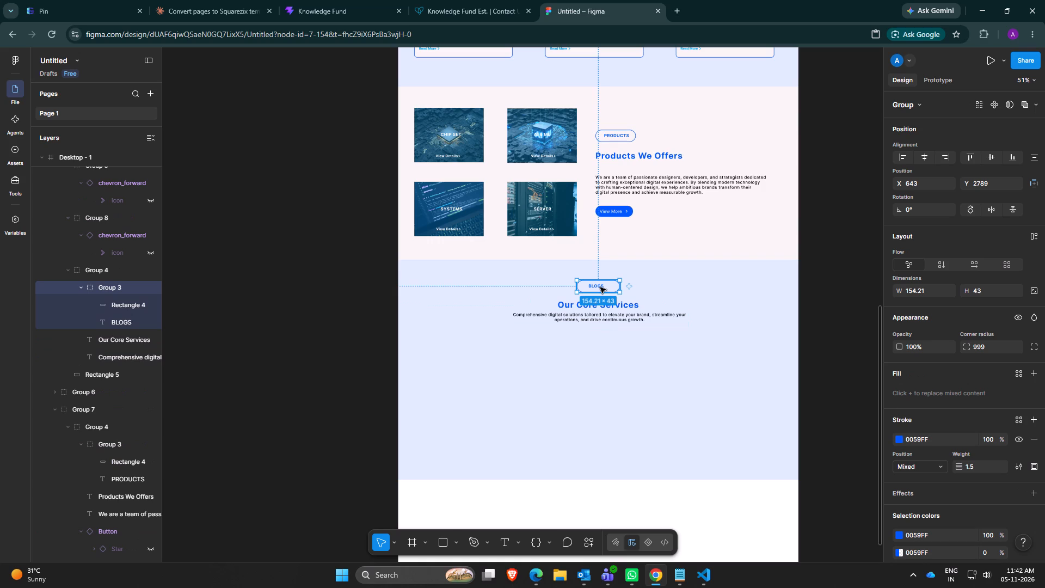
left_click(597, 285)
left_click(597, 286, "ctrl")
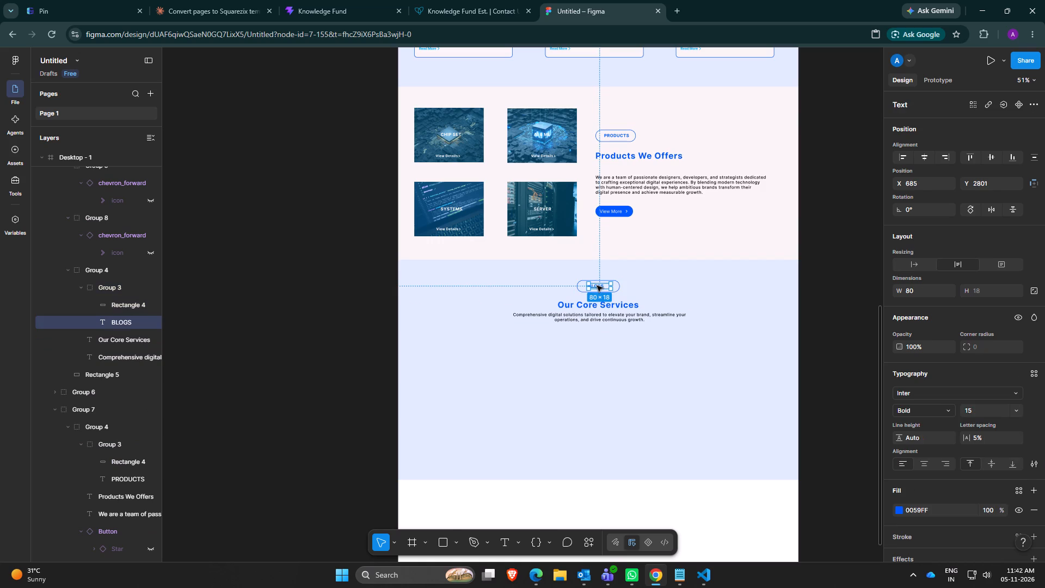
left_click(597, 286)
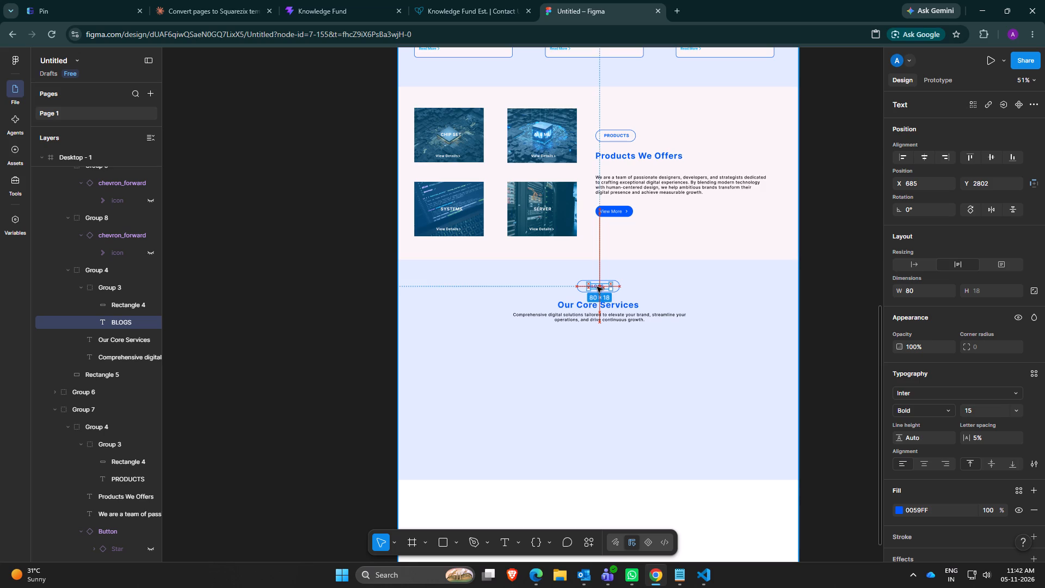
left_click_drag(612, 286, 607, 286)
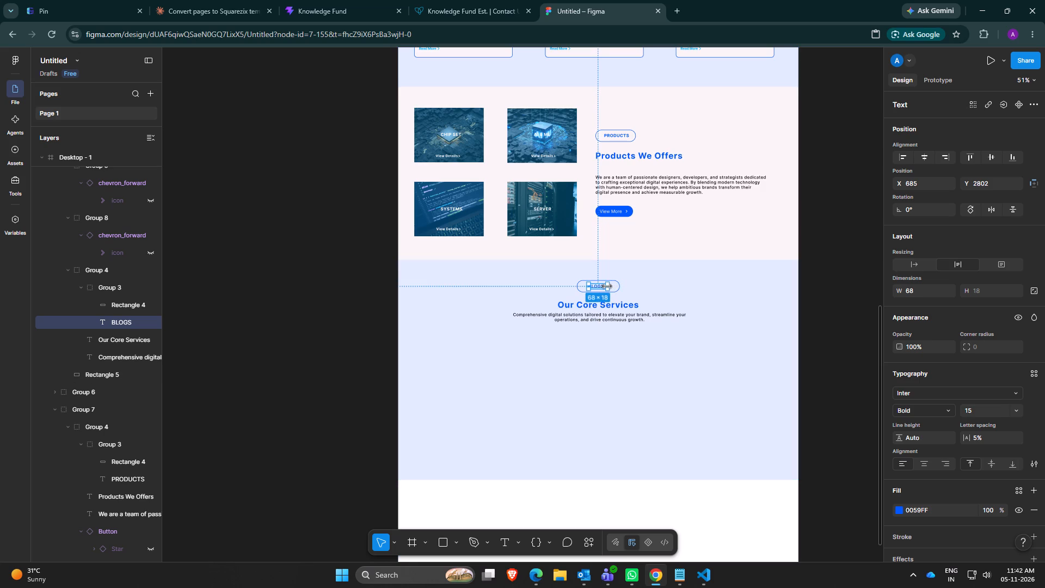
left_click_drag(607, 286, 606, 286)
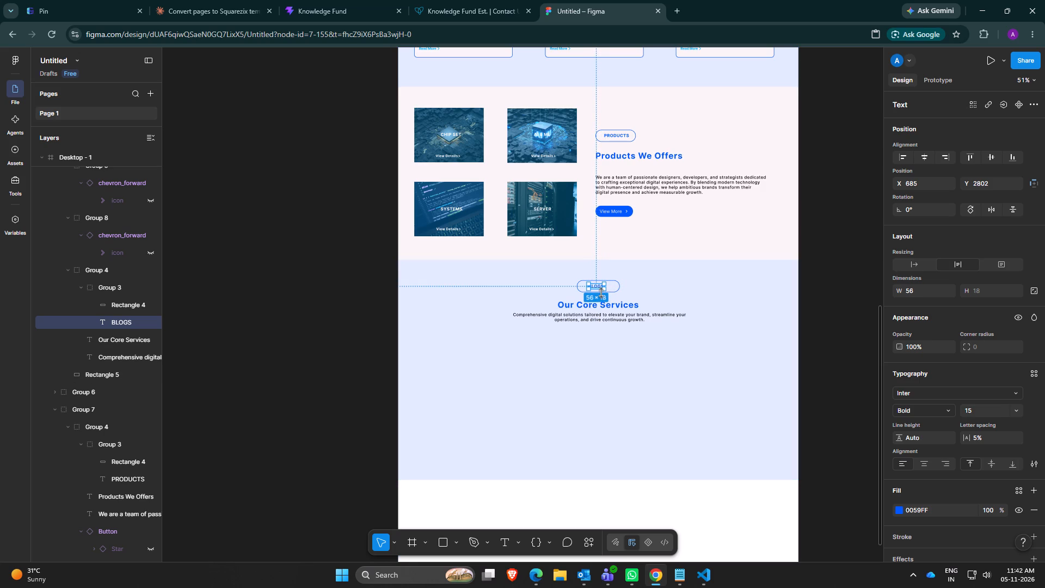
left_click(595, 286)
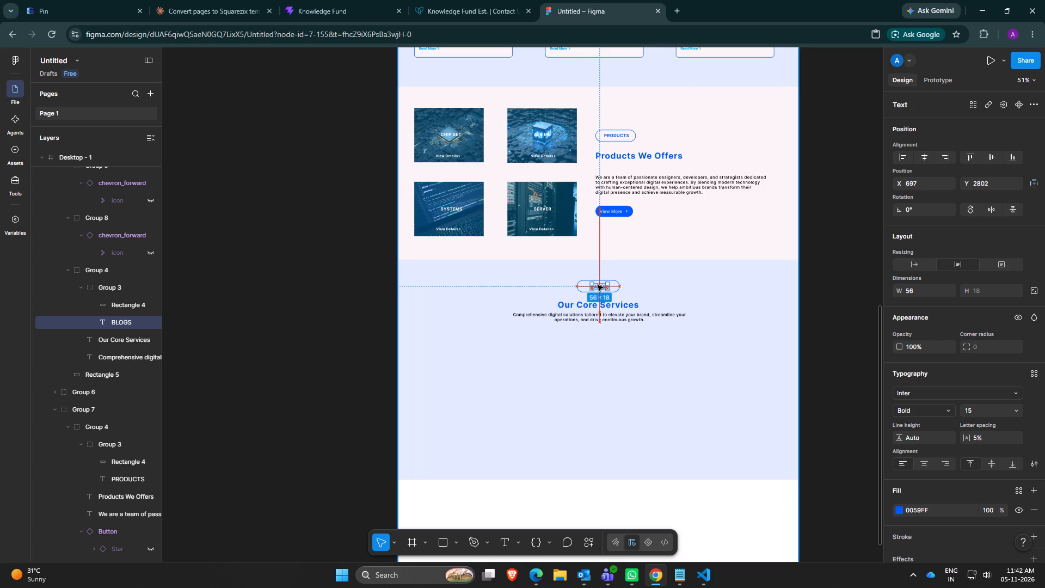
left_click(590, 329)
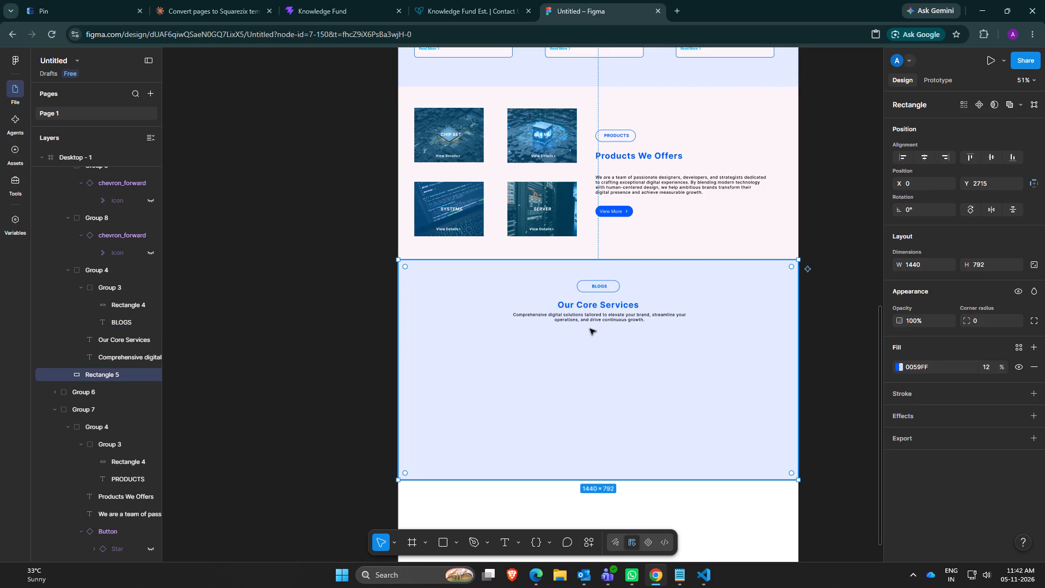
Change the duplicated section's "Our Core Services" heading to "Our Latest News".
double_click(606, 305)
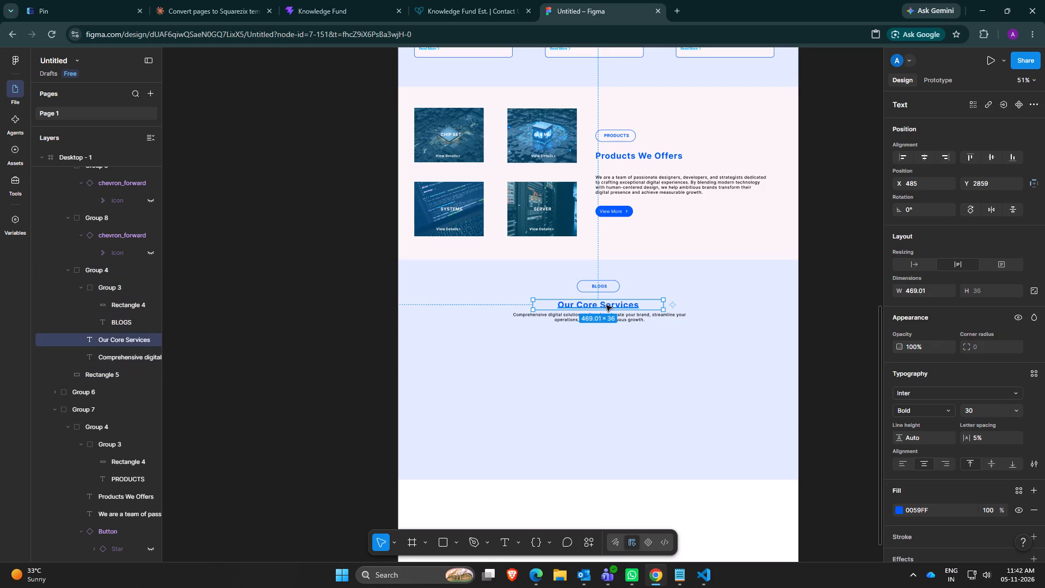
double_click(606, 305)
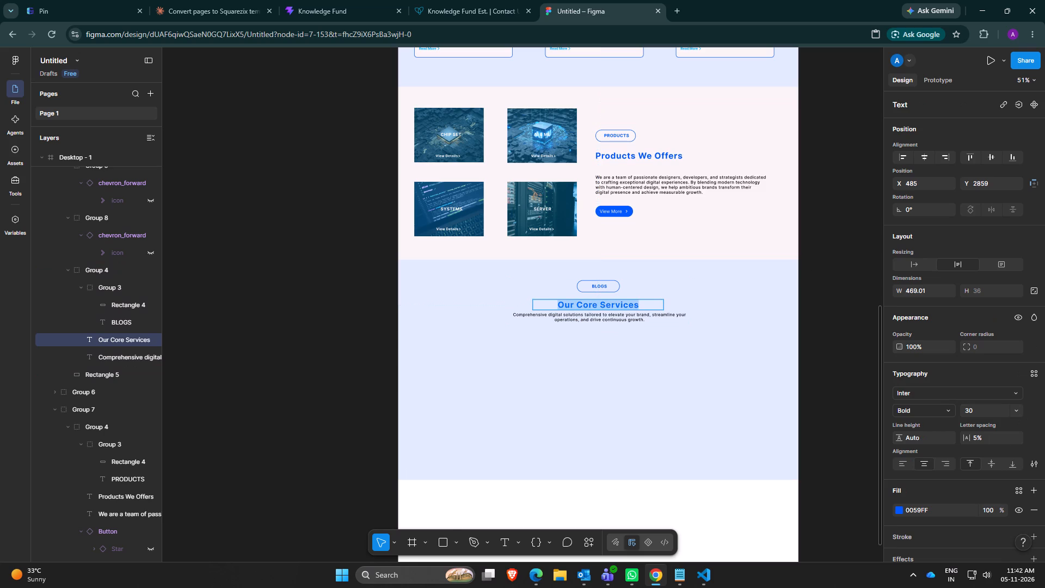
left_click(606, 305)
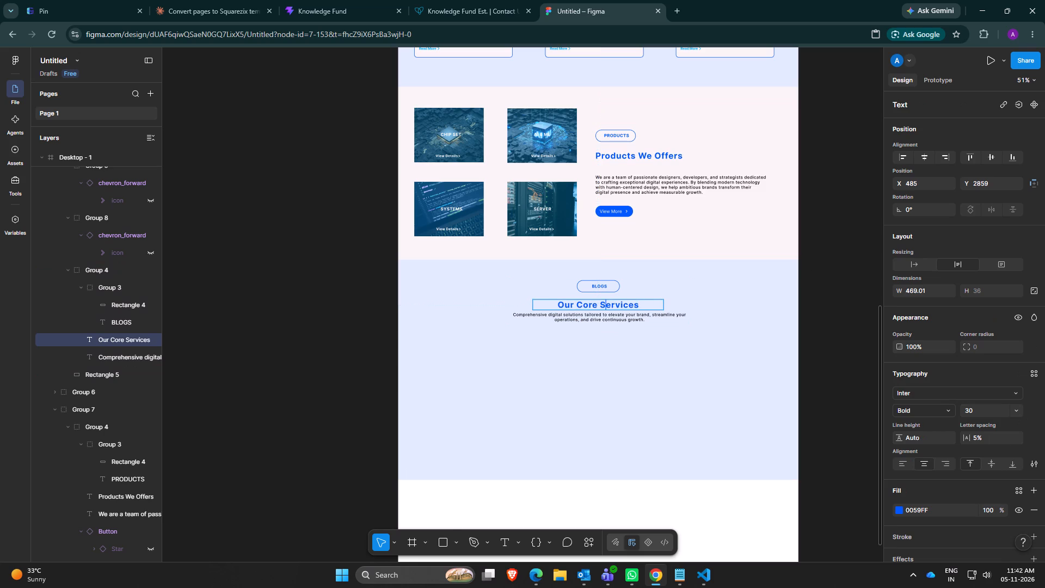
key("Right")
key("Right")
key("Right")
key("Right")
key("Right")
key("Right")
key("Right")
key("Right")
key("BackSpace")
key("BackSpace")
key("BackSpace")
key("BackSpace")
key("BackSpace")
key("BackSpace")
key("BackSpace")
key("BackSpace")
key("BackSpace")
key("BackSpace")
key("BackSpace")
key("BackSpace")
key("BackSpace")
key("BackSpace")
key("space")
type("Late")
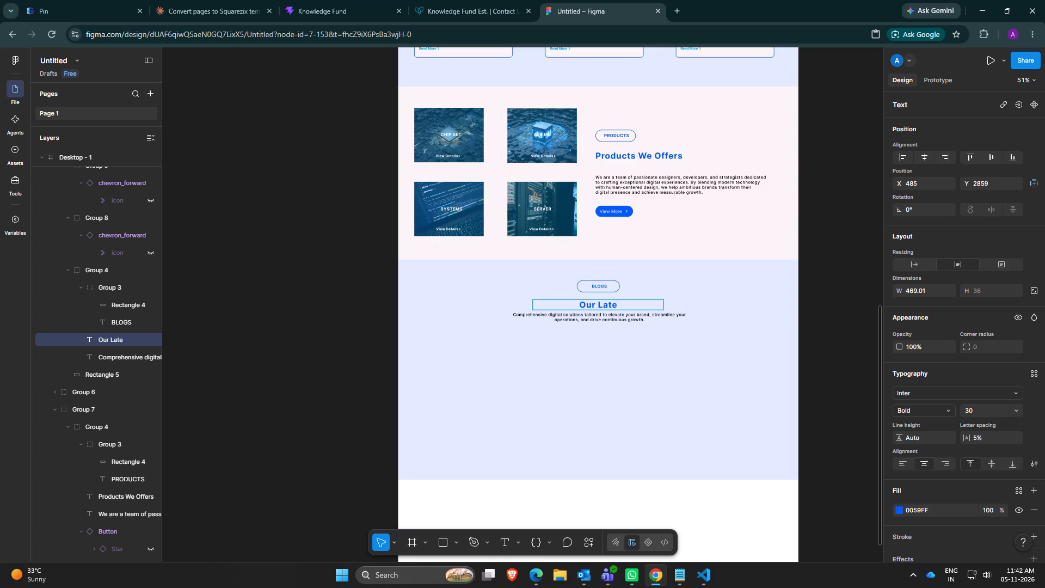
type("st")
key("space")
type("Meew")
key("BackSpace")
key("BackSpace")
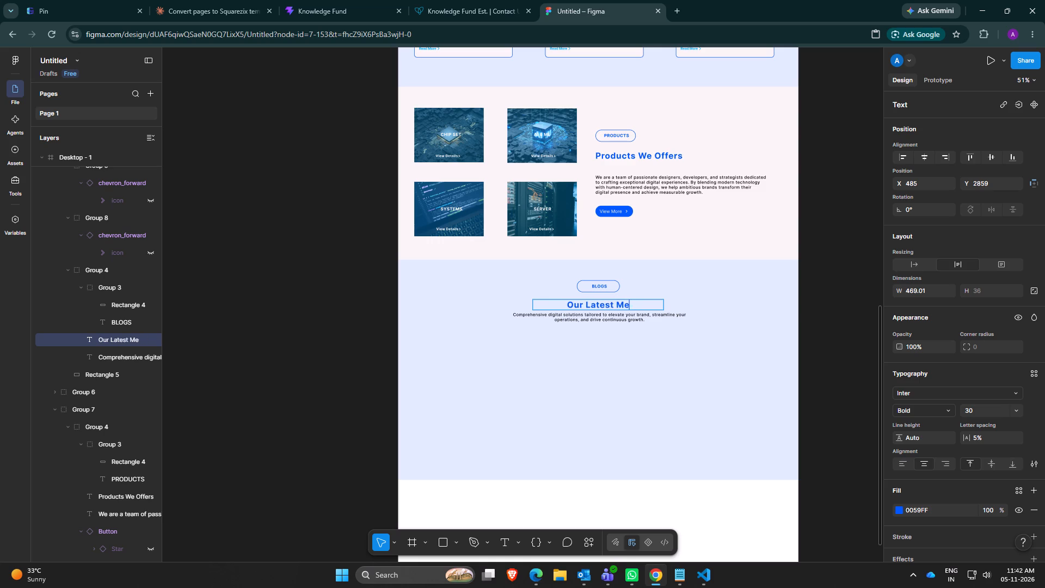
key("BackSpace")
key("BackSpace")
type("News")
left_click(600, 316)
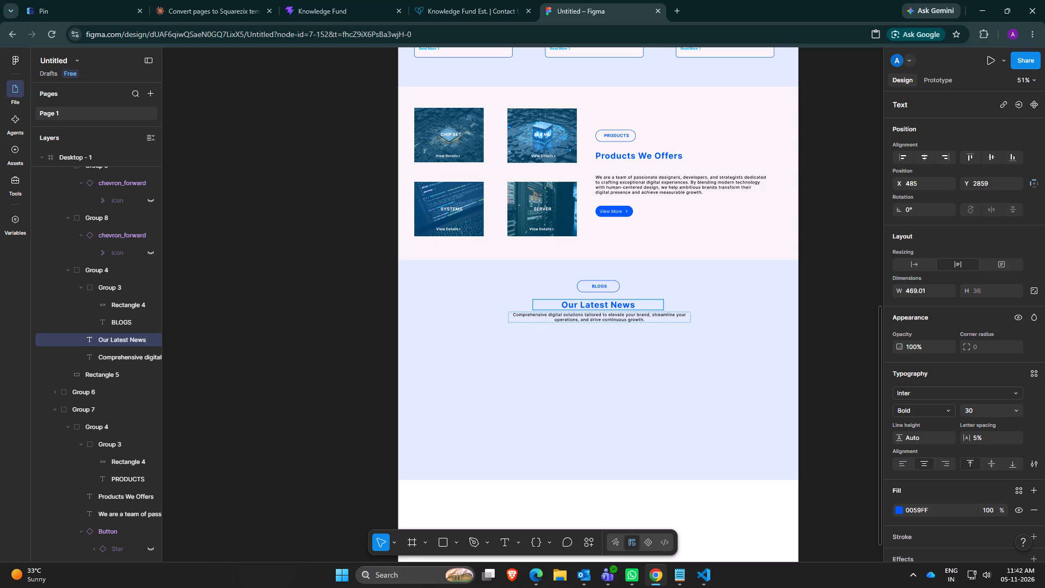
scroll(540, 375, "down", 2)
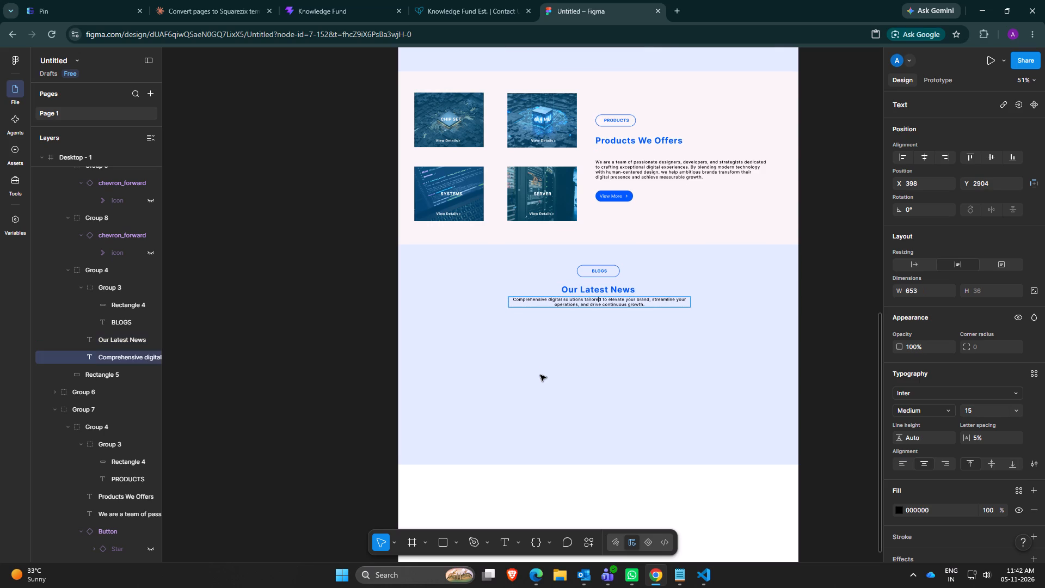
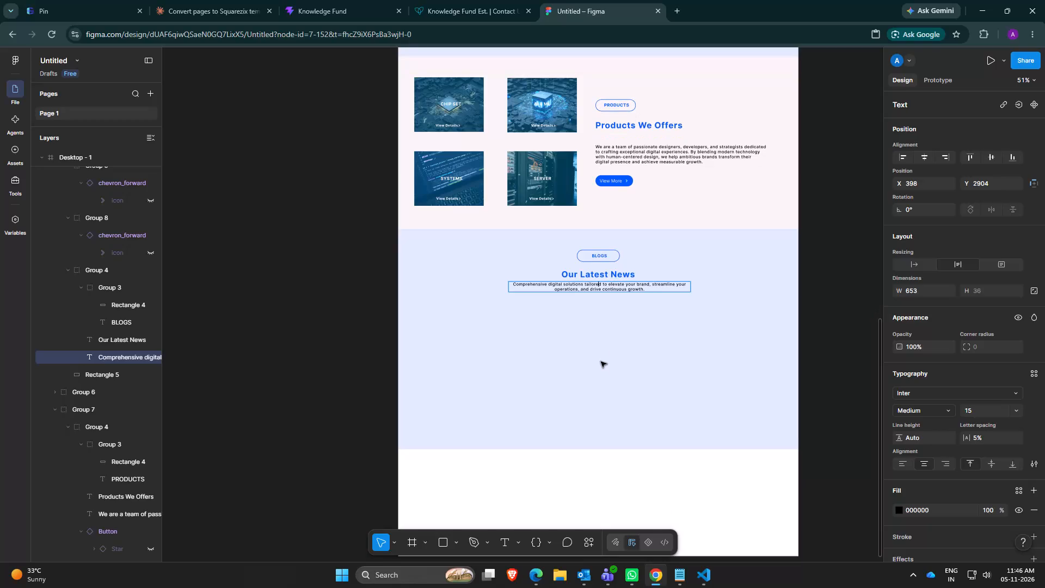
Inspect the parts of the first UI/UX & Web Design card in Our Core Services and select its whole group.
left_click(593, 324)
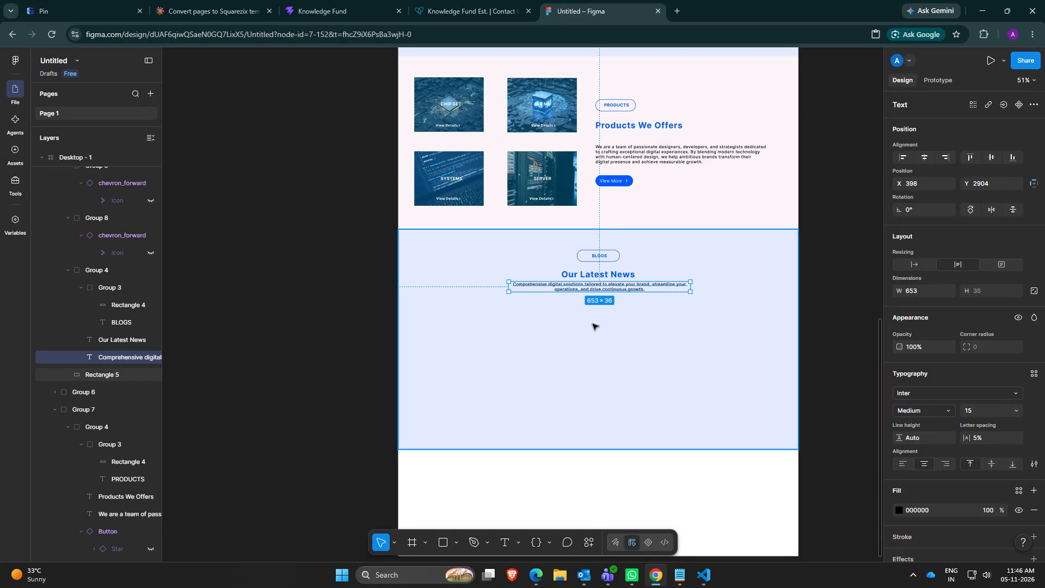
left_click(593, 324)
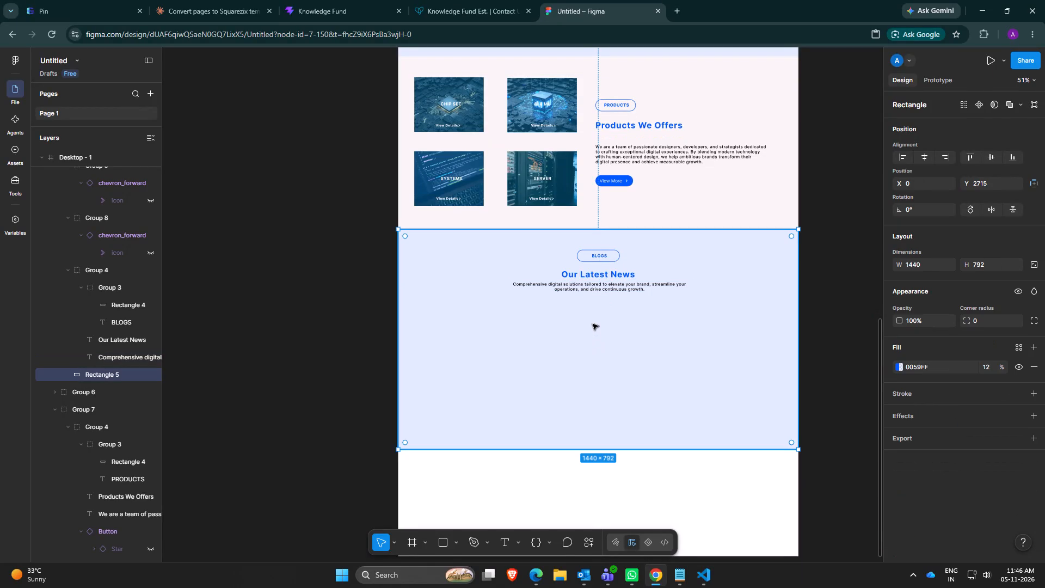
scroll(554, 322, "up", 11)
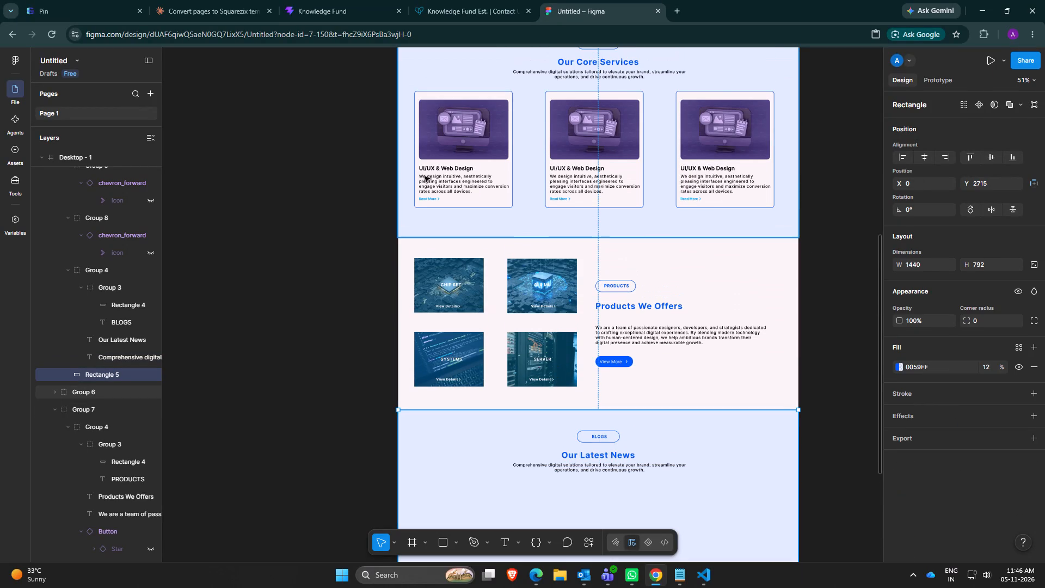
left_click(472, 190)
left_click(482, 206)
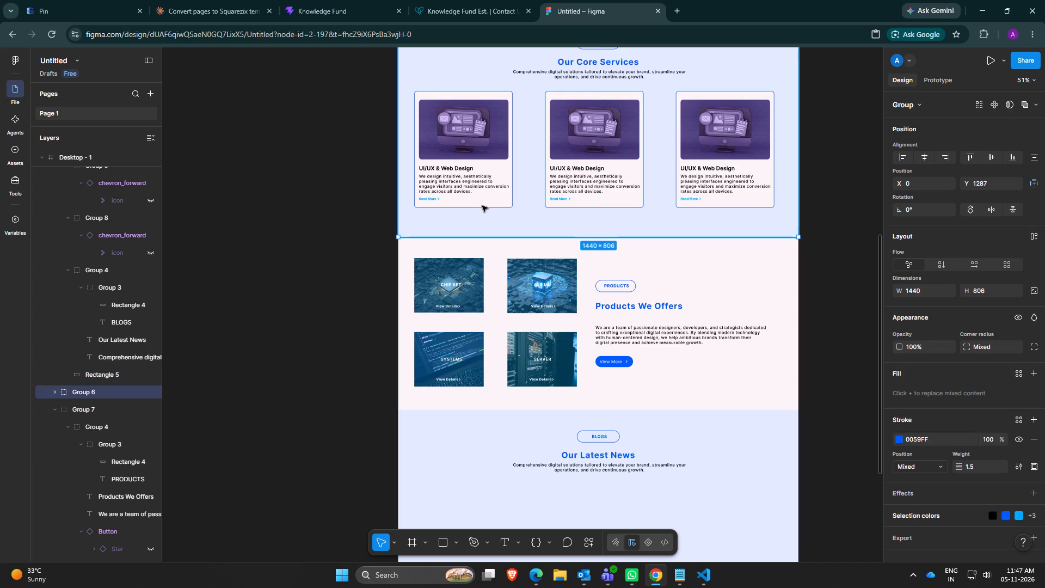
left_click(473, 195, "ctrl")
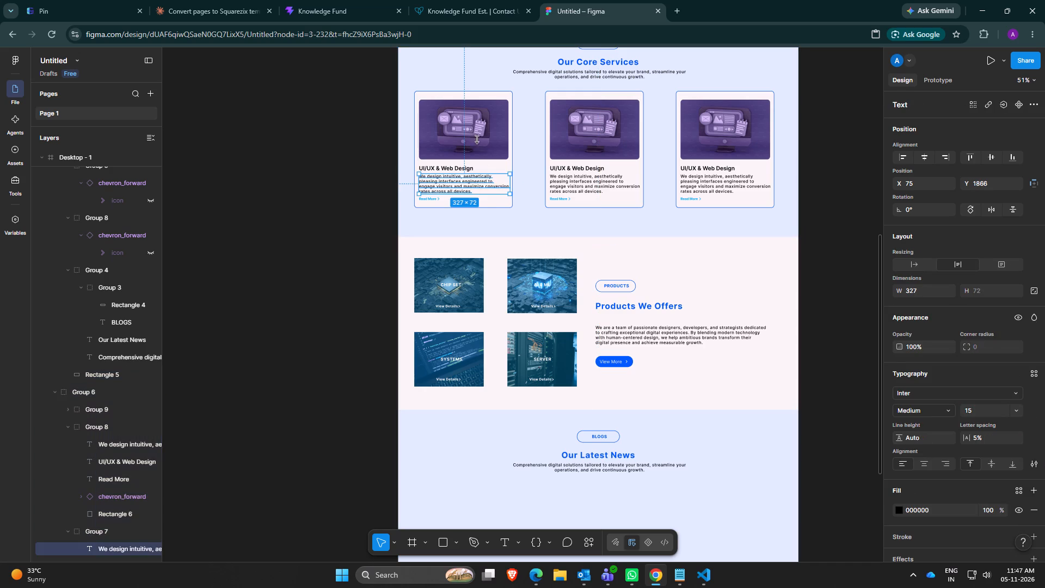
left_click(481, 124)
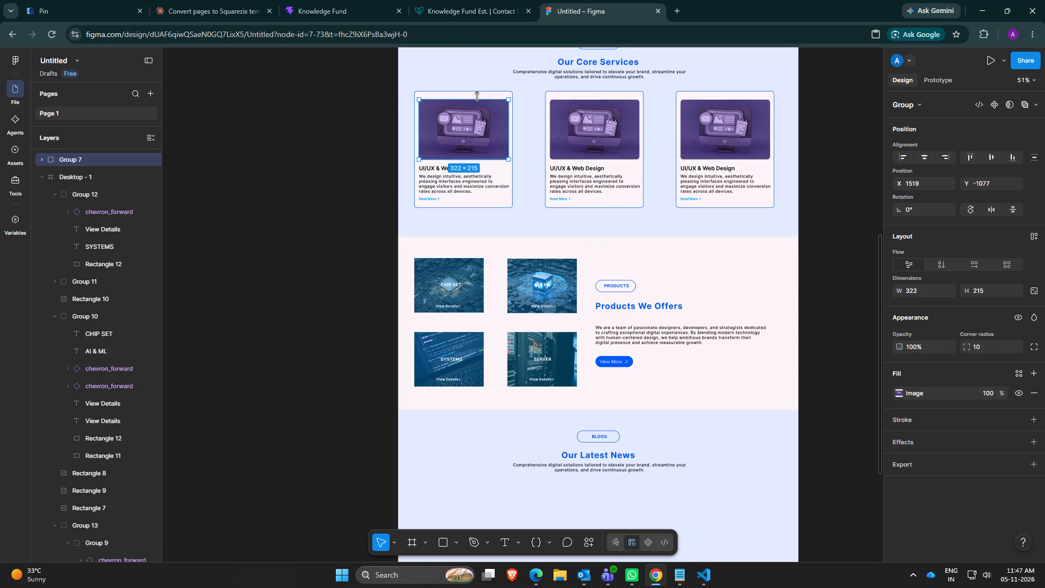
left_click(479, 95, "ctrl")
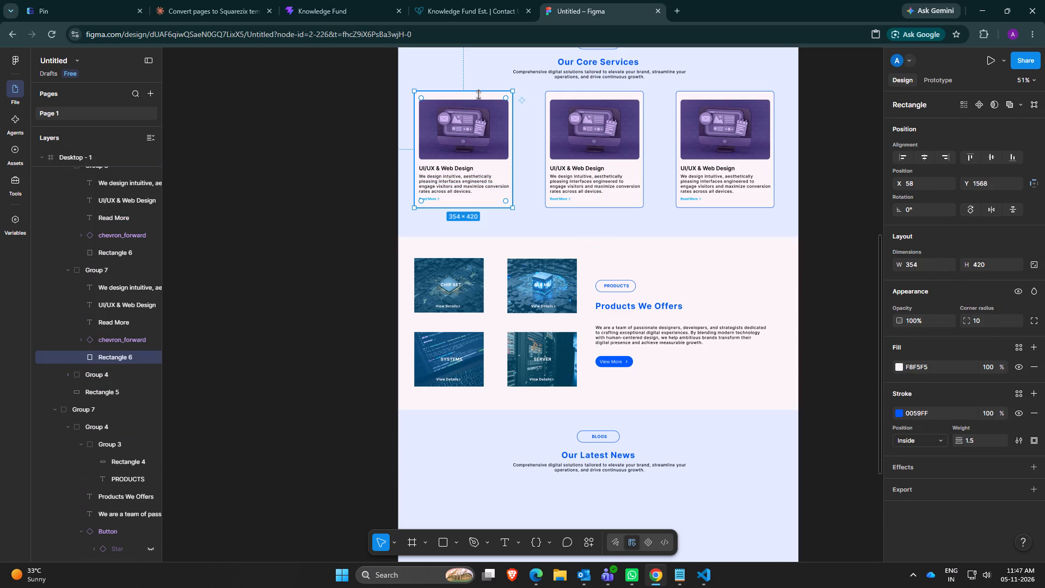
left_click(113, 269)
Examine the layer hierarchy for how the service card groups and the Blogs section group are nested.
scroll(113, 269, "up", 2)
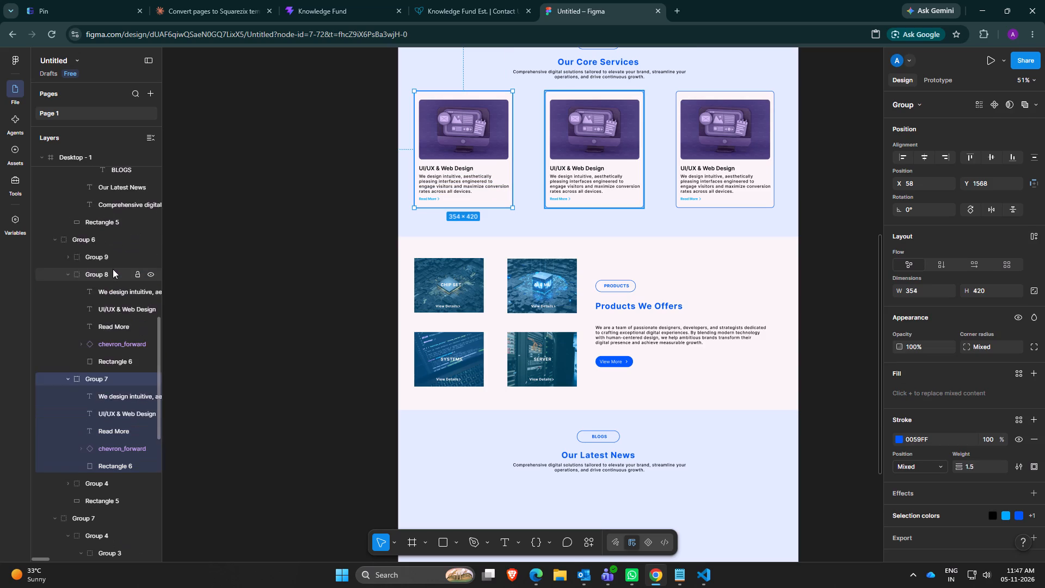
scroll(113, 269, "up", 2)
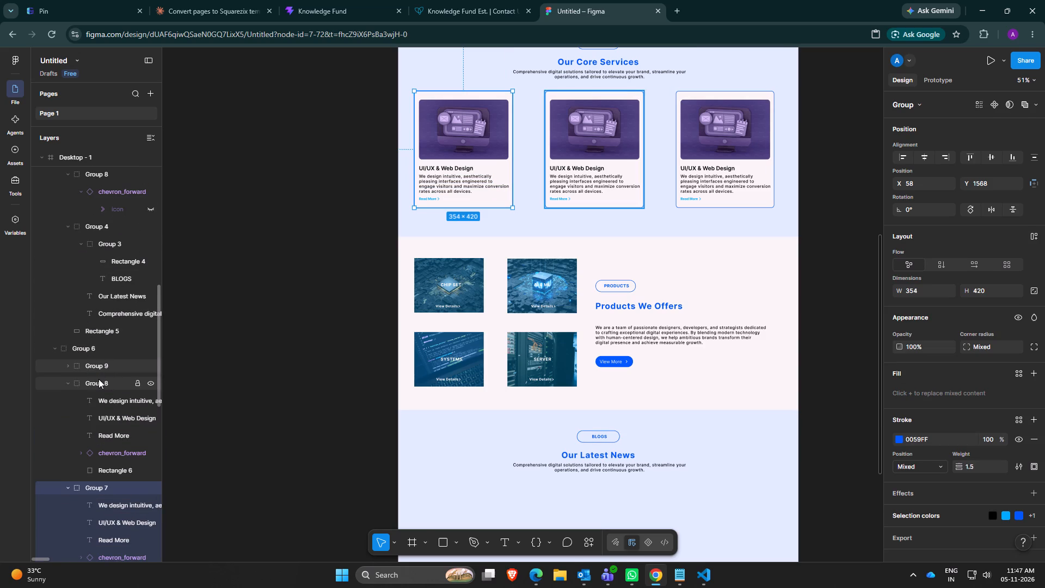
scroll(99, 379, "up", 6)
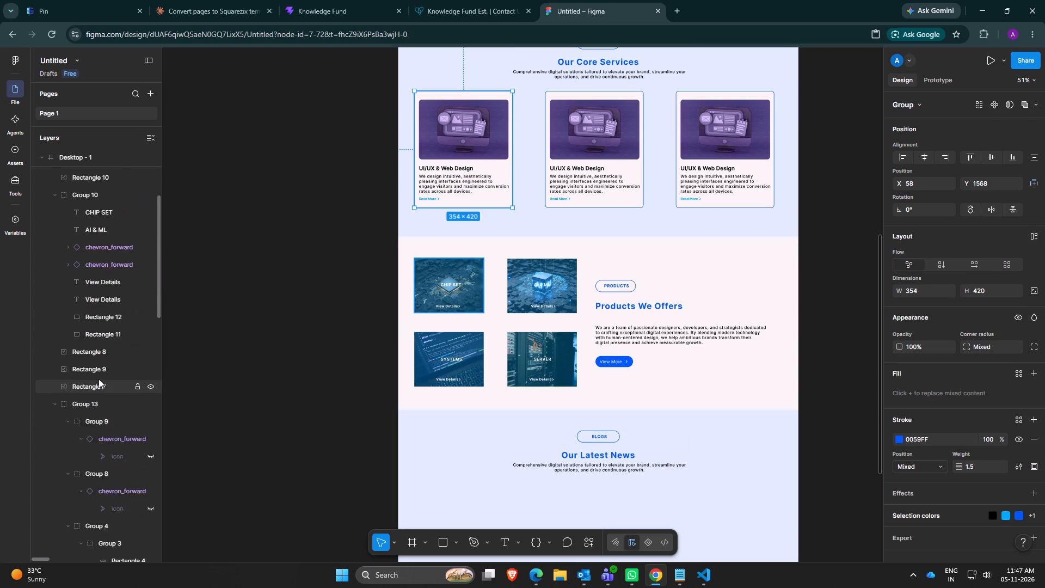
scroll(99, 379, "down", 11)
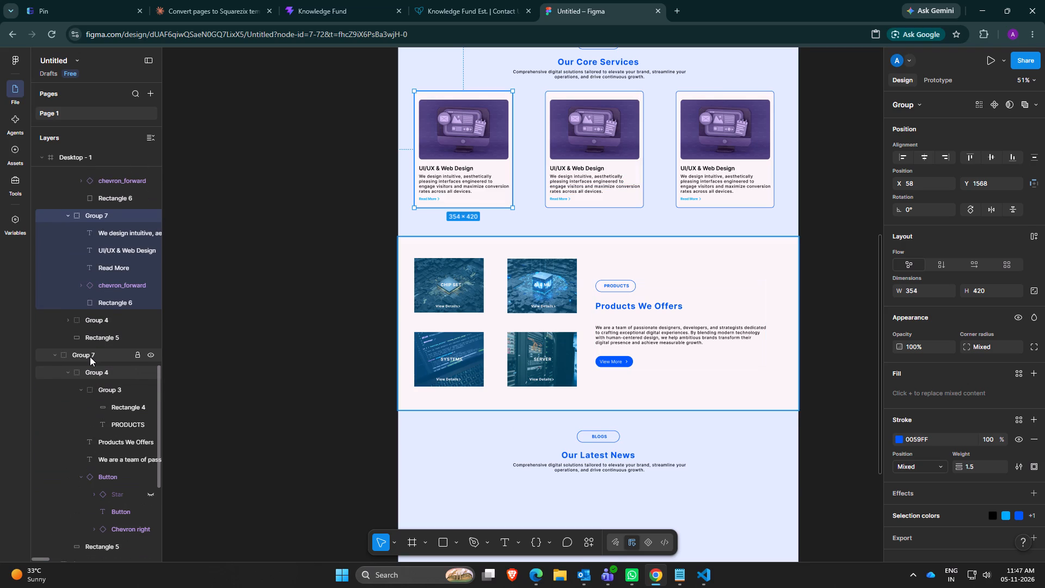
scroll(90, 357, "up", 5)
scroll(90, 357, "down", 1)
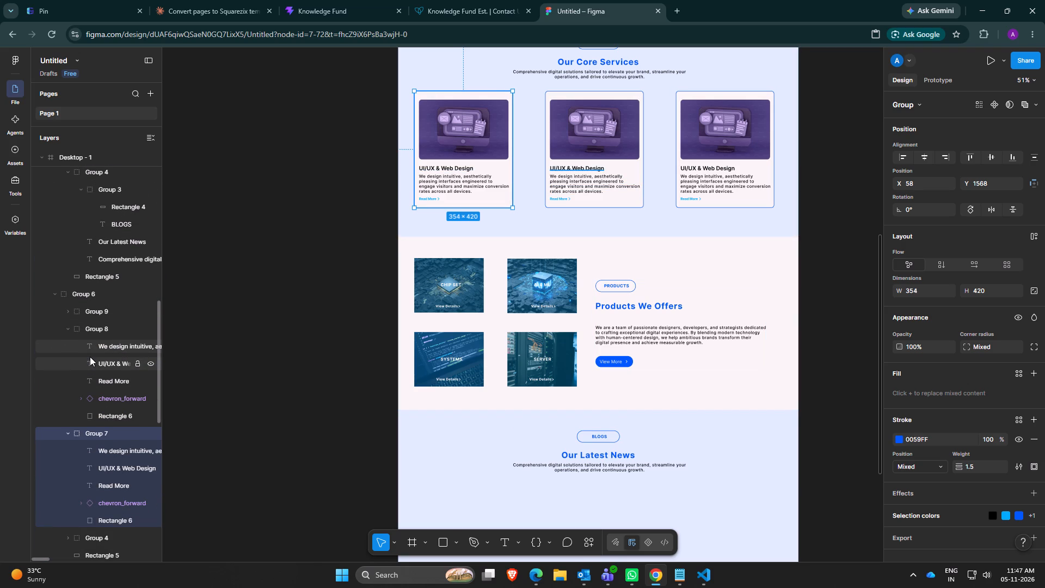
left_click(67, 330)
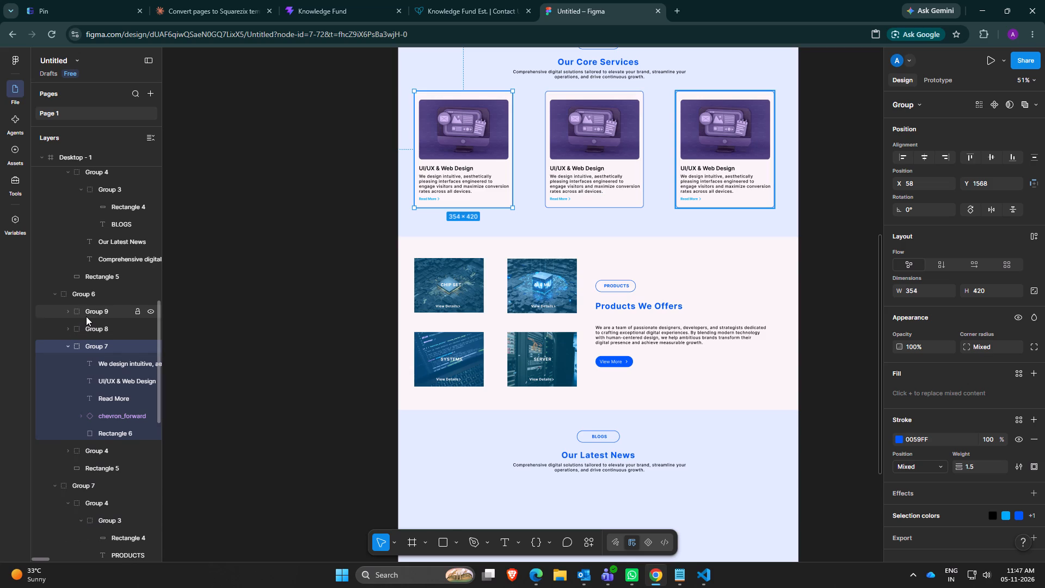
scroll(86, 316, "up", 6)
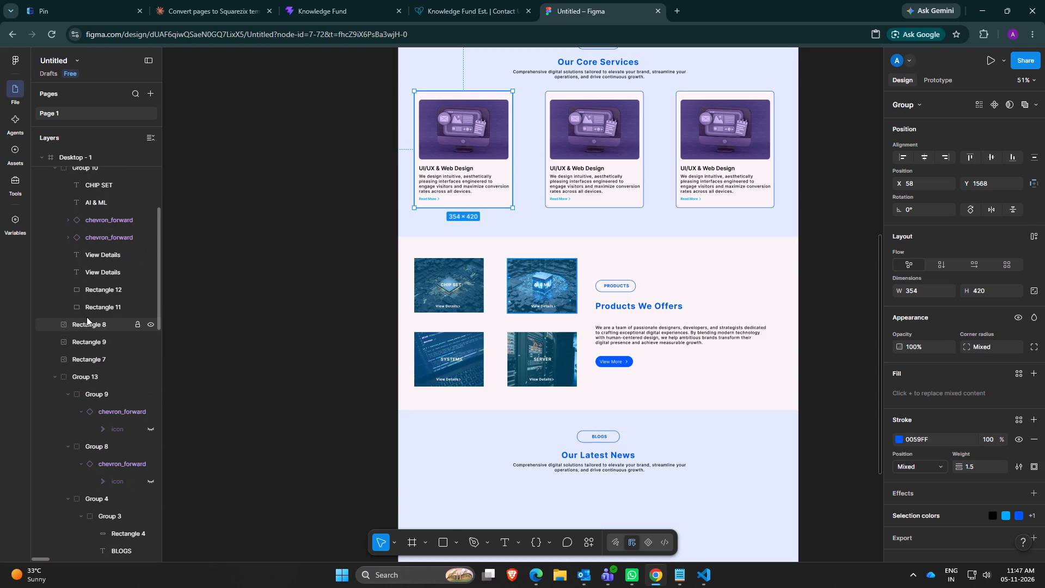
scroll(95, 340, "up", 7)
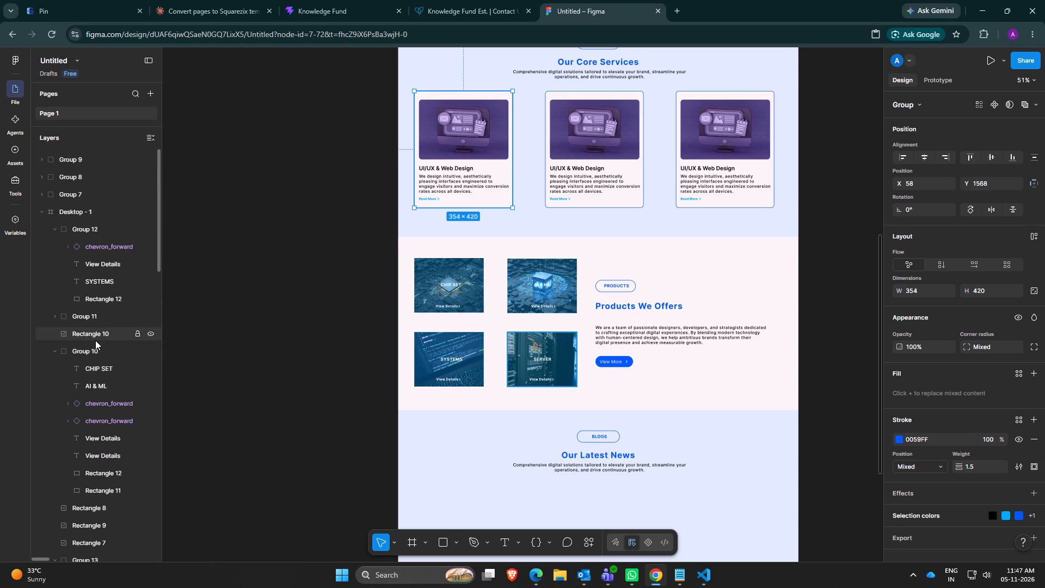
scroll(95, 340, "down", 11)
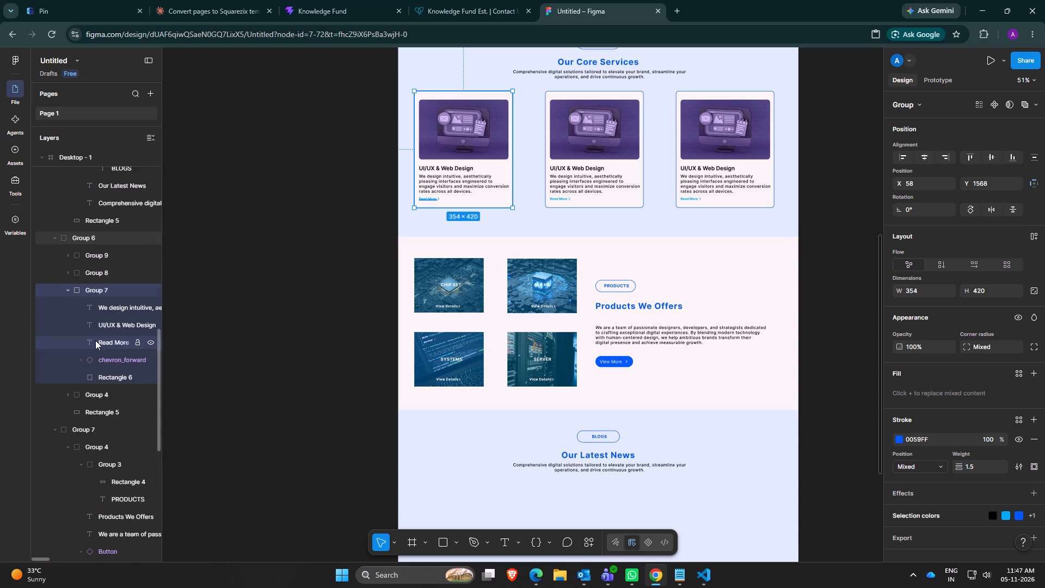
scroll(95, 340, "down", 7)
scroll(95, 340, "up", 4)
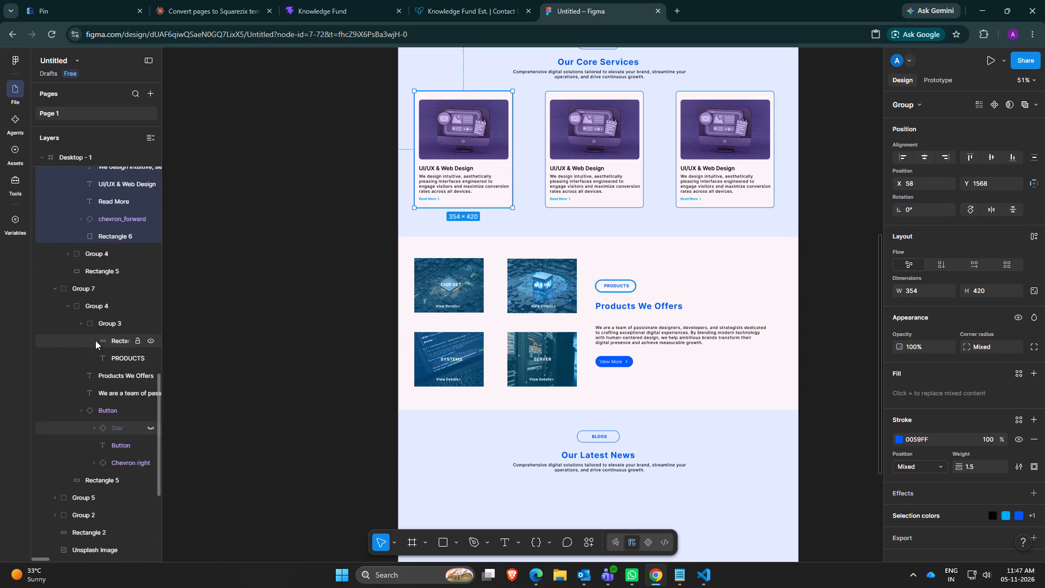
scroll(95, 340, "up", 2)
scroll(121, 408, "up", 2)
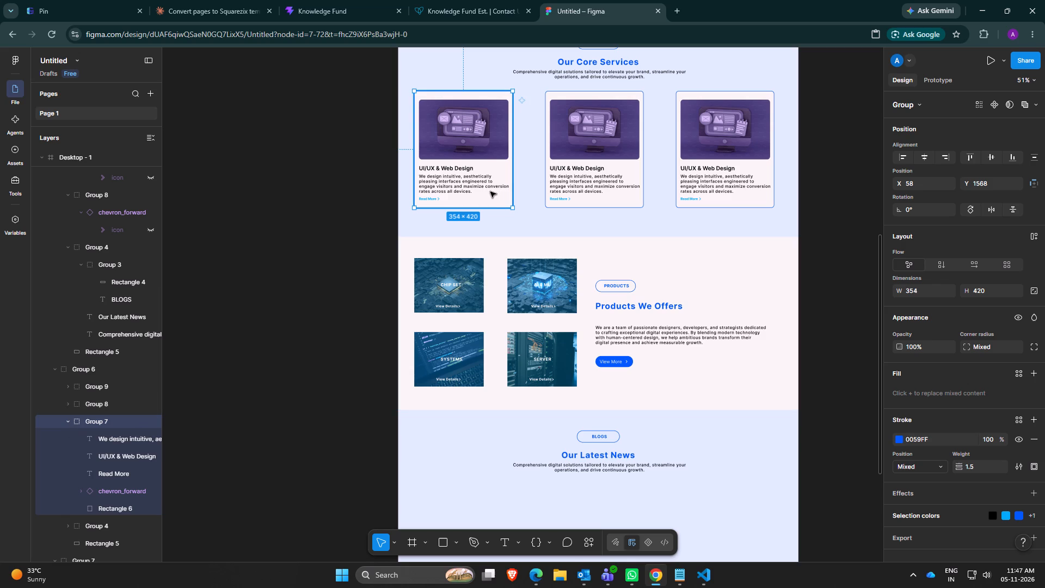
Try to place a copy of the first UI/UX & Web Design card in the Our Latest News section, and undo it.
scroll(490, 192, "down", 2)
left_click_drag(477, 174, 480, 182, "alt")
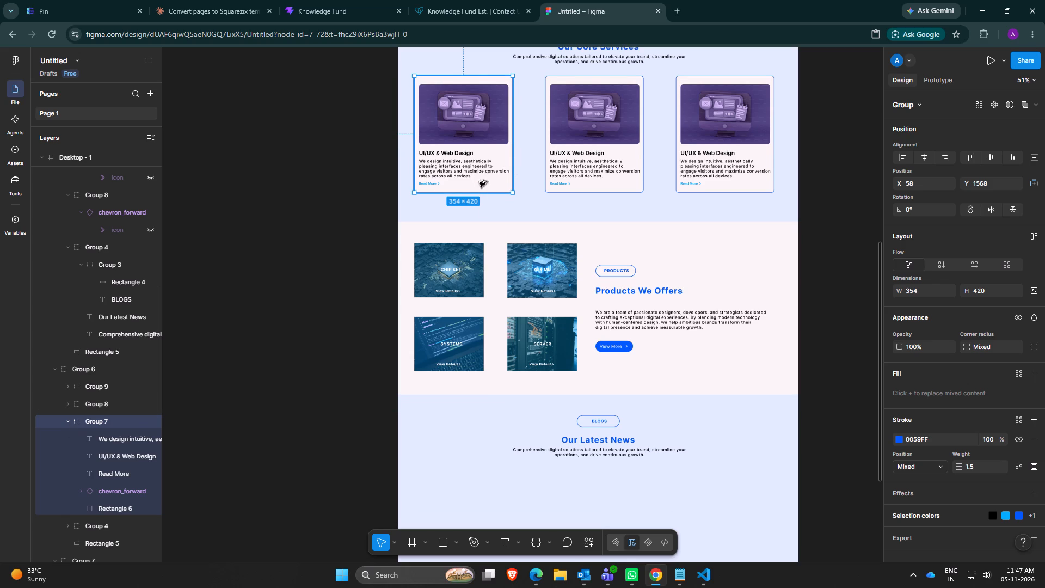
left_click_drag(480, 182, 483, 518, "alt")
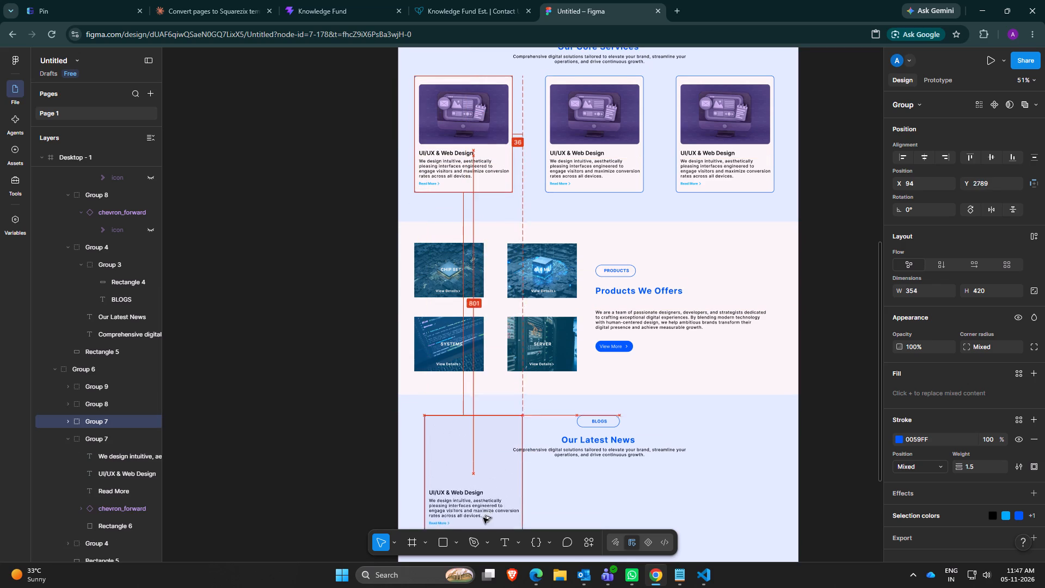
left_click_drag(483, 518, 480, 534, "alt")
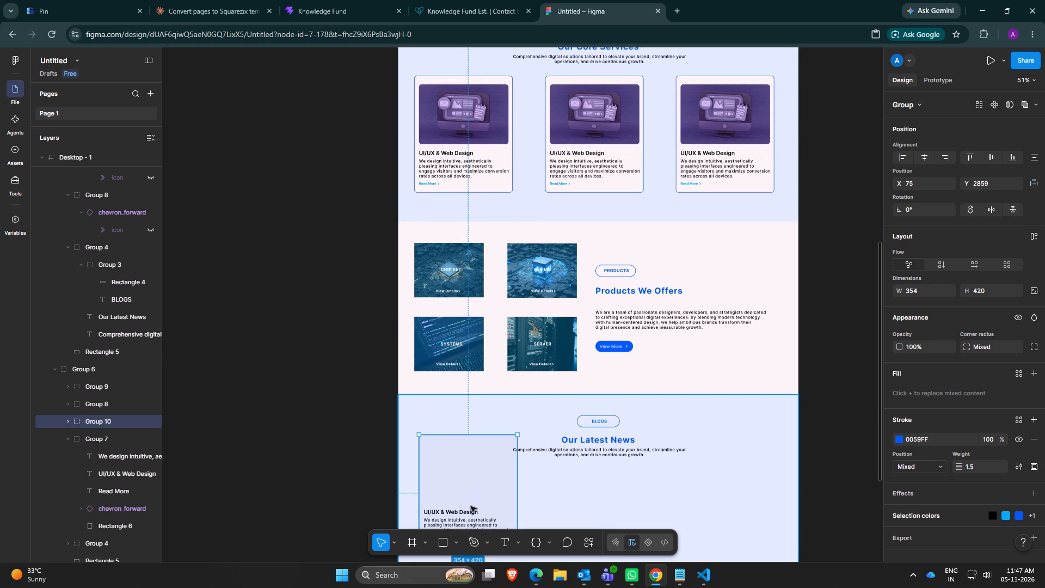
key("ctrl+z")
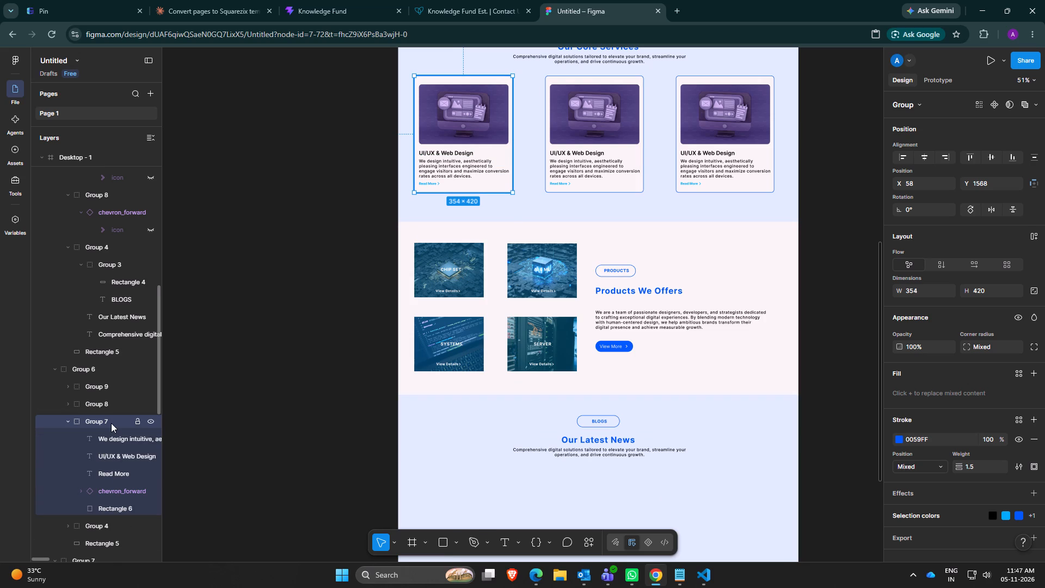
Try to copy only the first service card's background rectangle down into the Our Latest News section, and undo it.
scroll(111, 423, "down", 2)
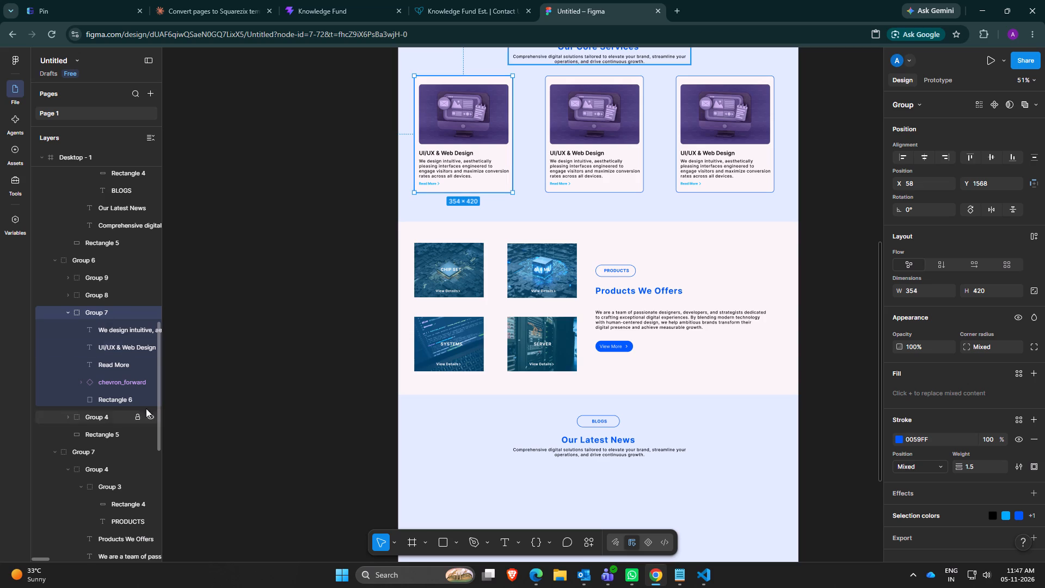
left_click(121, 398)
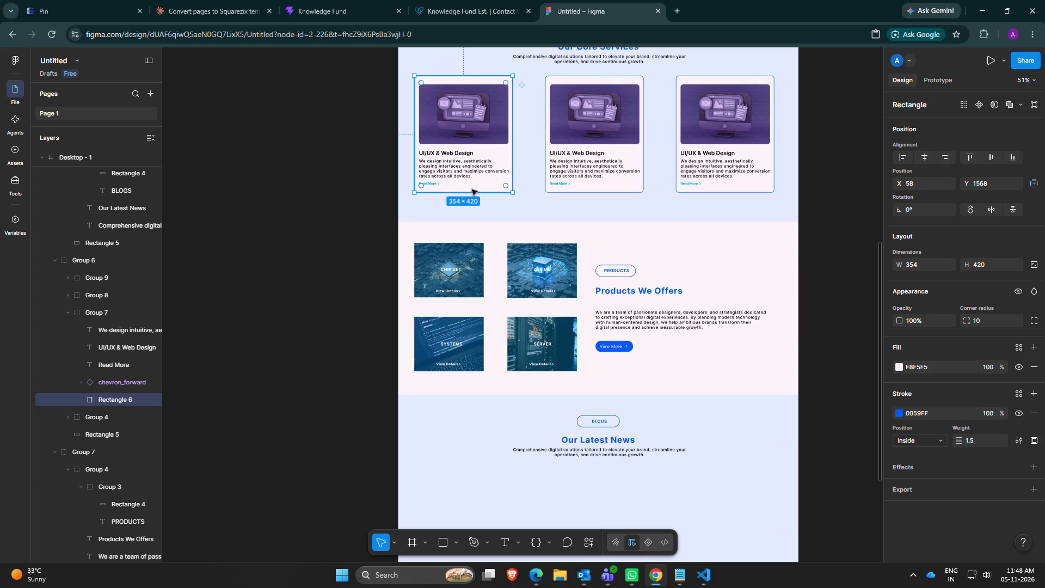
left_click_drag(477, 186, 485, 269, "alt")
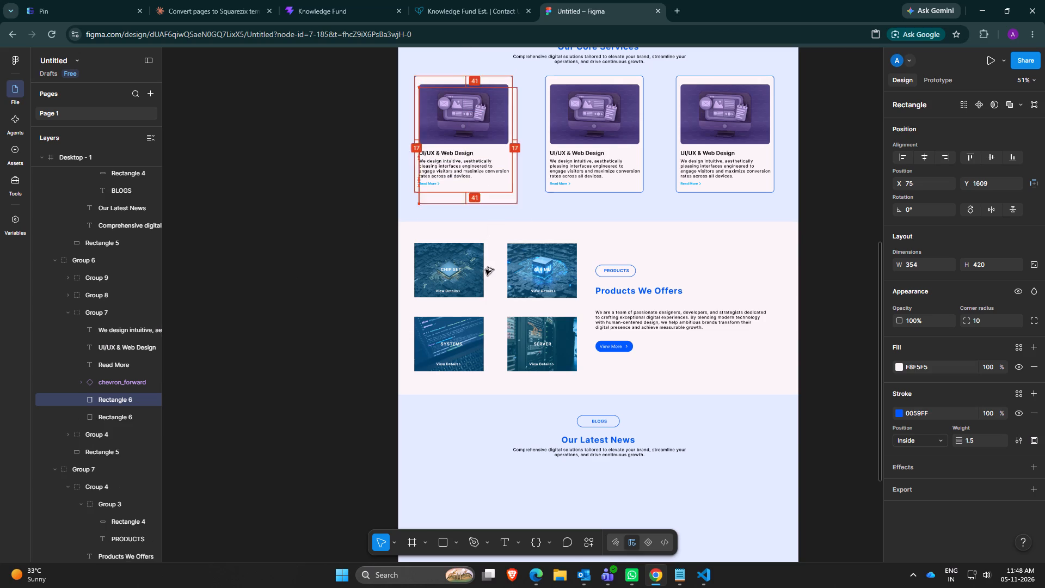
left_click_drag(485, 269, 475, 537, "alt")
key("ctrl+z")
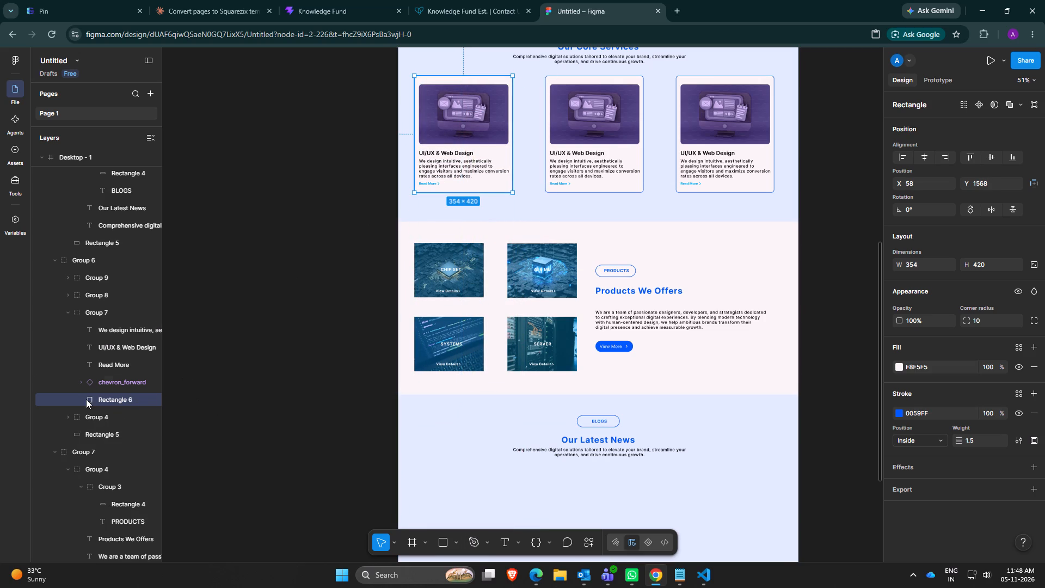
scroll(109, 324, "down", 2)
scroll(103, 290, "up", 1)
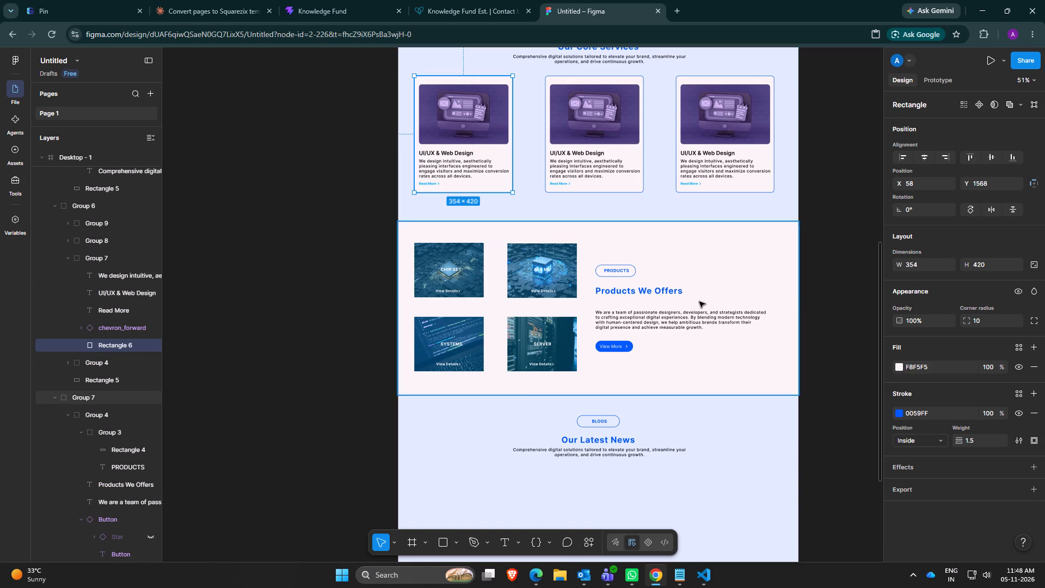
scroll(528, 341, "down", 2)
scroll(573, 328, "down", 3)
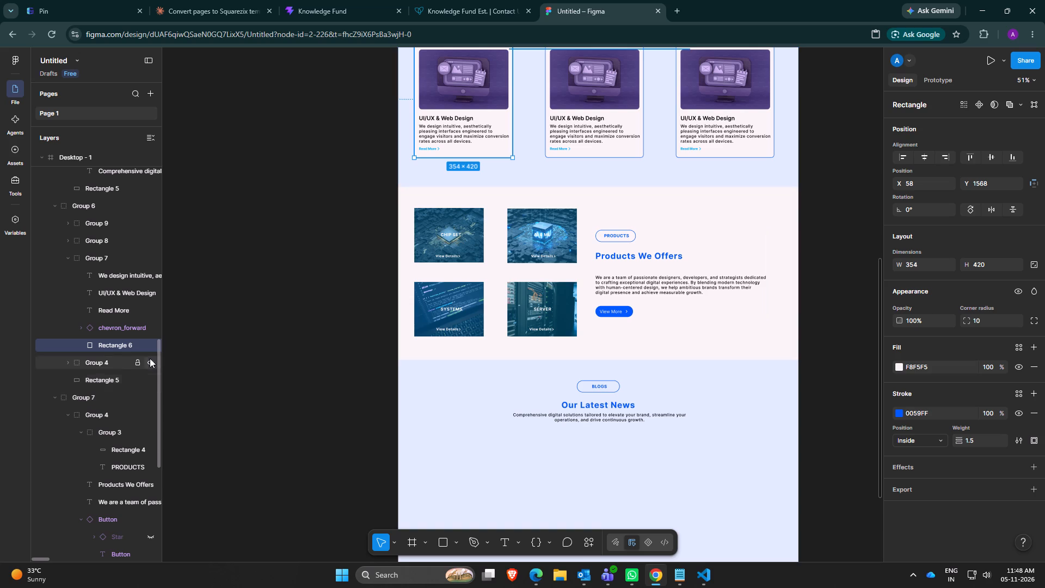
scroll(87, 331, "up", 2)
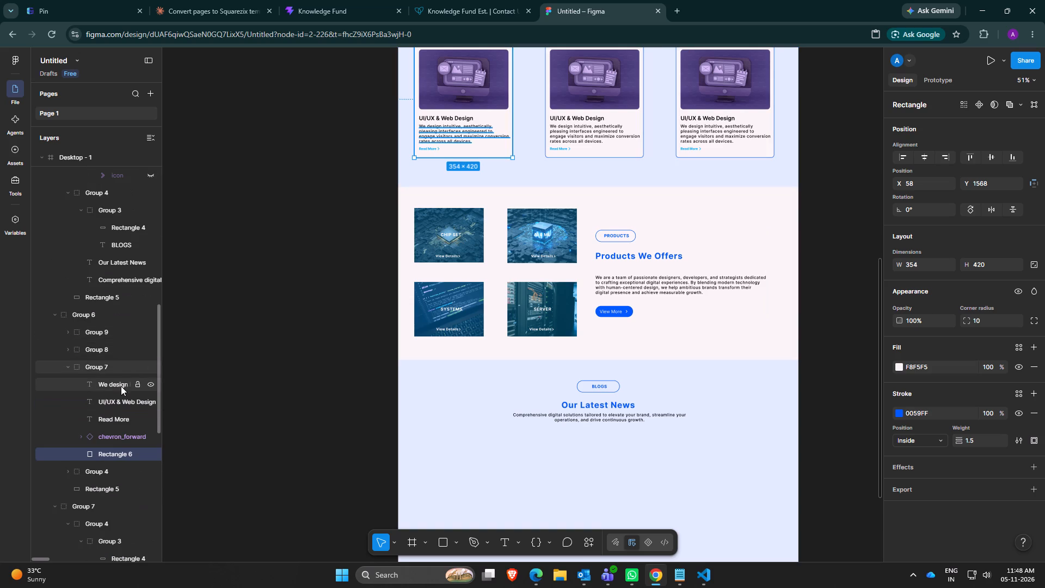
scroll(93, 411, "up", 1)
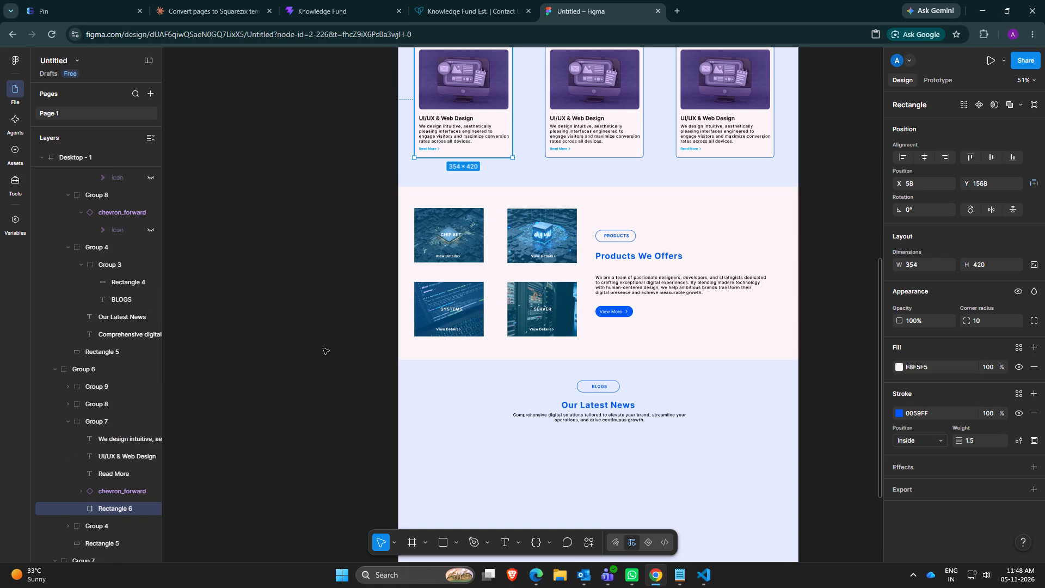
Create a 100 × 100 rectangle below the Our Latest News text and place it at X 58, Y 2988.
scroll(583, 376, "down", 10)
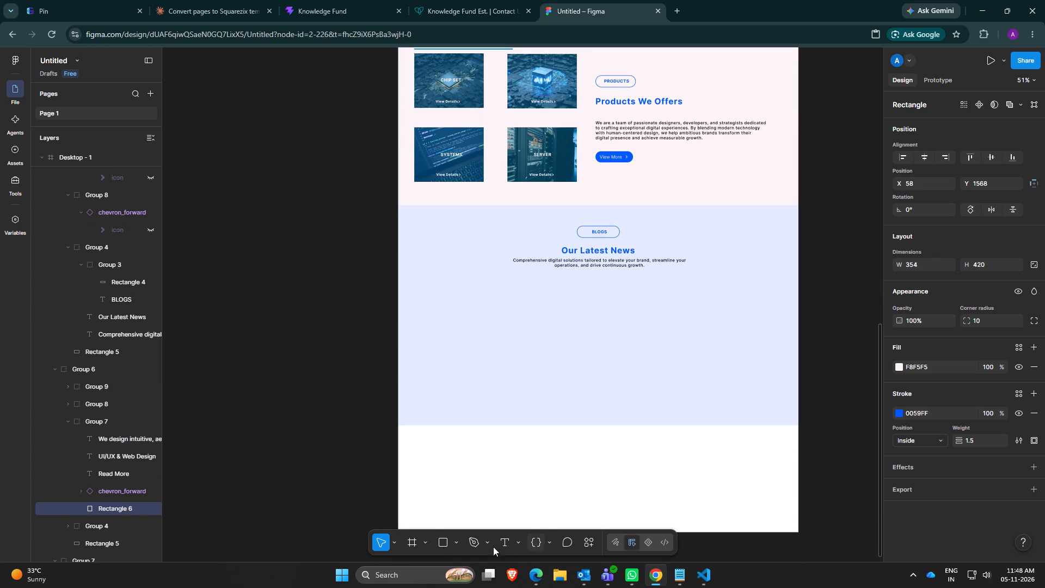
left_click(444, 547)
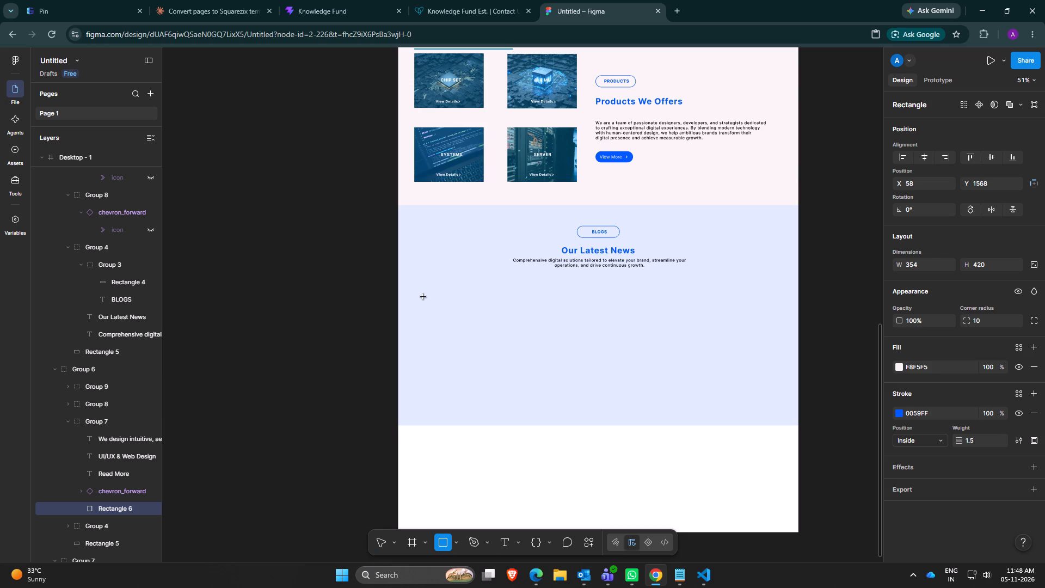
left_click(417, 281)
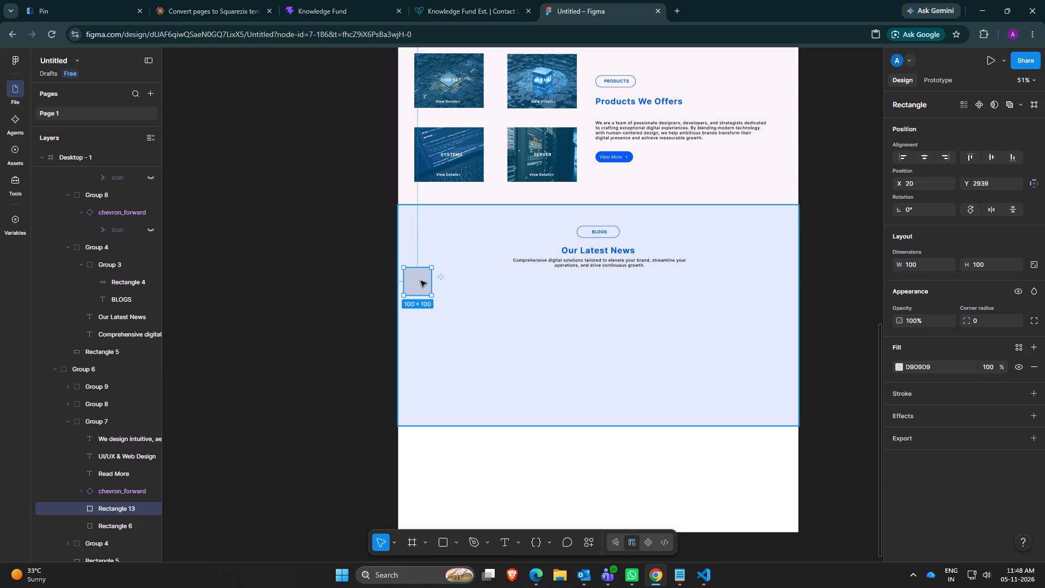
left_click_drag(418, 281, 433, 295)
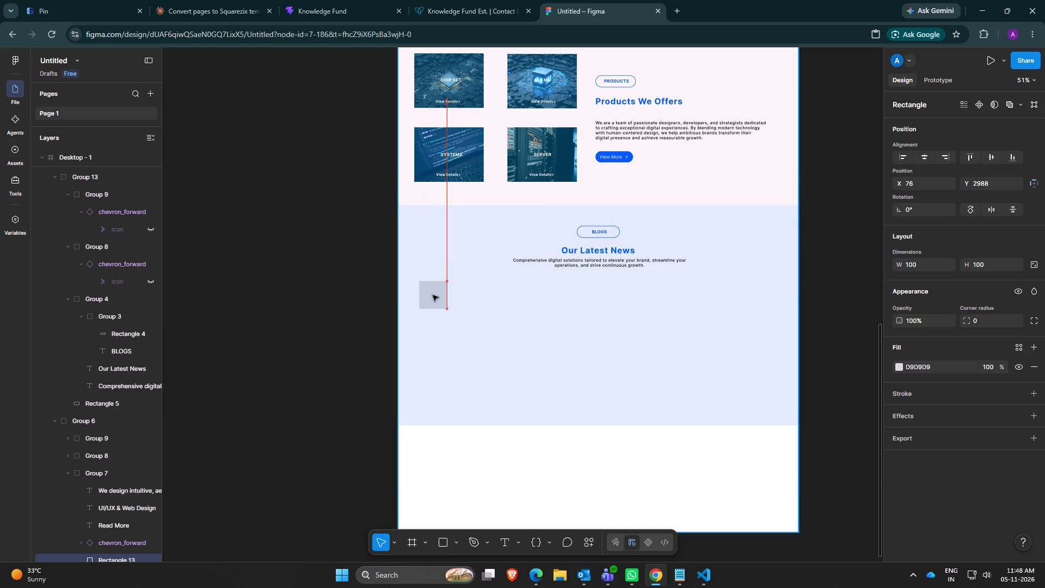
left_click_drag(433, 295, 431, 295)
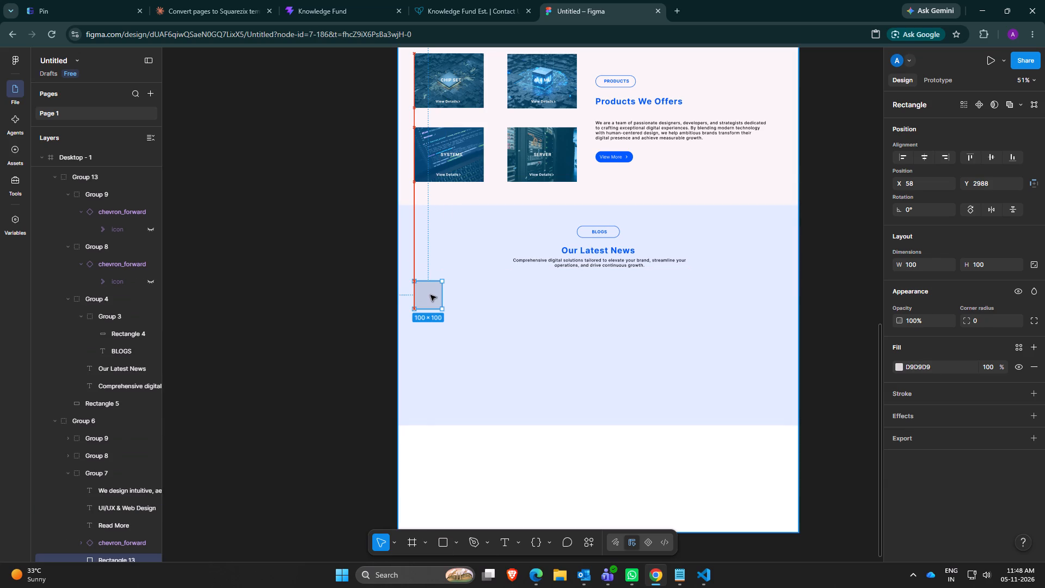
Move the new grey rectangle below the Our Latest News text to Y 3011 and resize it to about 585 × 254.
left_click_drag(431, 295, 431, 299)
left_click_drag(441, 299, 505, 296)
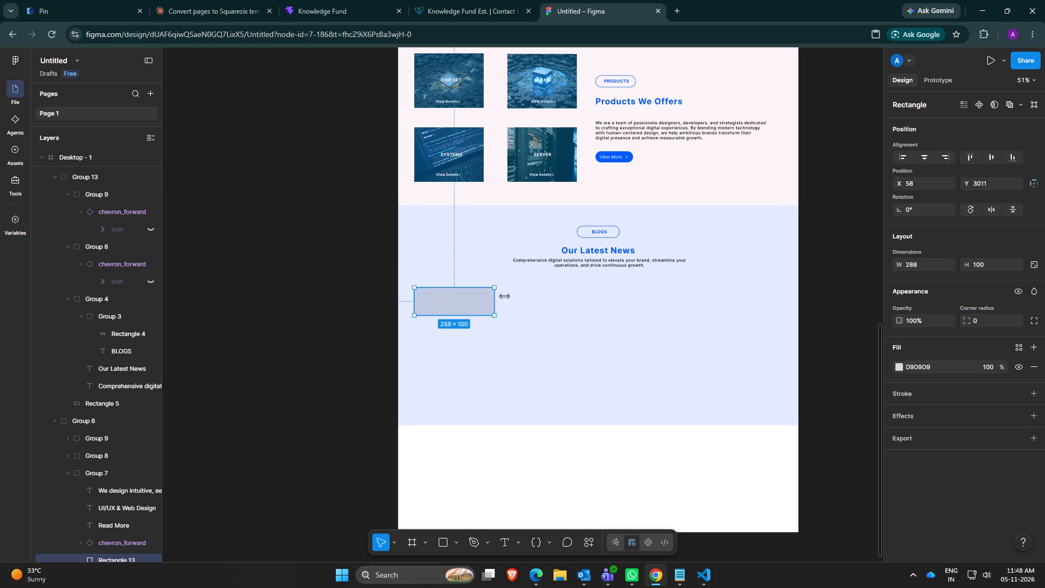
left_click_drag(505, 296, 604, 295)
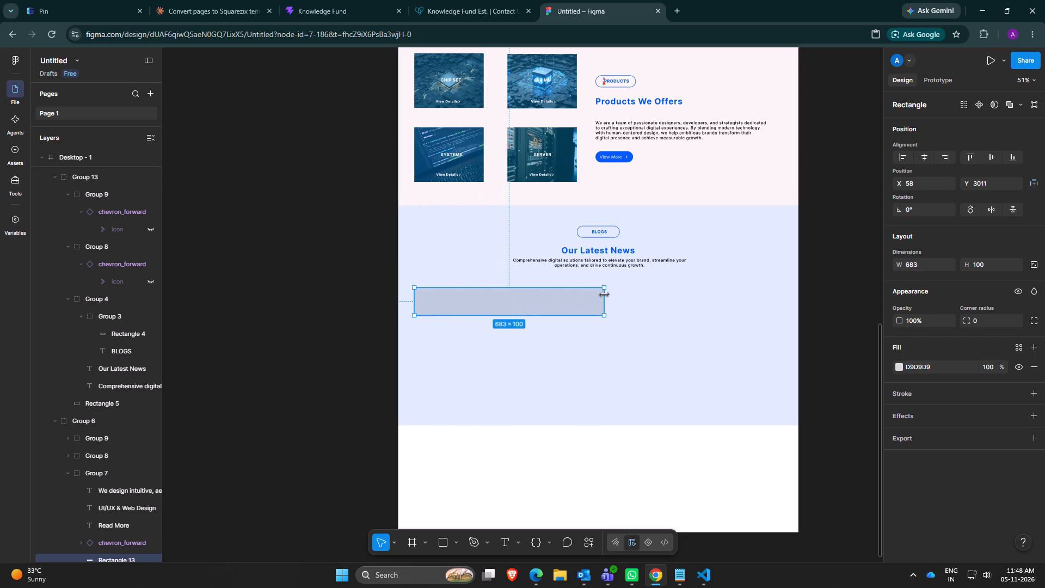
left_click_drag(604, 295, 601, 296)
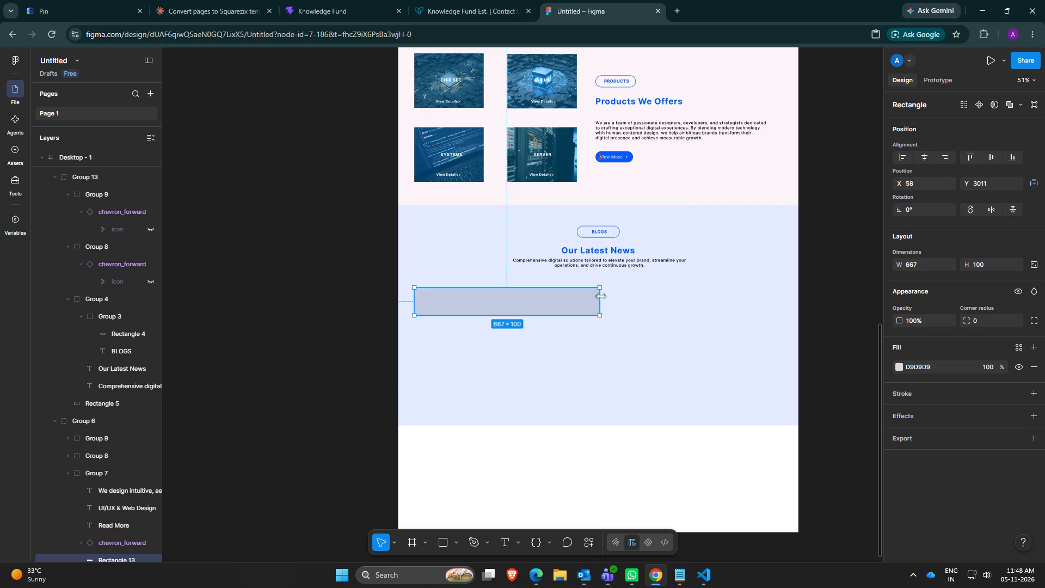
left_click_drag(601, 296, 597, 295)
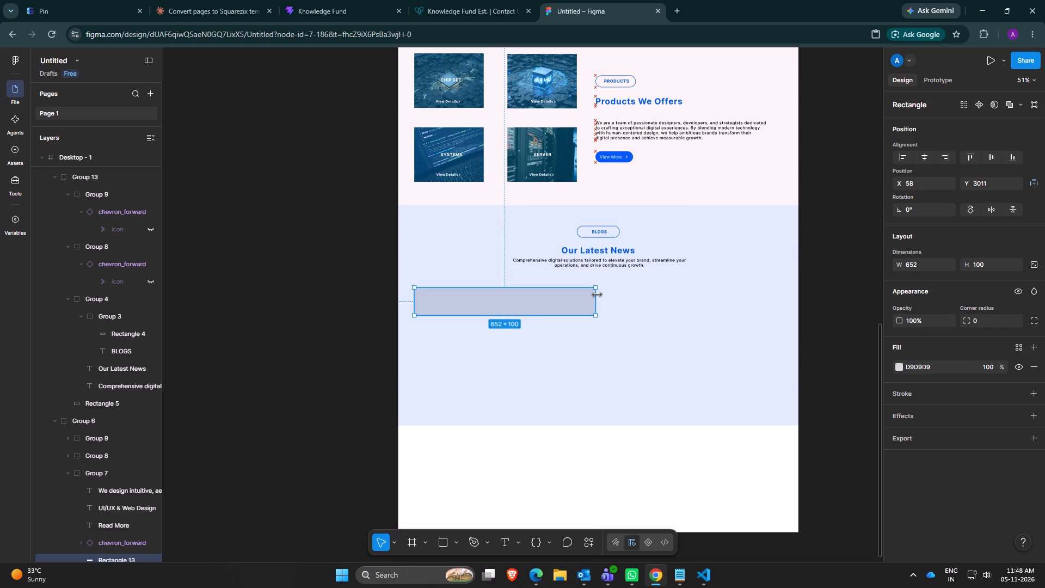
left_click_drag(597, 295, 589, 292)
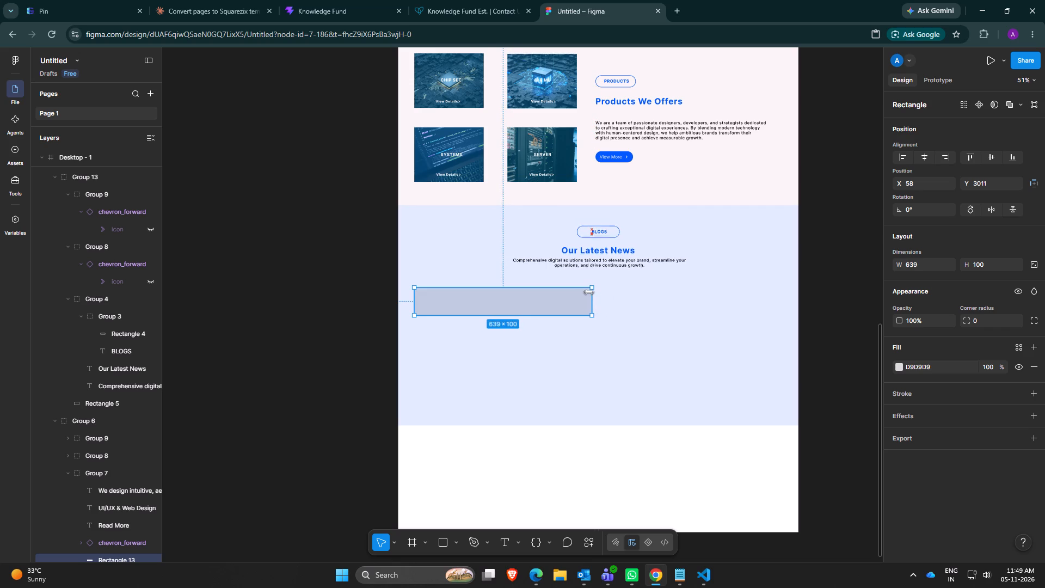
left_click_drag(589, 292, 577, 292)
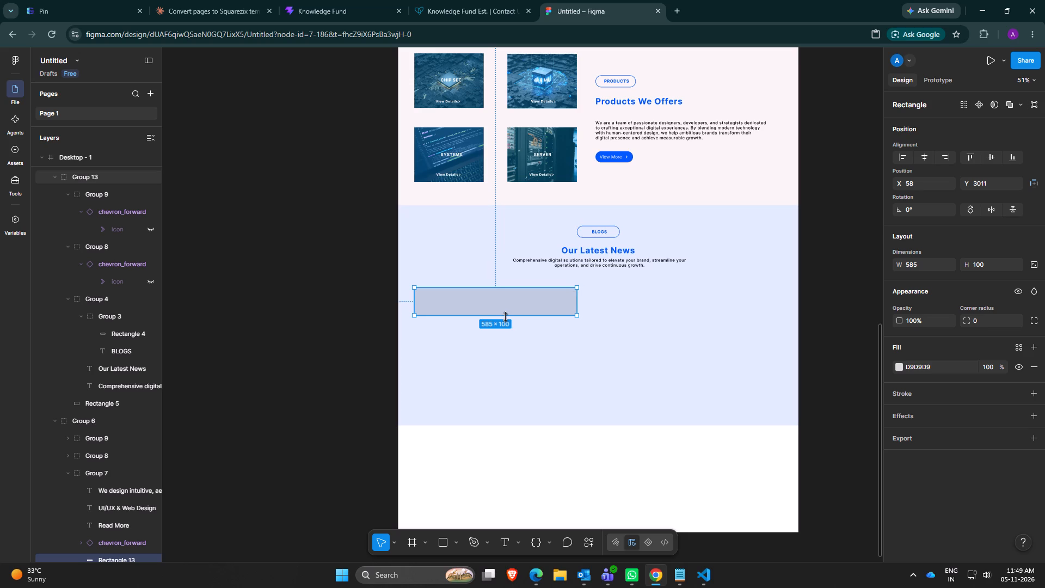
left_click_drag(505, 317, 502, 373)
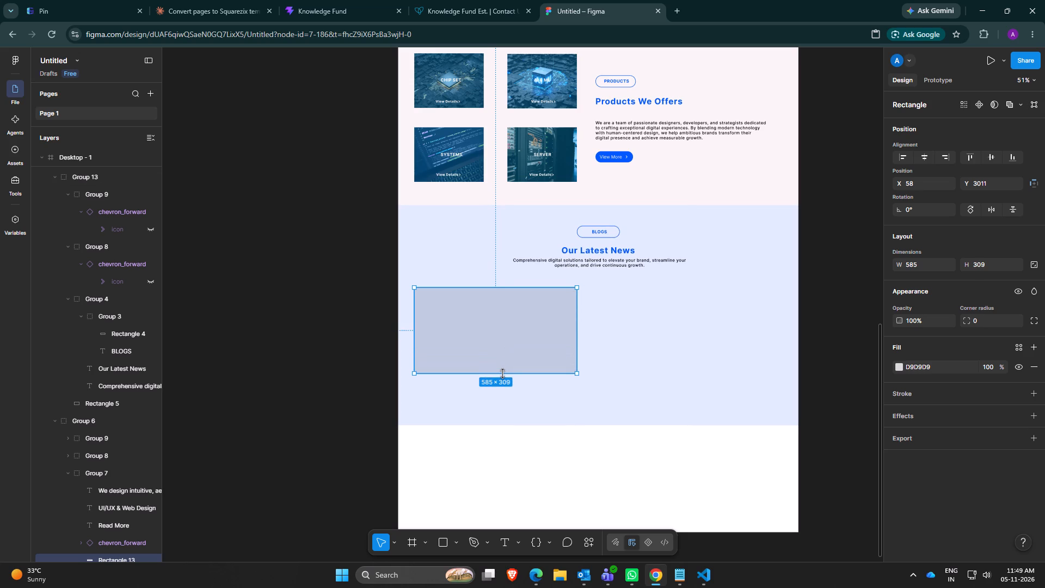
left_click_drag(502, 373, 504, 358)
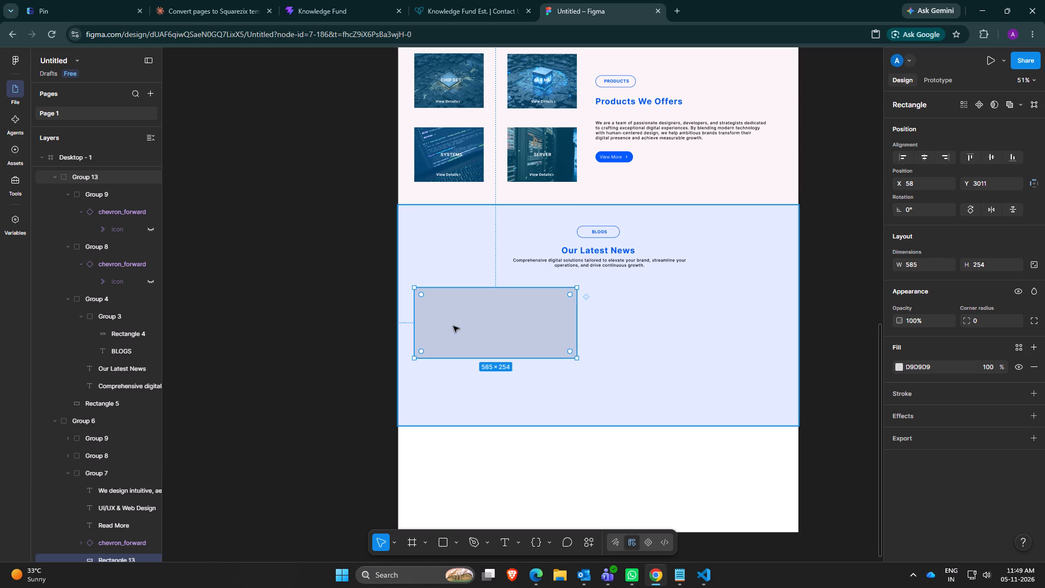
Copy the fill colour code F8F5F5 from the first UI/UX & Web Design card's background rectangle.
scroll(598, 183, "up", 12)
left_click(499, 167, "ctrl")
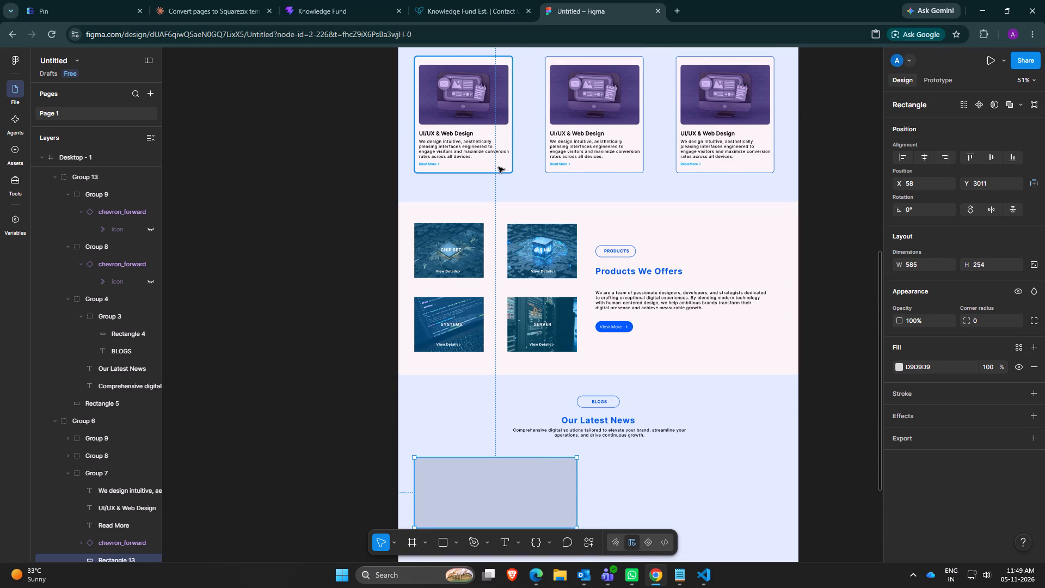
left_click(900, 362)
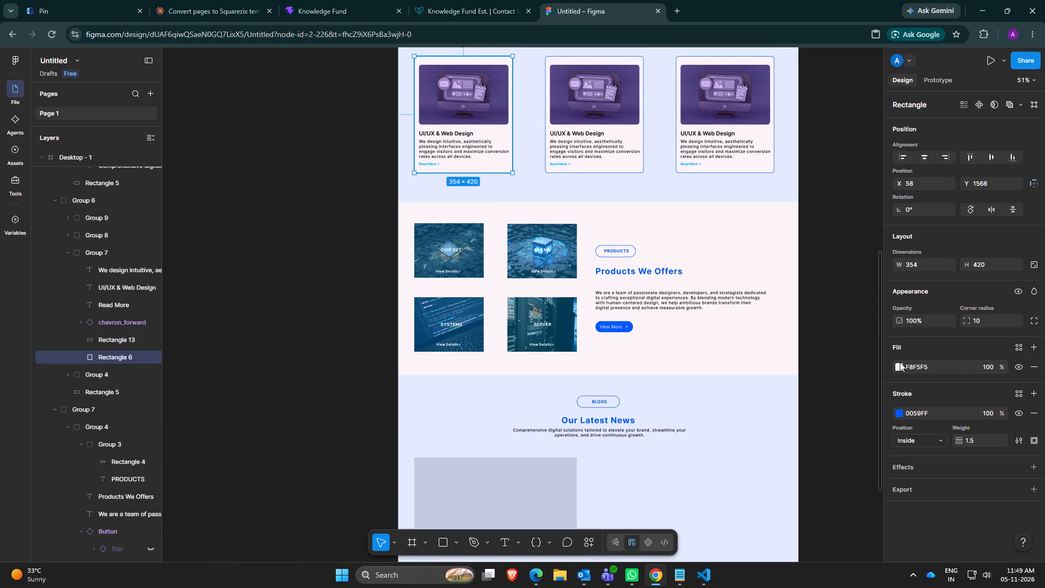
left_click(940, 363)
left_click(936, 364)
left_click(936, 364)
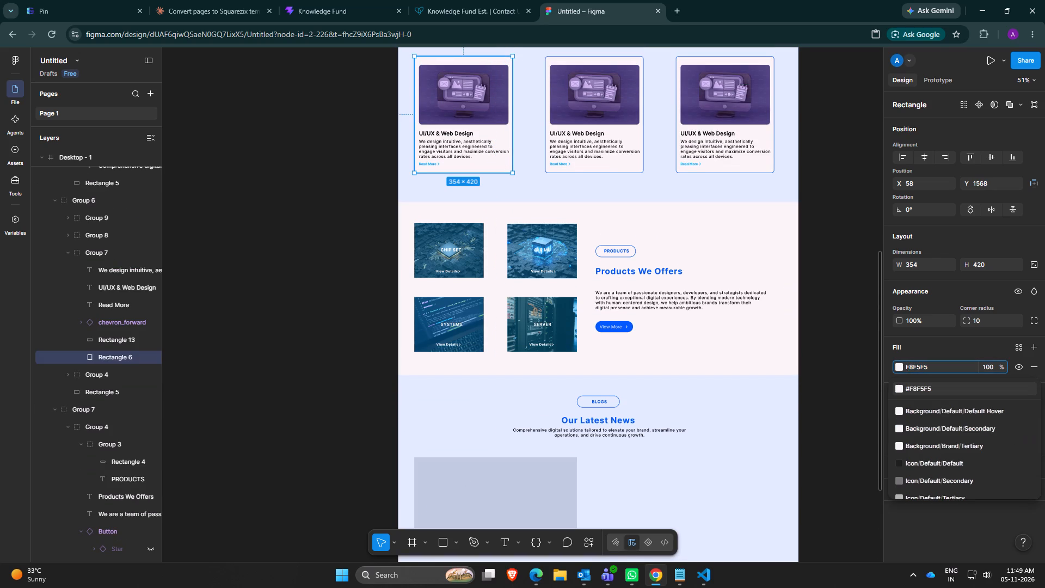
key("ctrl+a")
key("ctrl+c")
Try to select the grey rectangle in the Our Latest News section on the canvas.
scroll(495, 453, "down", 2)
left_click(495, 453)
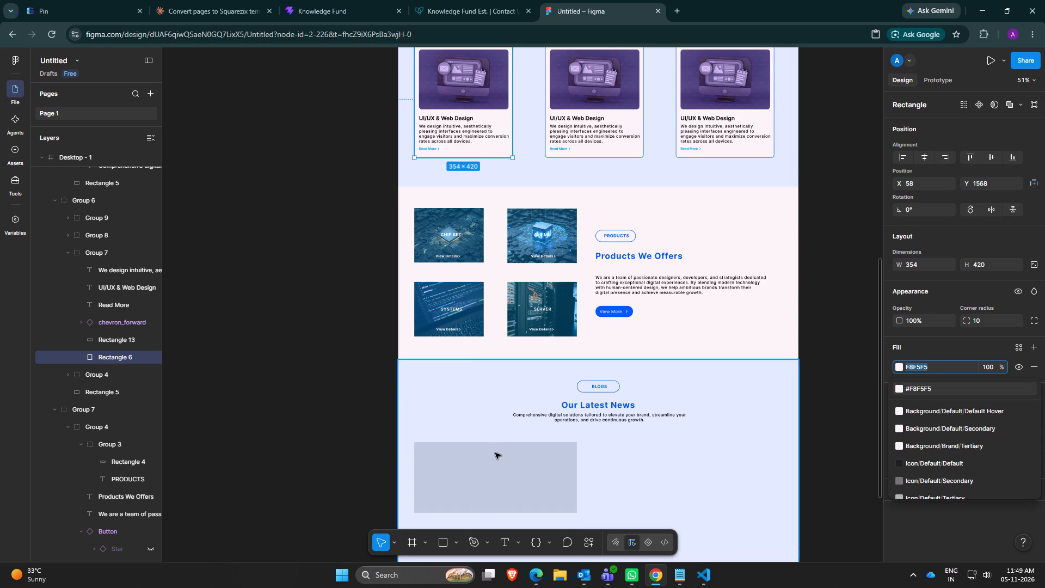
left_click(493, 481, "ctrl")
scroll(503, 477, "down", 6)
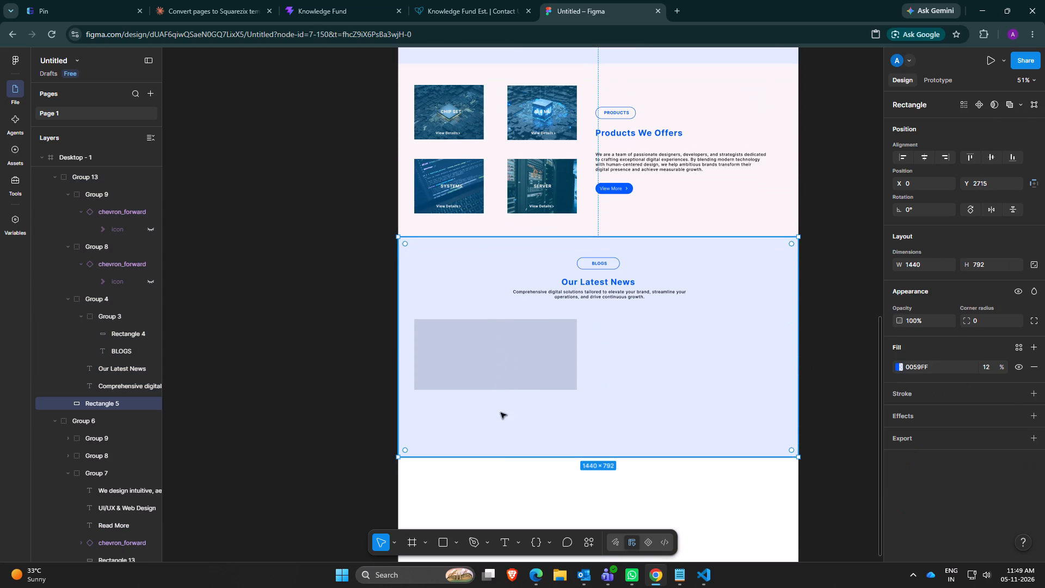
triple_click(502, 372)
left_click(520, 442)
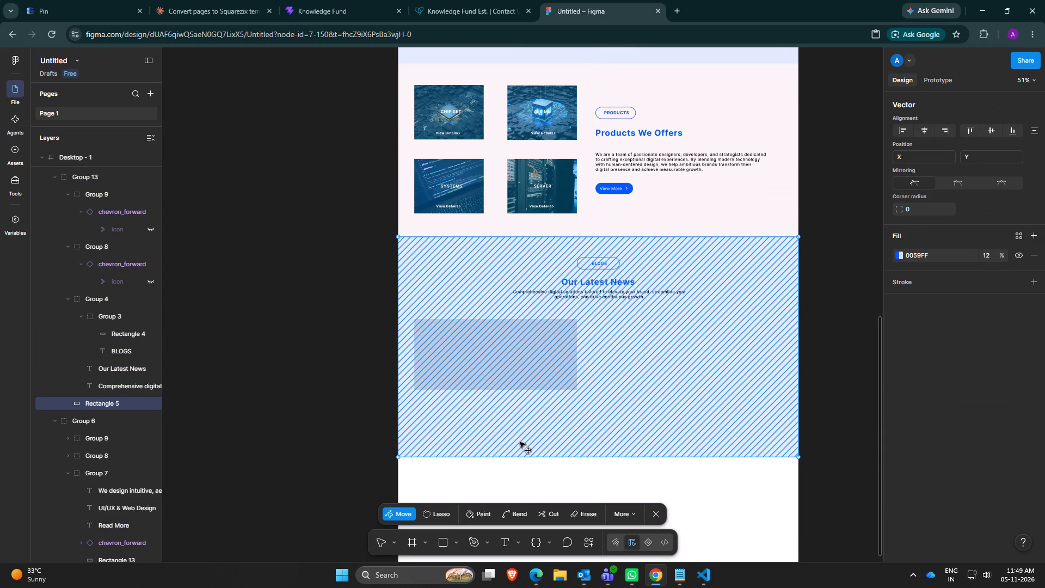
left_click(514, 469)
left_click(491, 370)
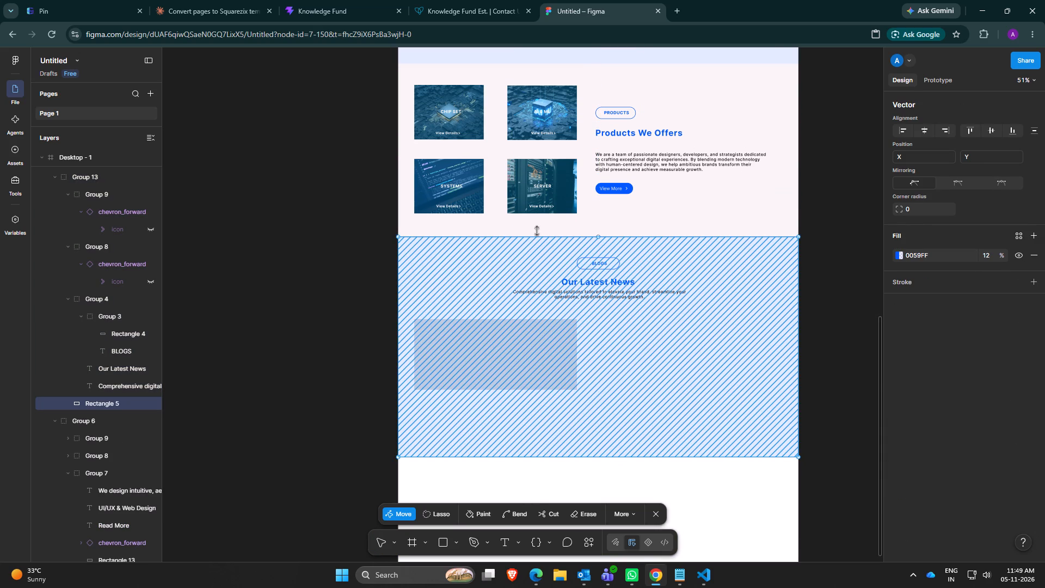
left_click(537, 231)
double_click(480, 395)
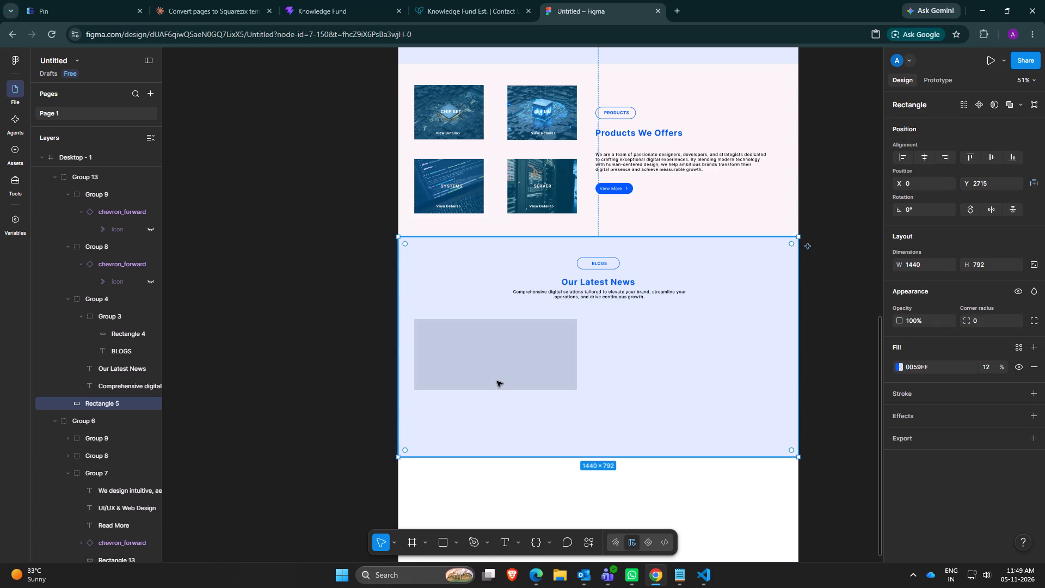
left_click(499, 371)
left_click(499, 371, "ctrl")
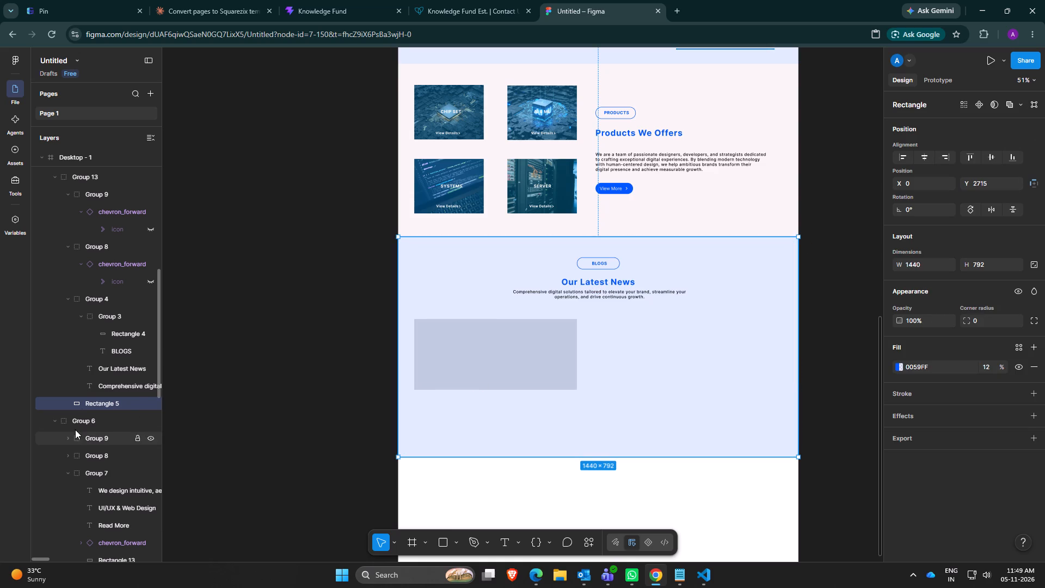
Examine the layer hierarchy around the Blogs section and service card groups for the grey rectangle's layer.
left_click(93, 403)
left_click(109, 386)
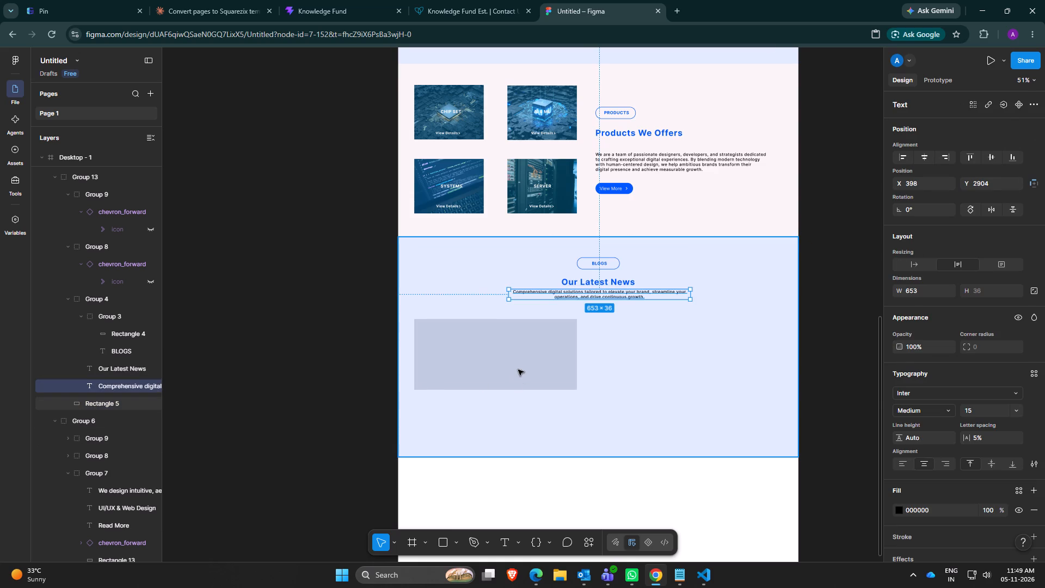
left_click(518, 366)
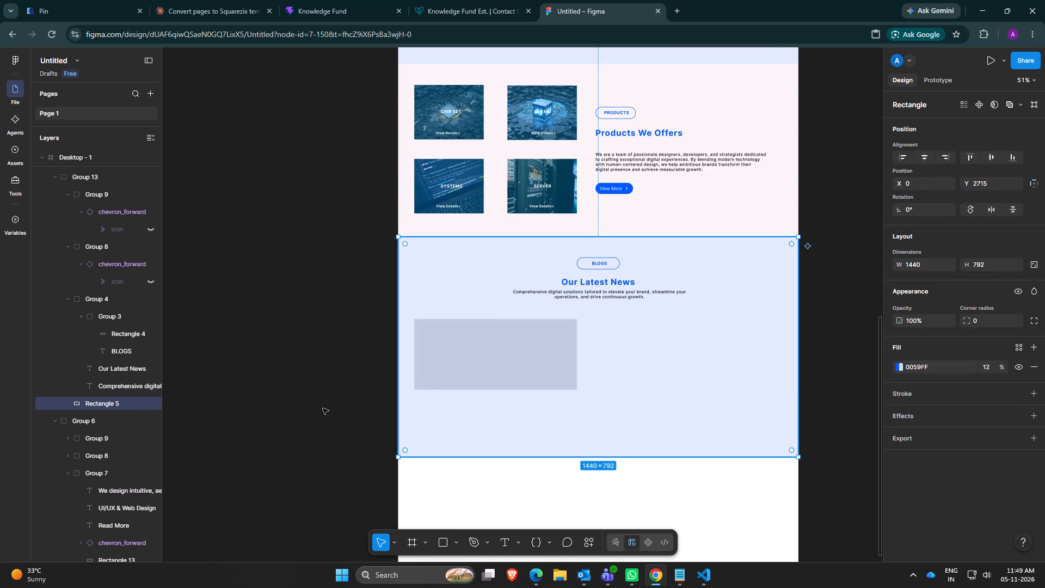
scroll(106, 403, "down", 2)
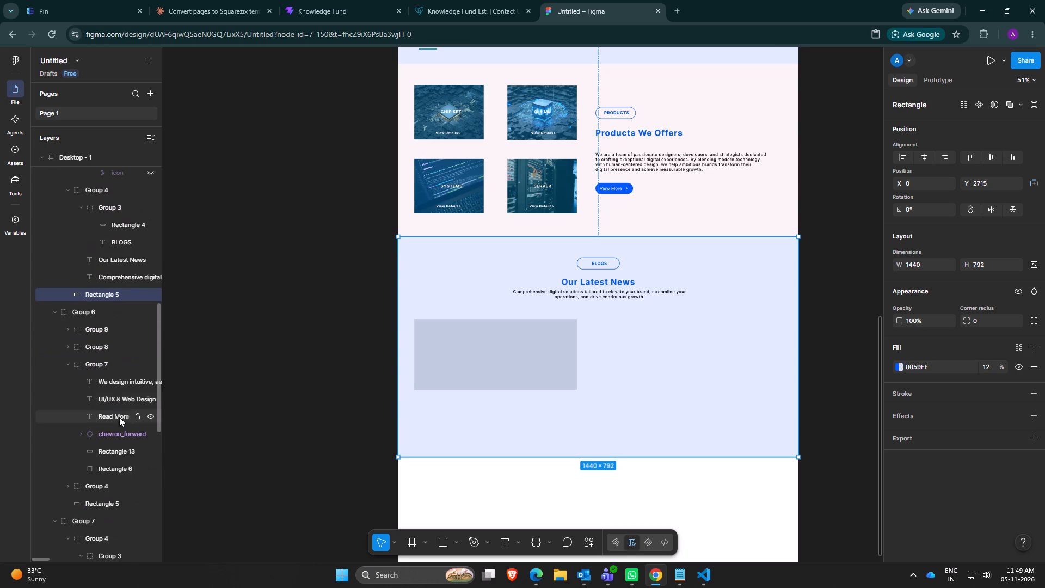
scroll(107, 306, "up", 2)
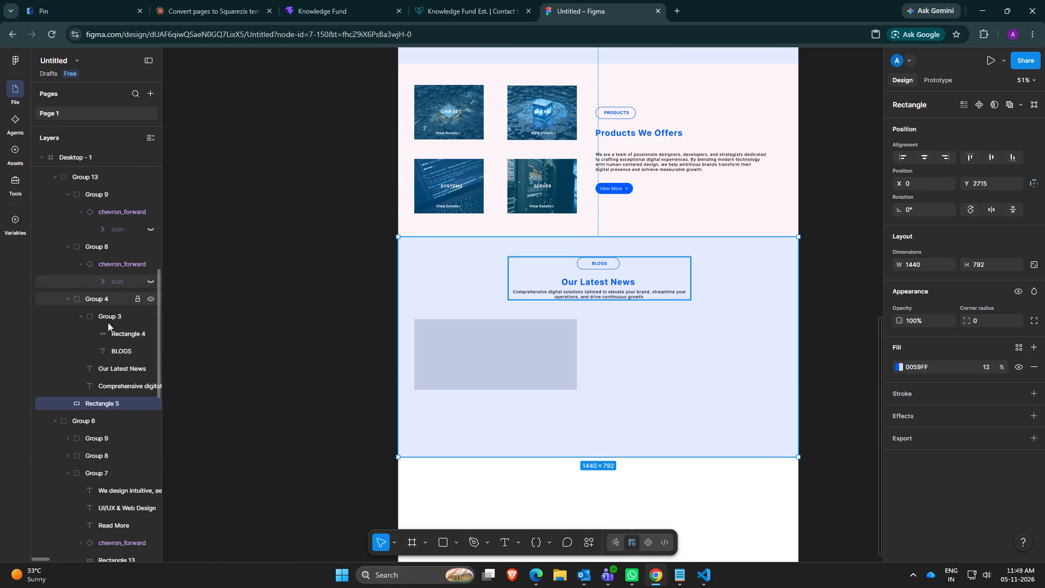
scroll(110, 373, "down", 4)
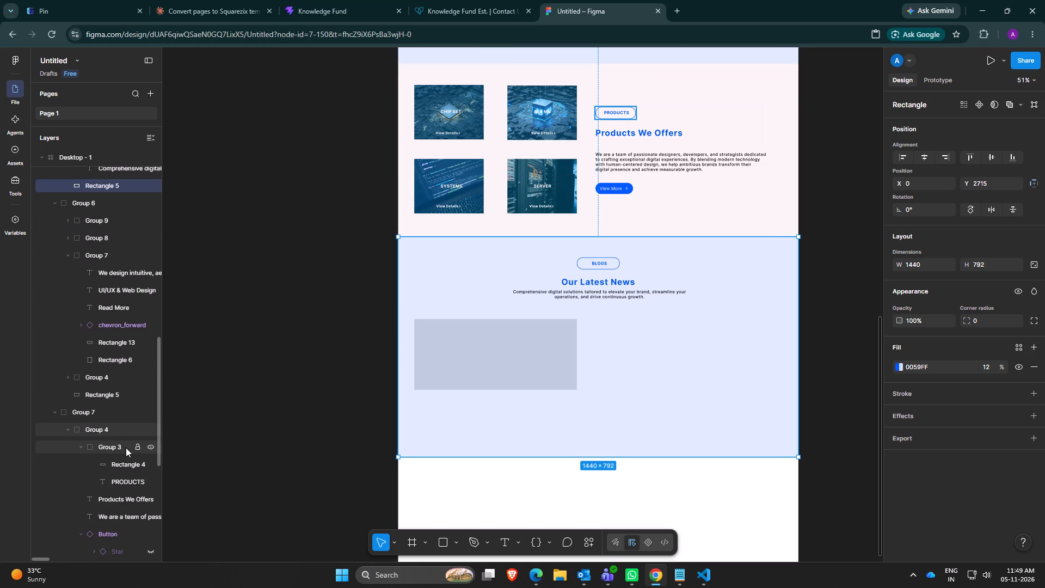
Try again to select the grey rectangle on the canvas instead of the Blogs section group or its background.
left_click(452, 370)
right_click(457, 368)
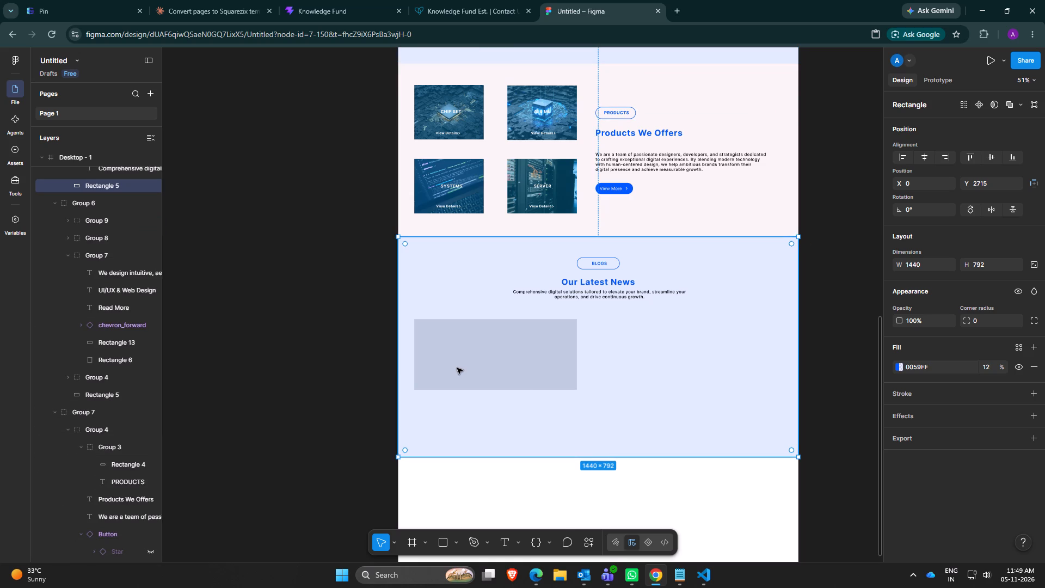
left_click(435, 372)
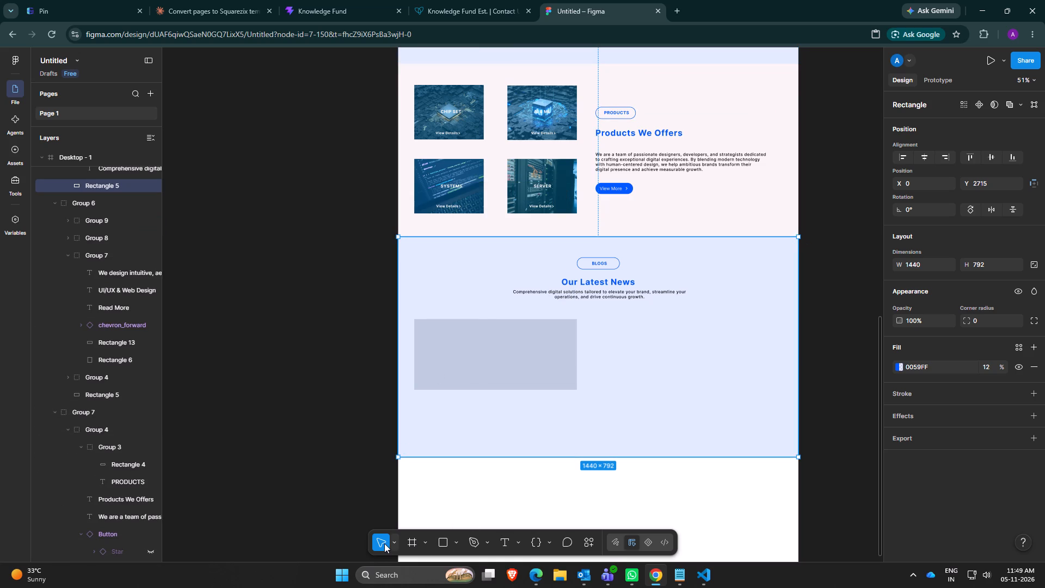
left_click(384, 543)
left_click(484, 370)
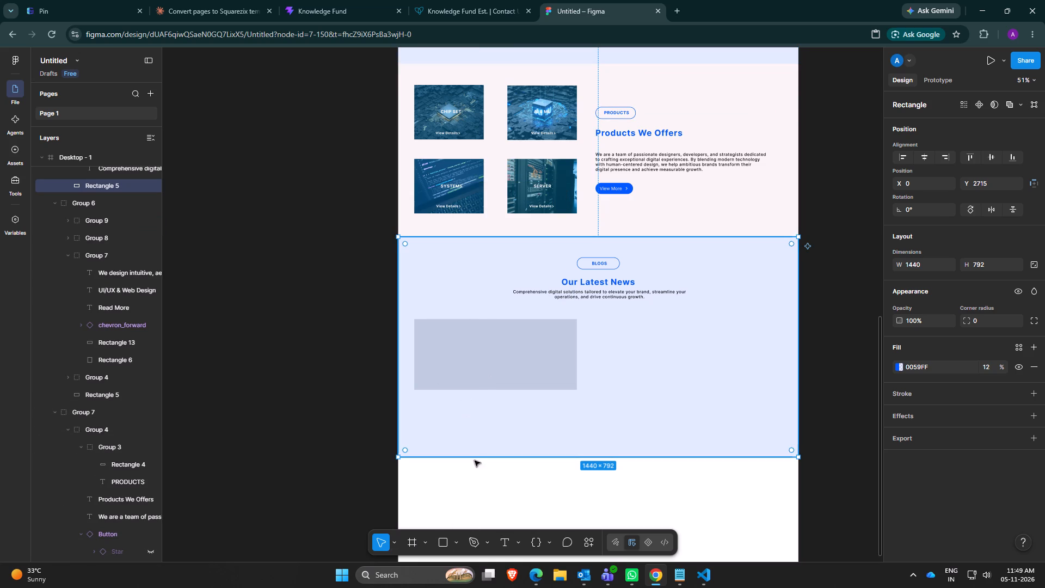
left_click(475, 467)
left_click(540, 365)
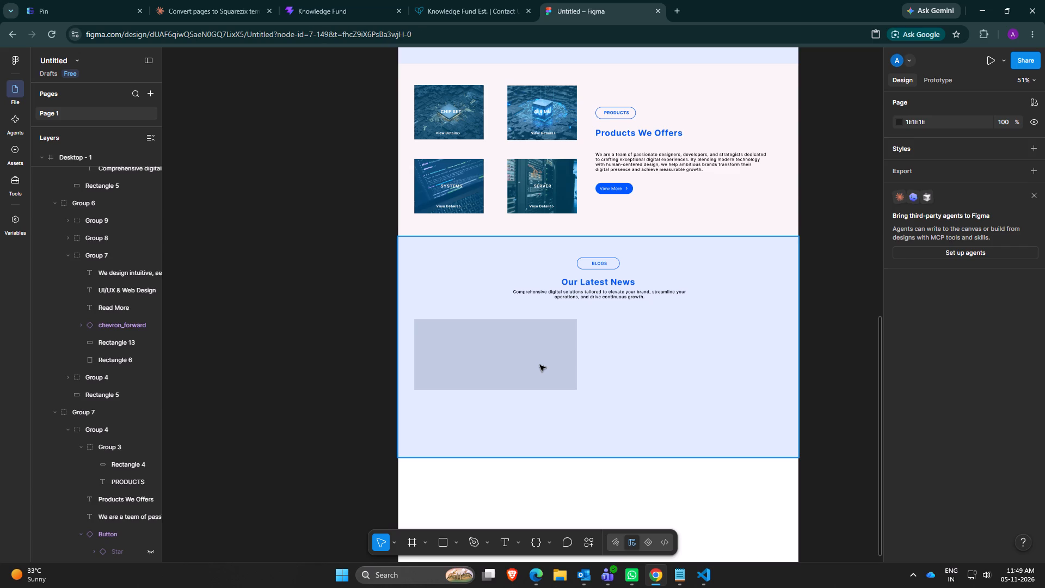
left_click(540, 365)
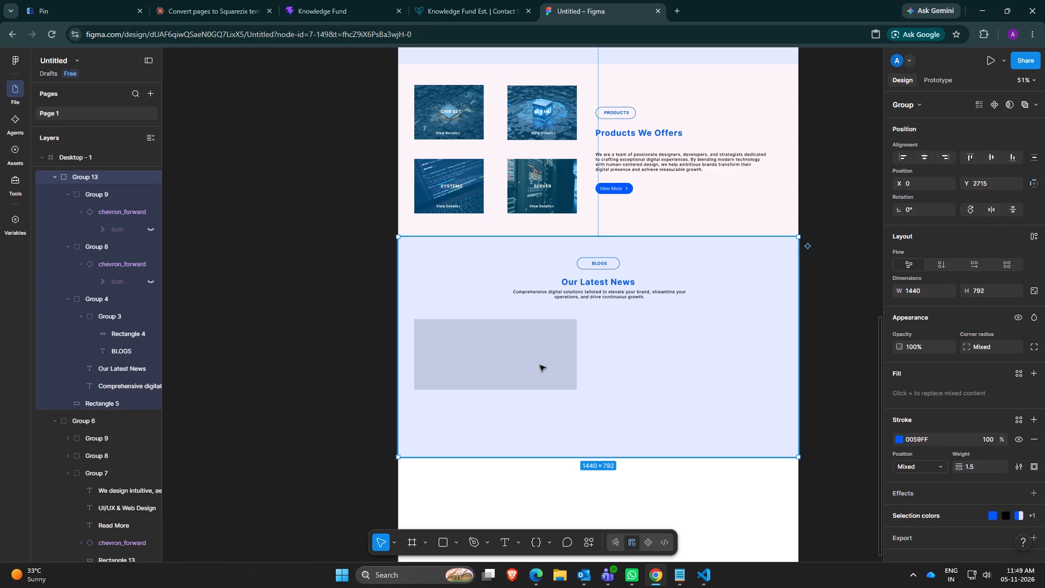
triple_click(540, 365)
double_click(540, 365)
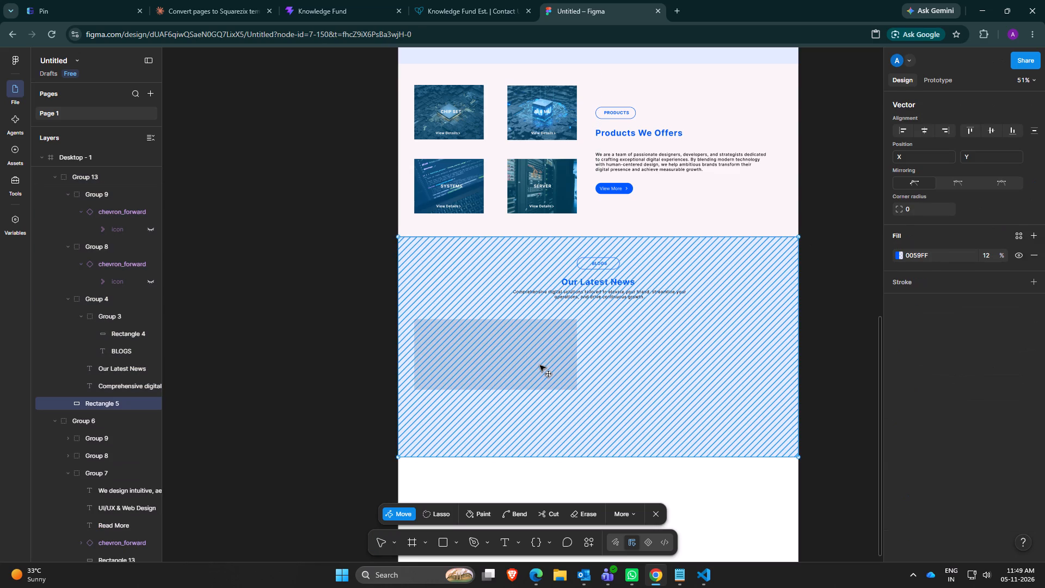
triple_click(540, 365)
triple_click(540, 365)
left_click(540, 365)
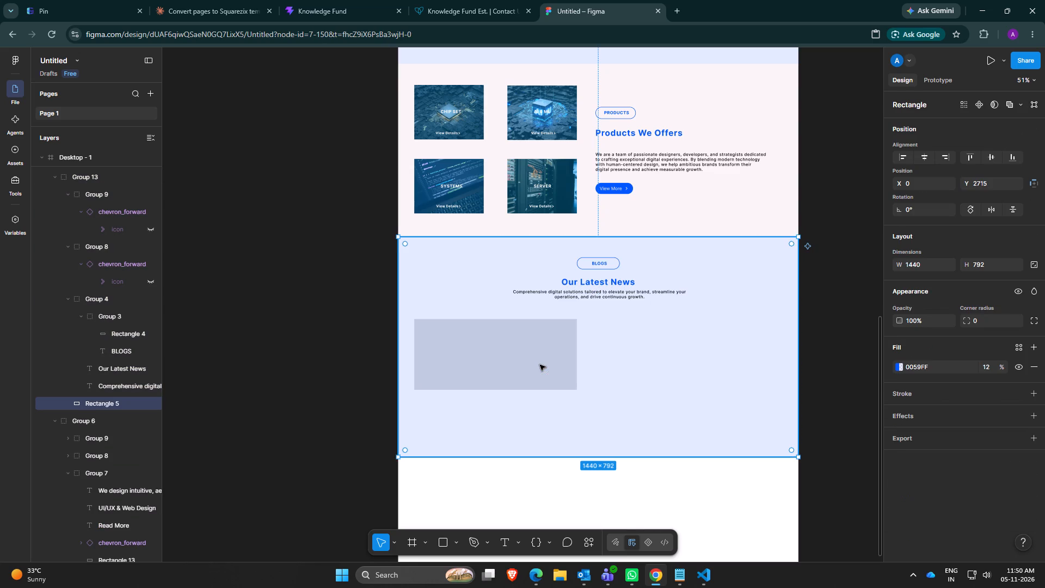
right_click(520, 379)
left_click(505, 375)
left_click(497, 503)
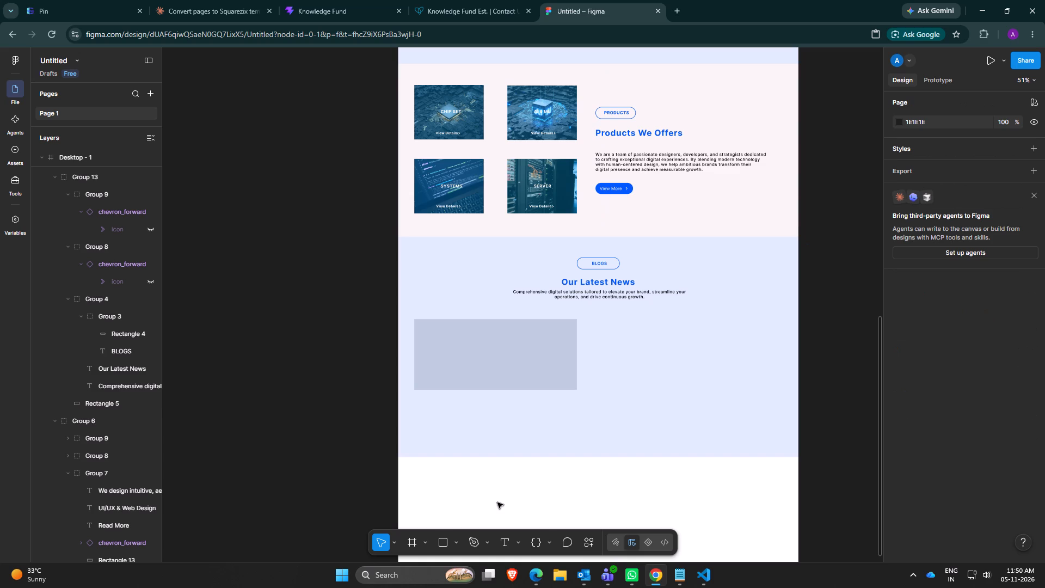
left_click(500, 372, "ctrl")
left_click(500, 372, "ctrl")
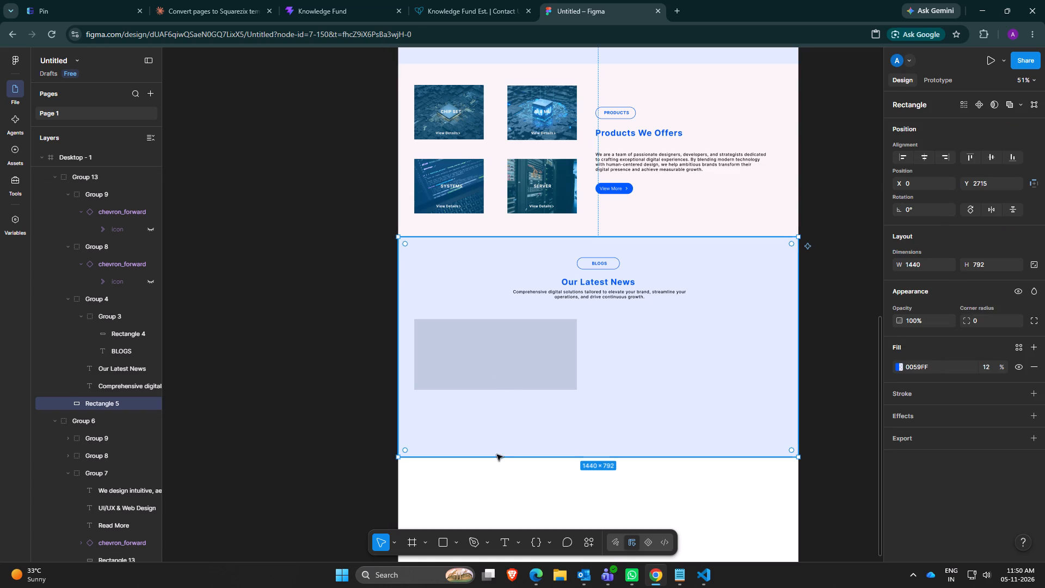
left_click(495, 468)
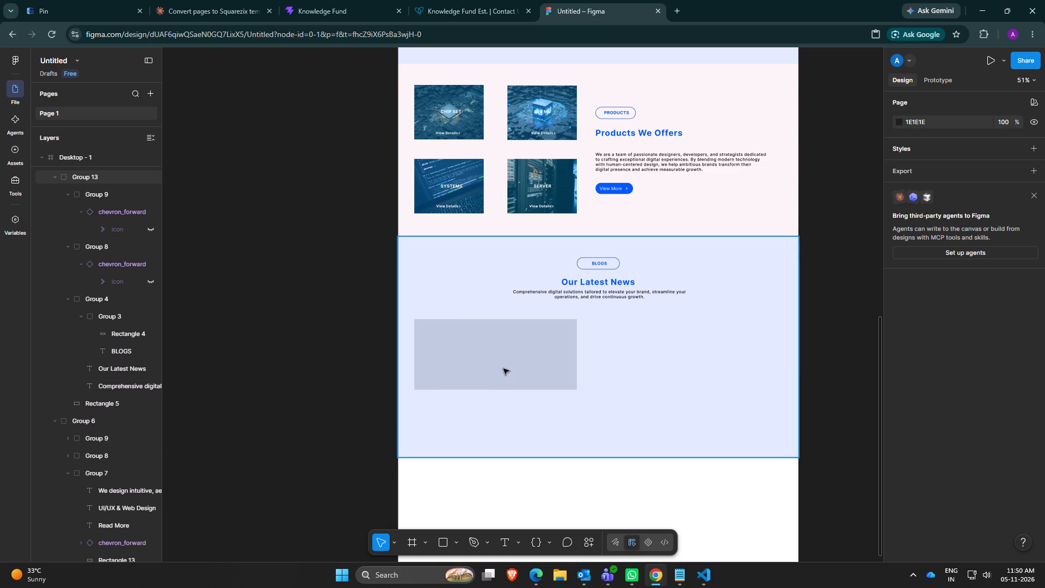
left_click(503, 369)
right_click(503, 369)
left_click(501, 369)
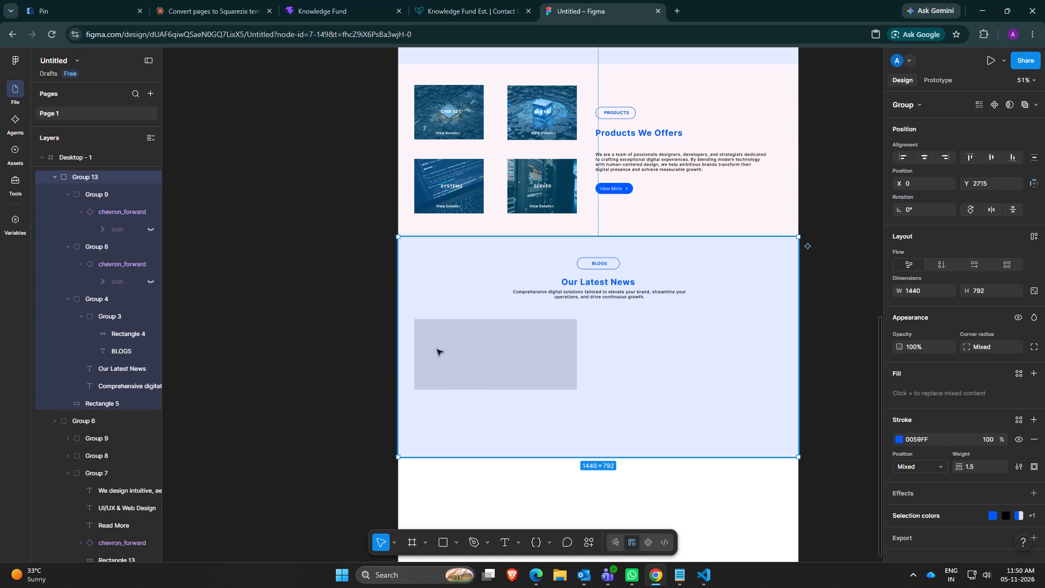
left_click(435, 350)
Examine the Desktop - 1 frame, the Blogs section group and its first chevron_forward layer to see what each covers on the canvas.
left_click(69, 155)
left_click(94, 176)
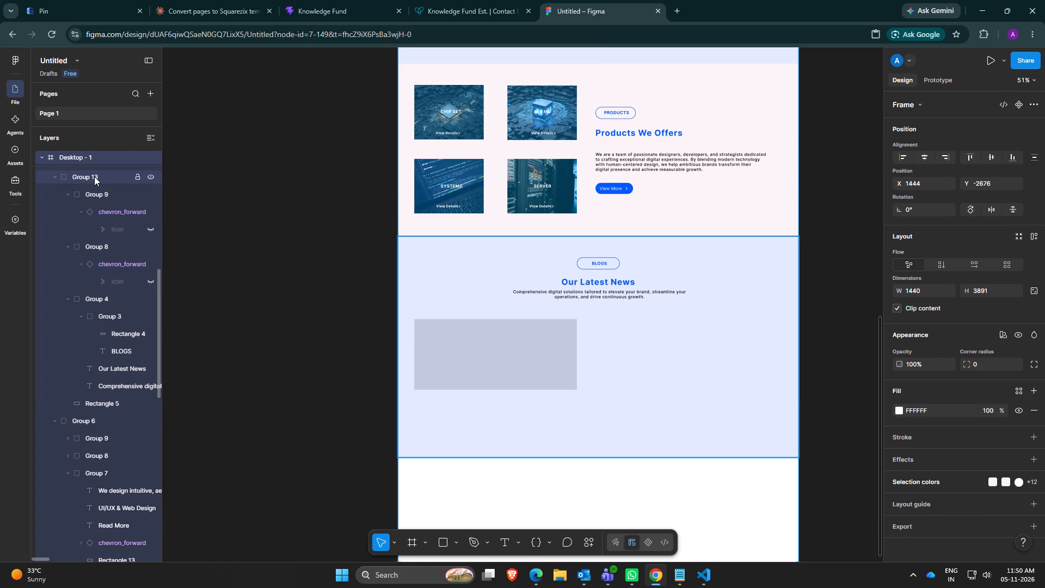
left_click(117, 214)
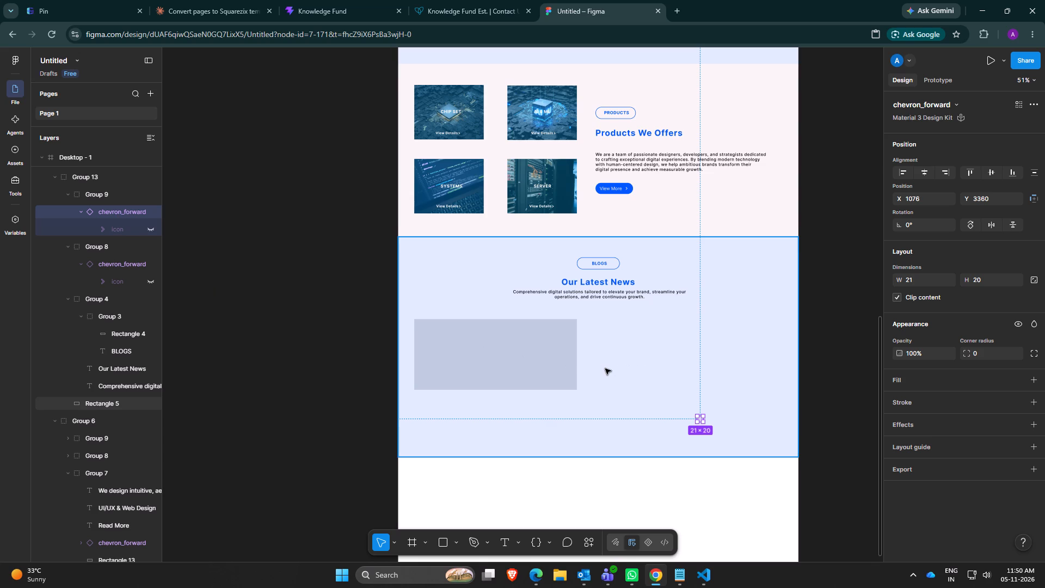
scroll(605, 369, "up", 1)
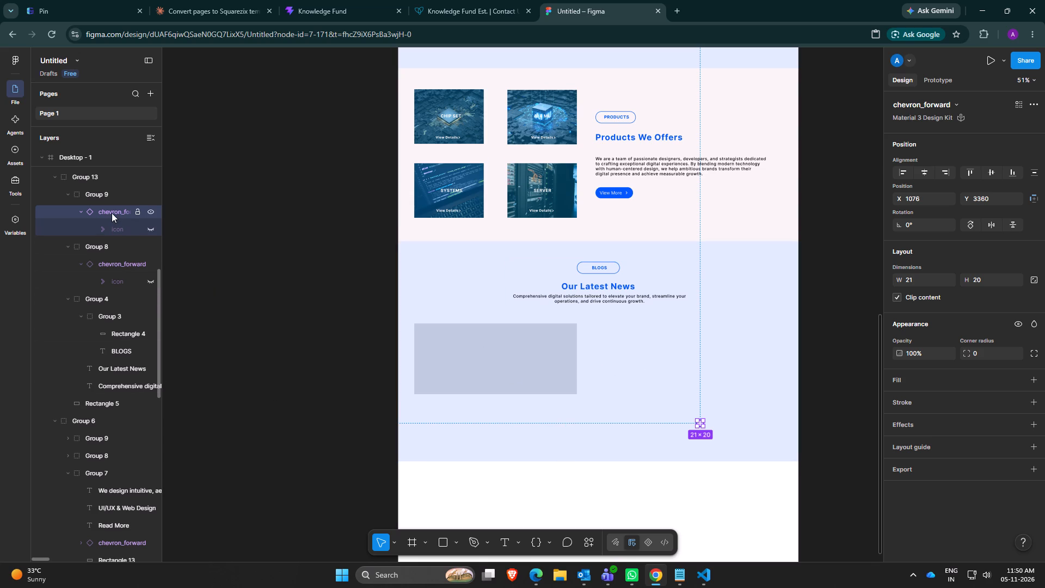
scroll(548, 405, "up", 6)
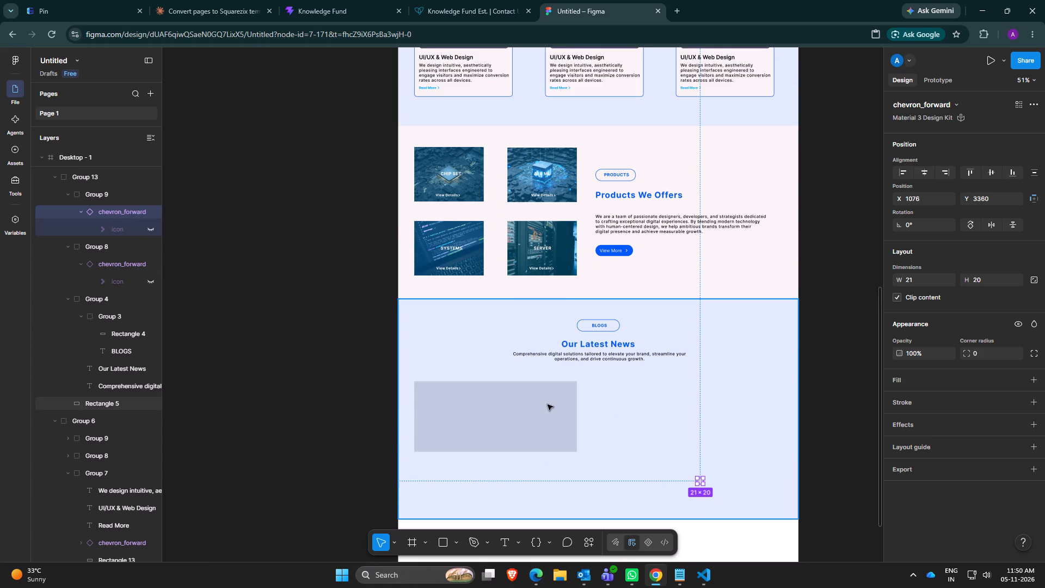
scroll(548, 405, "up", 9)
scroll(548, 405, "down", 7)
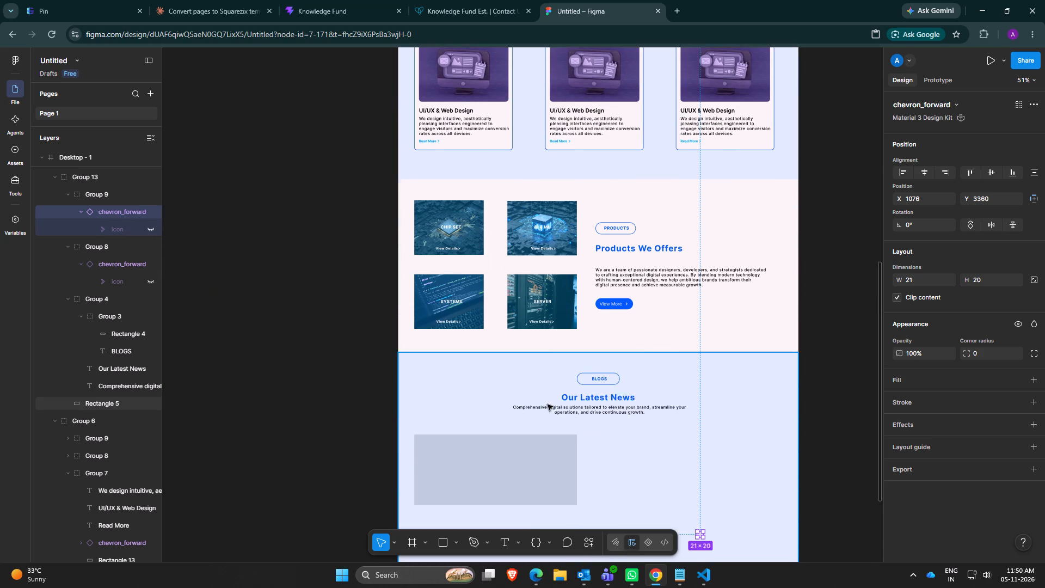
scroll(548, 405, "down", 14)
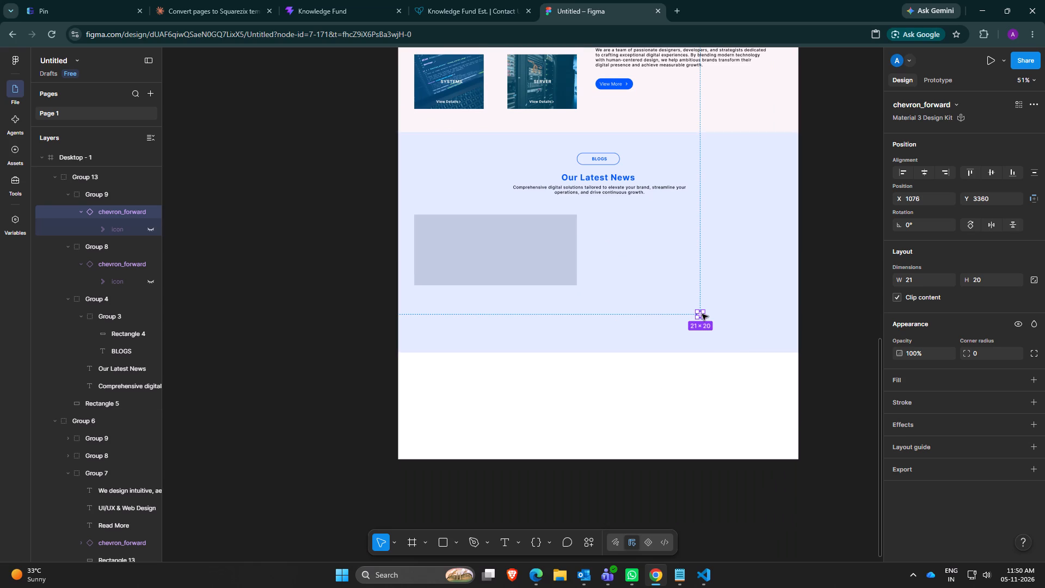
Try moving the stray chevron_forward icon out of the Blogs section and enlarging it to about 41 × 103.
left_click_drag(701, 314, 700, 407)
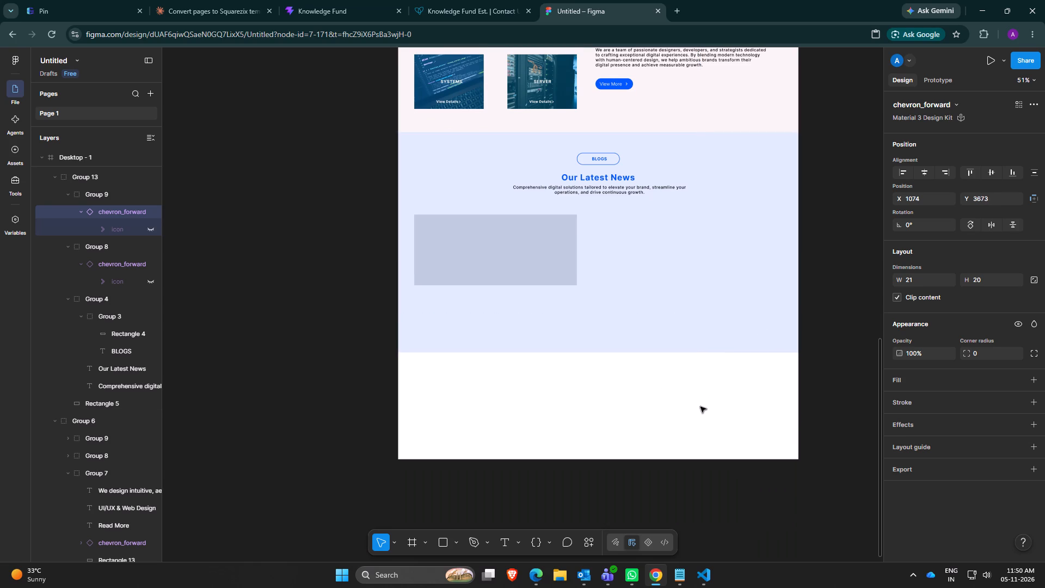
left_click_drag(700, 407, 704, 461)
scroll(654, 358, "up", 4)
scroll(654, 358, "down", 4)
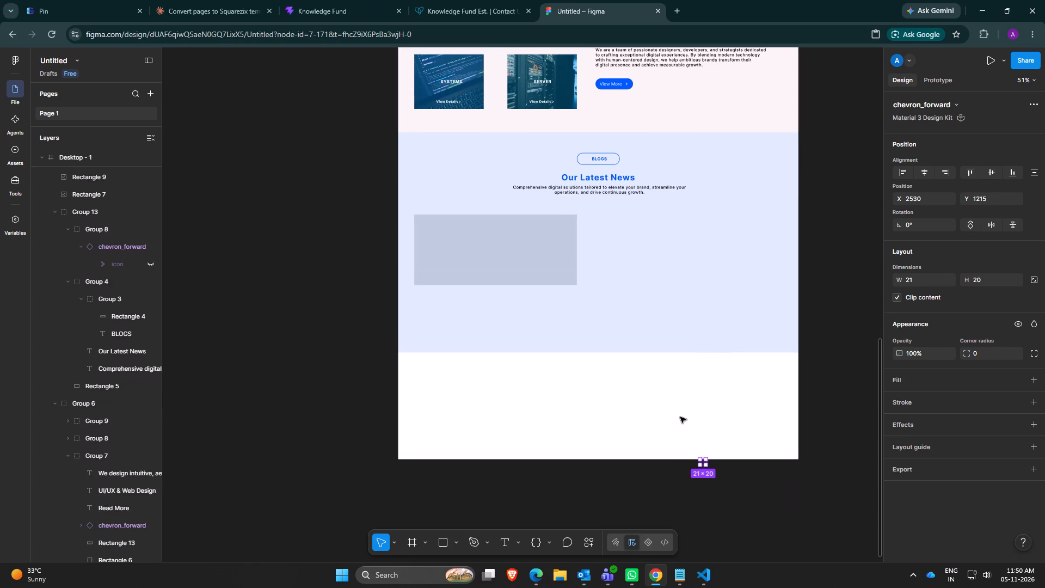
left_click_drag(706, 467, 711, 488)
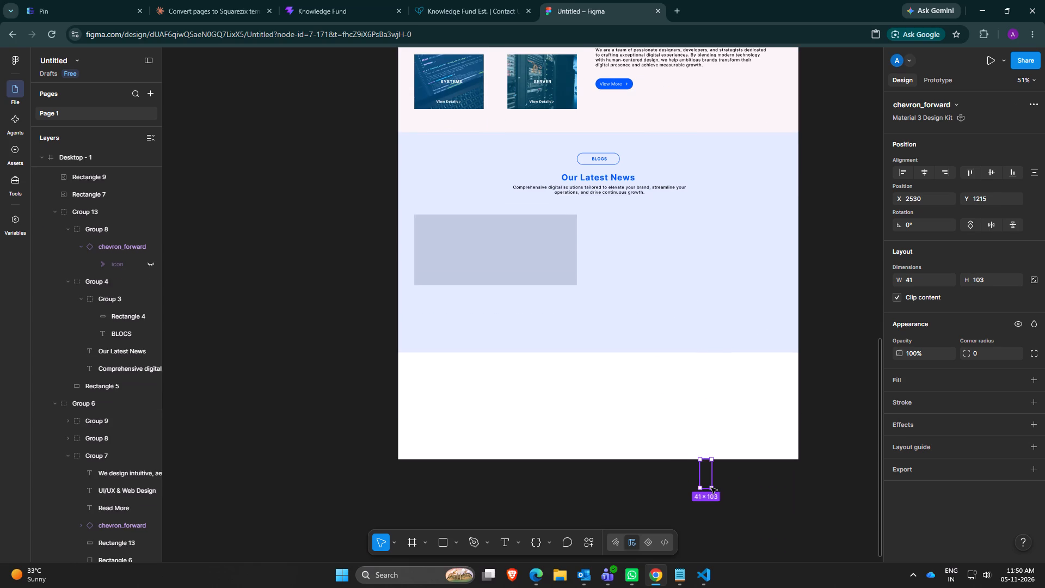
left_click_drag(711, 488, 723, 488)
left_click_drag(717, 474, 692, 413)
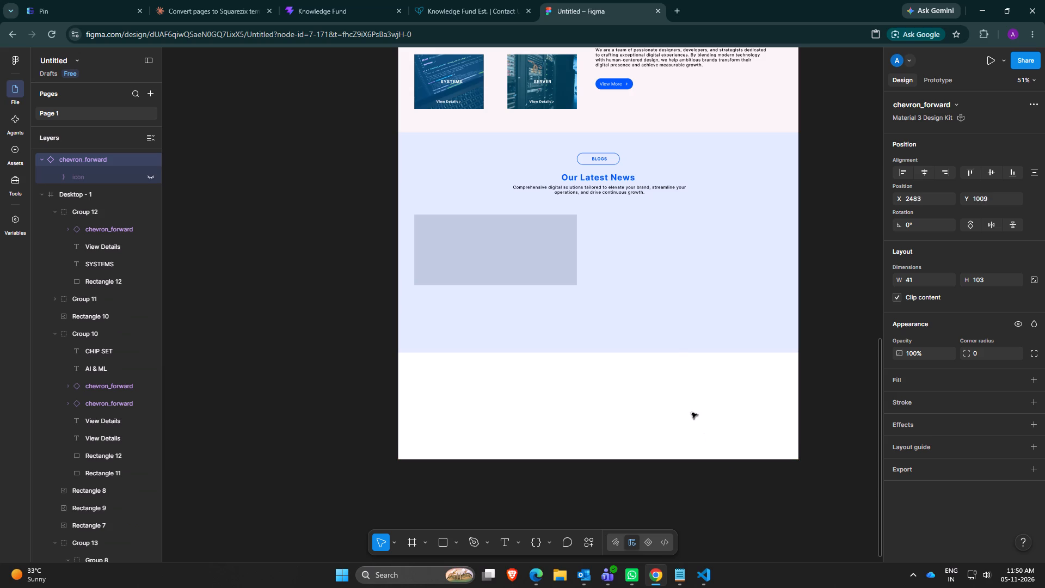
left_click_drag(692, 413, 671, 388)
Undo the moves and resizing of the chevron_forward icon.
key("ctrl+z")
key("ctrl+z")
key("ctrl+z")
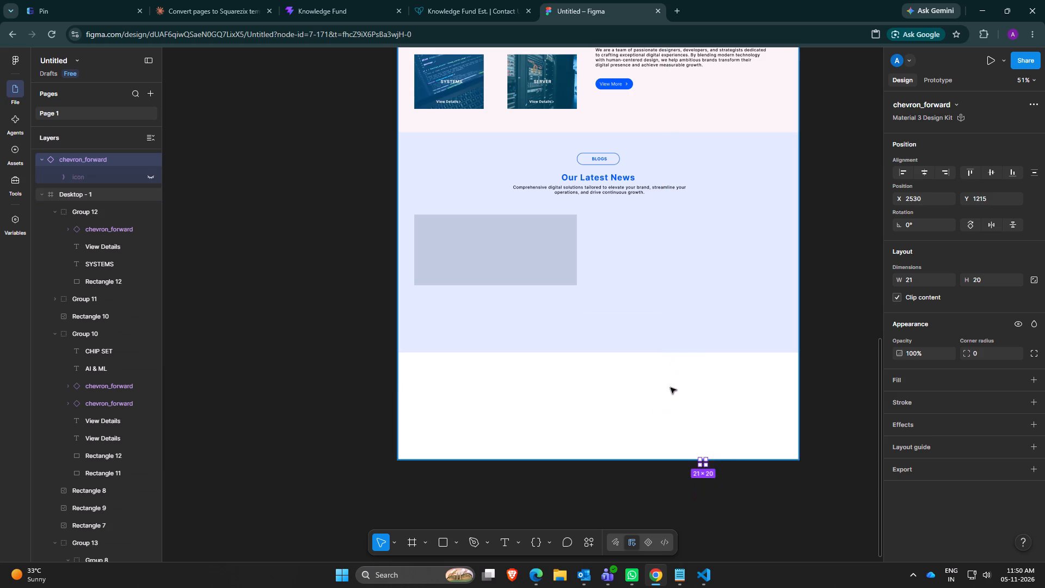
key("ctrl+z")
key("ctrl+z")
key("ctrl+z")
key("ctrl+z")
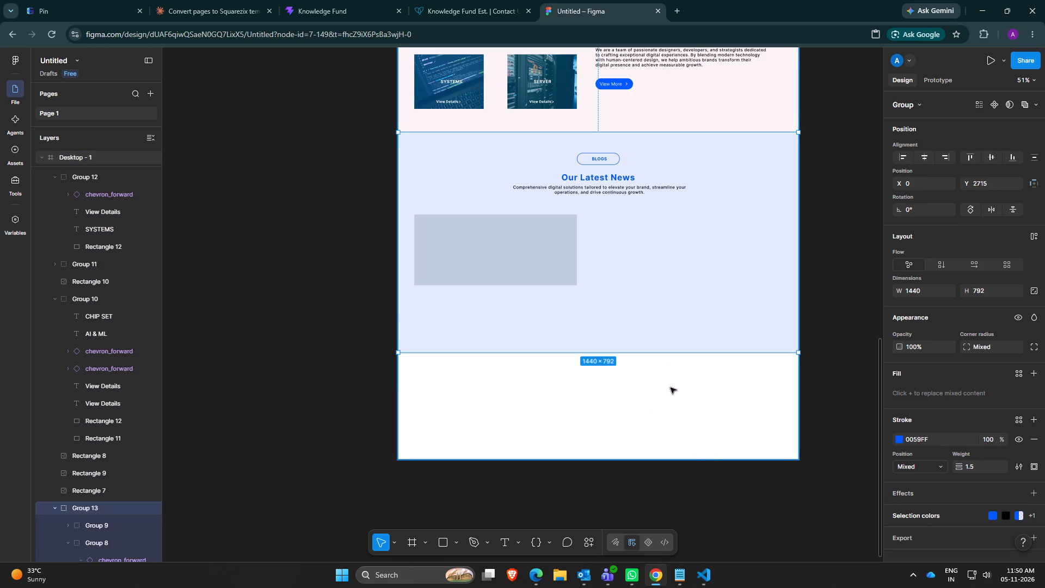
Keep undoing earlier edits back to the selected 100 × 100 grey rectangle in the Our Latest News section.
key("ctrl+z")
key("ctrl+z")
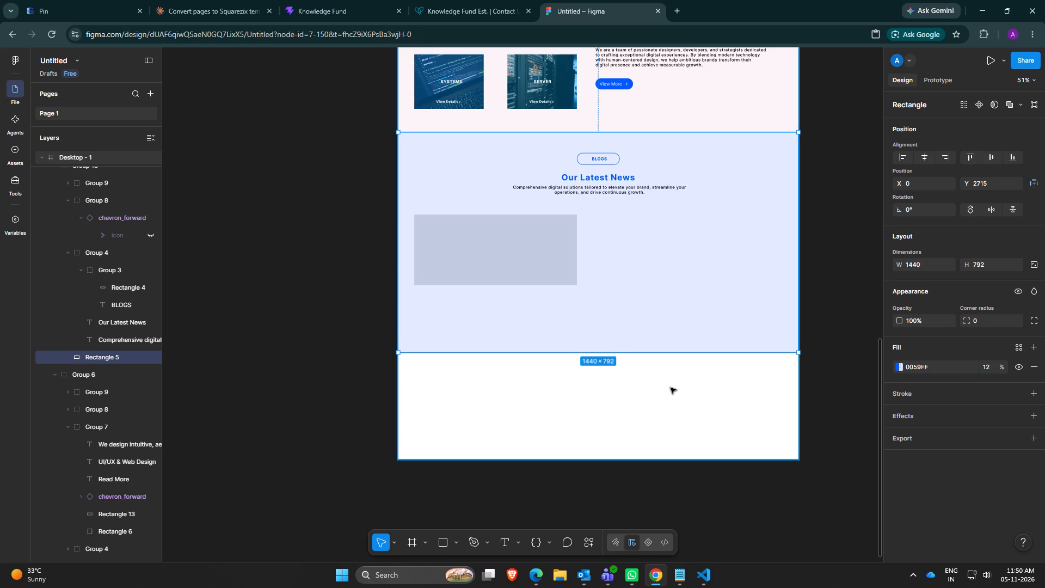
key("ctrl+z")
key("ctrl+z")
key("ctrl+z")
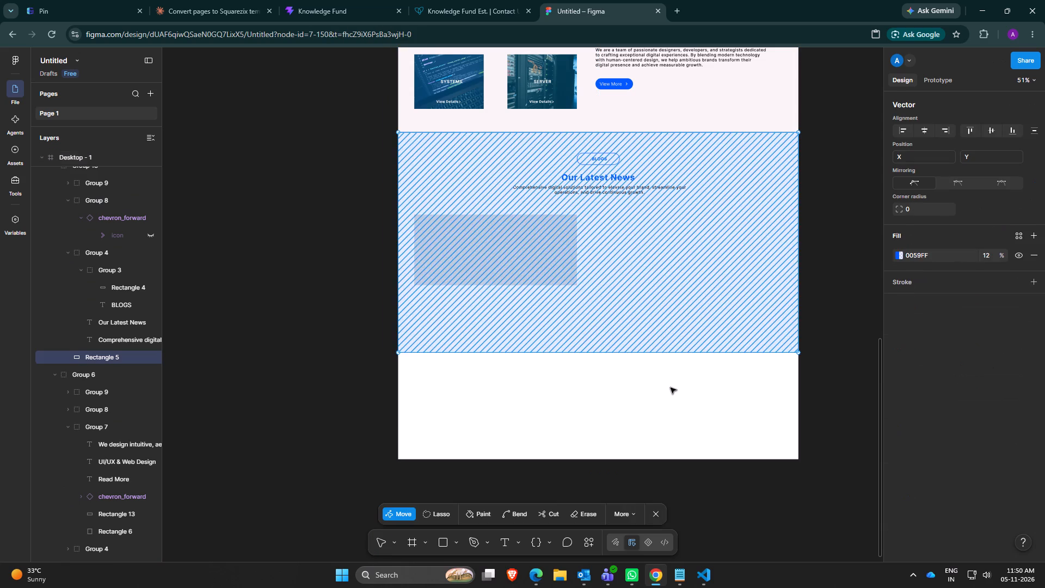
key("ctrl+z")
key("ctrl+z")
key("ctrl+z")
key("ctrl+z")
key("ctrl+z")
key("ctrl+z")
key("ctrl+z")
key("ctrl+z")
key("ctrl+z")
key("ctrl+z")
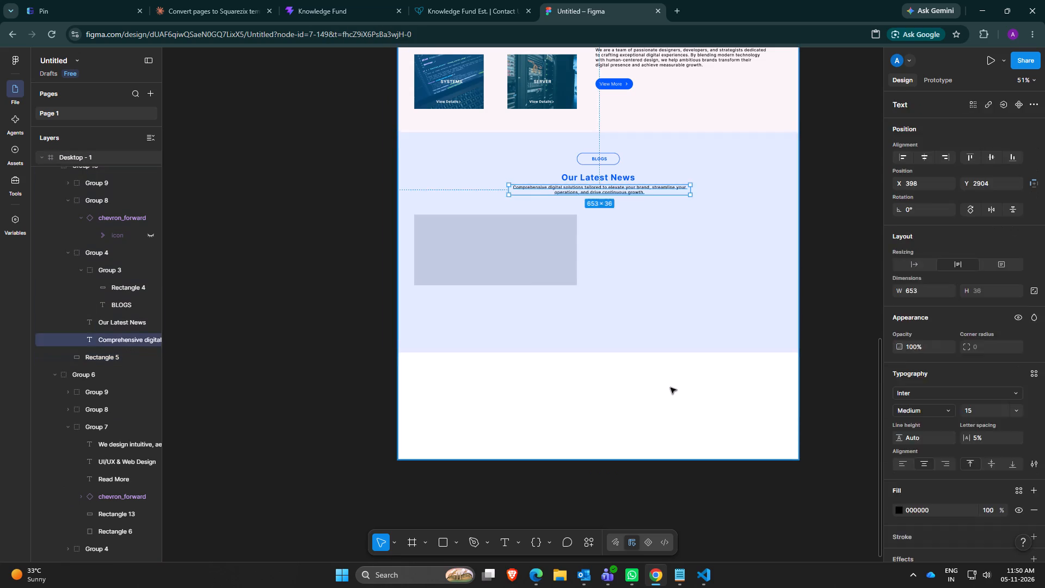
key("ctrl+z")
key("ctrl+z")
key("ctrl+z")
key("ctrl+z")
key("ctrl+z")
key("ctrl+z")
key("ctrl+z")
key("ctrl+z")
key("ctrl+z")
key("ctrl+z")
key("ctrl+z")
key("ctrl+z")
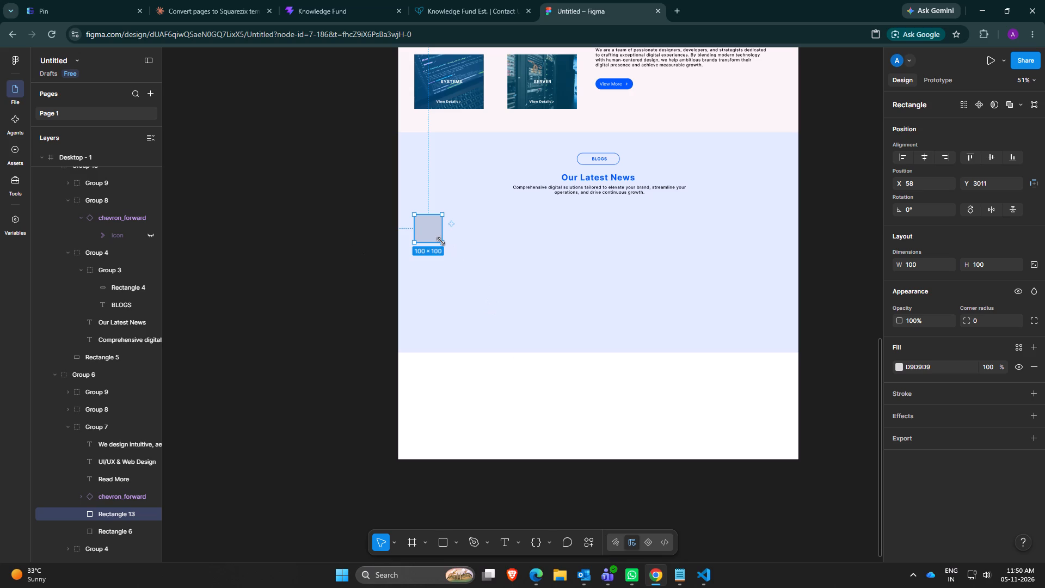
Resize the grey rectangle in the Our Latest News section to 585 × 256.
left_click_drag(441, 241, 594, 295)
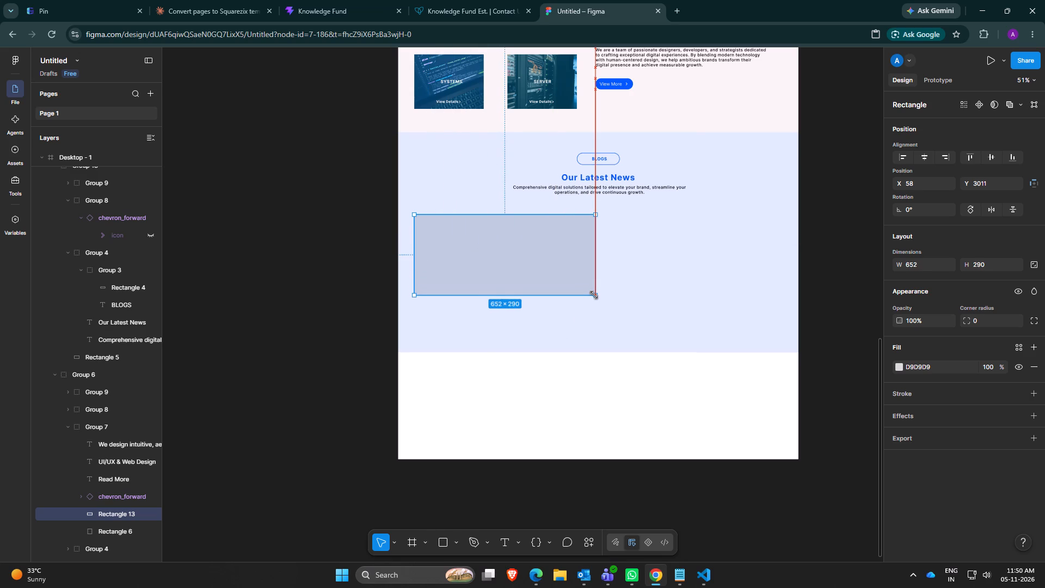
left_click_drag(594, 295, 580, 287)
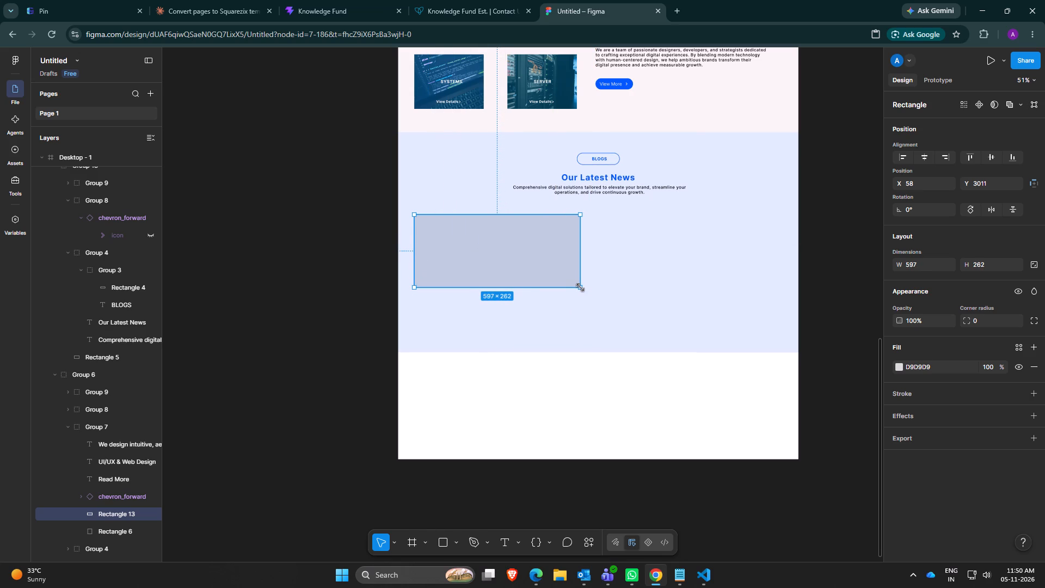
left_click_drag(580, 287, 579, 286)
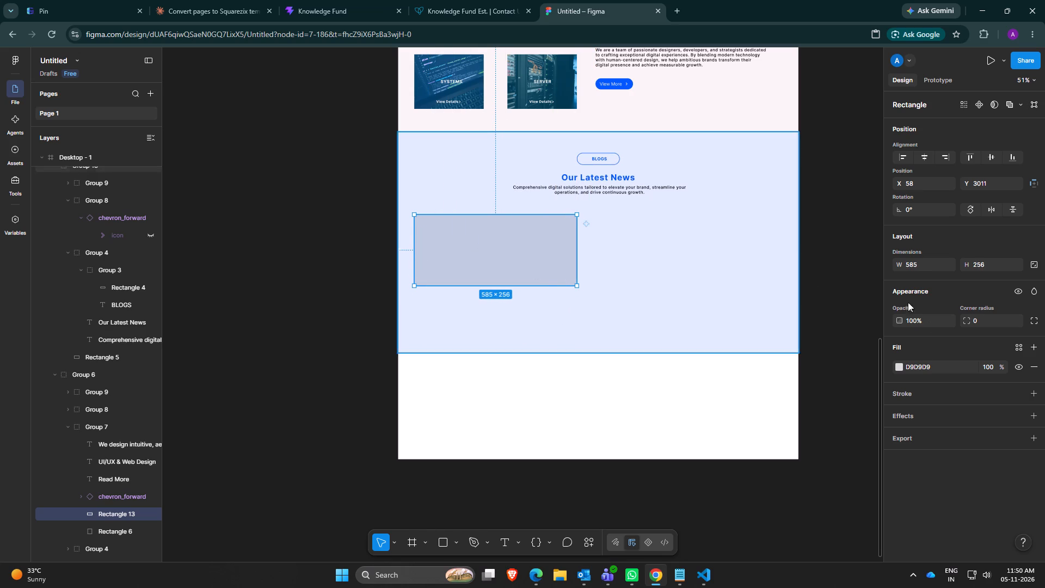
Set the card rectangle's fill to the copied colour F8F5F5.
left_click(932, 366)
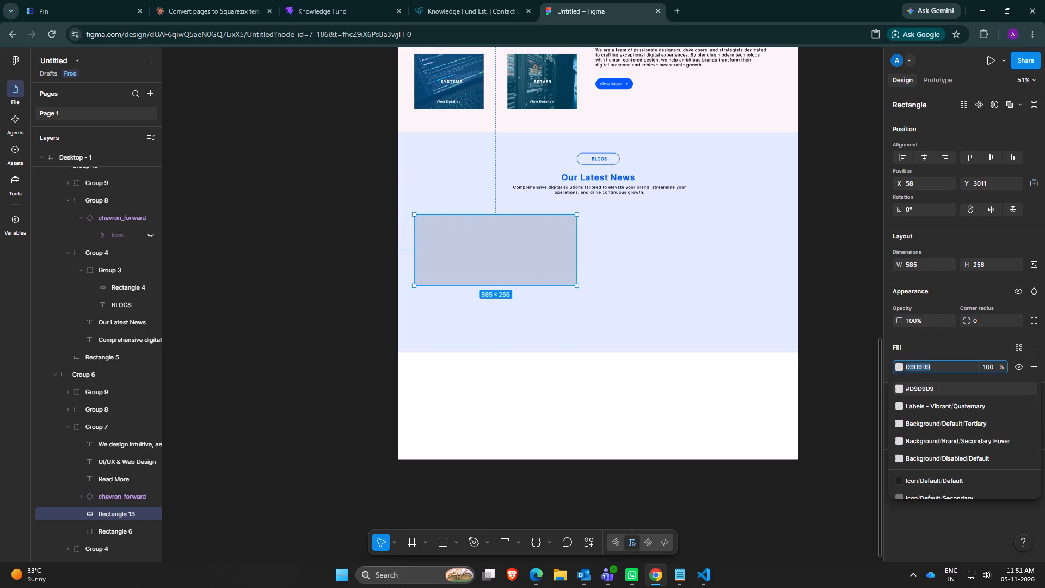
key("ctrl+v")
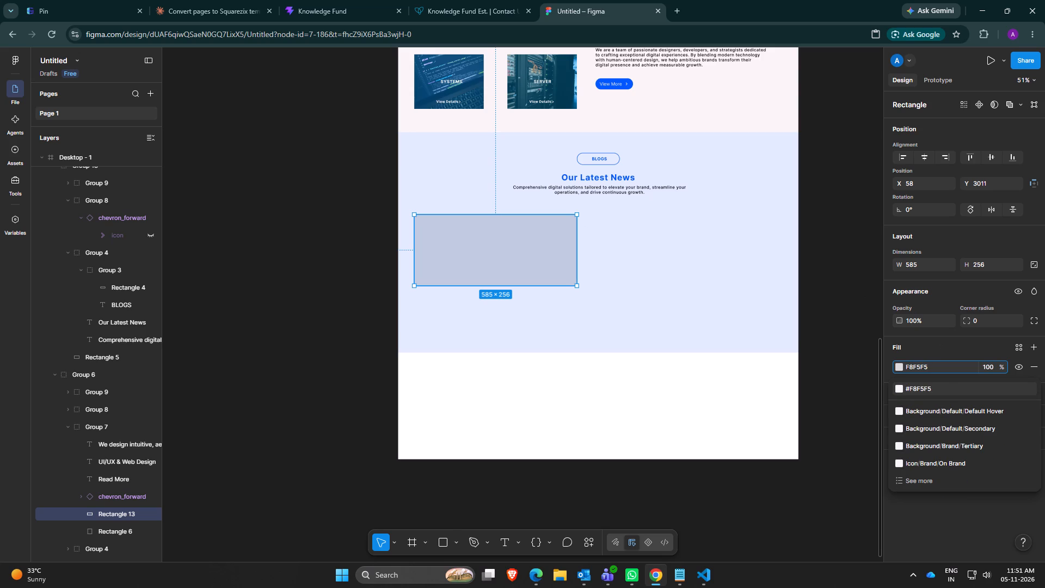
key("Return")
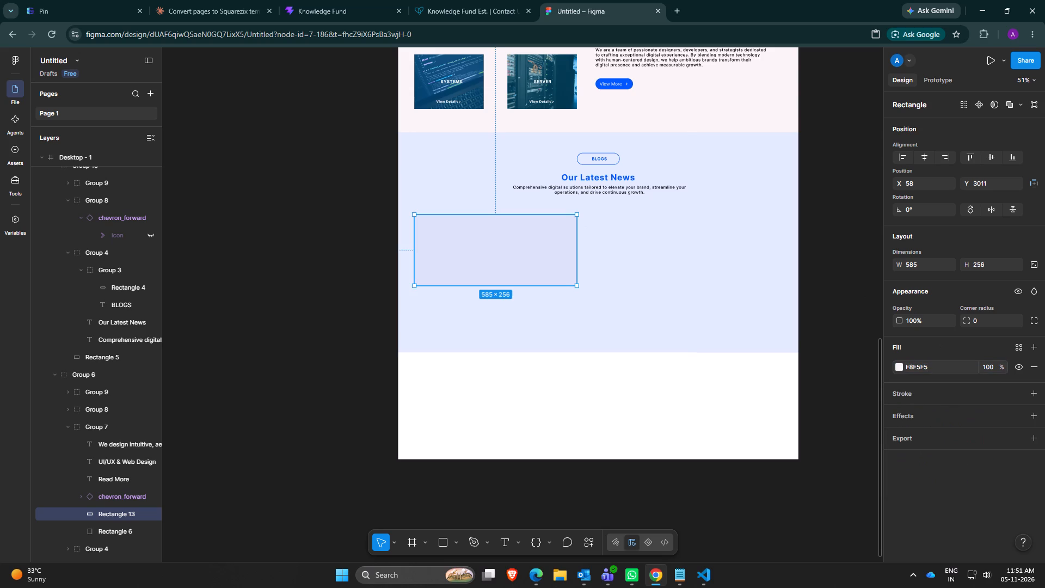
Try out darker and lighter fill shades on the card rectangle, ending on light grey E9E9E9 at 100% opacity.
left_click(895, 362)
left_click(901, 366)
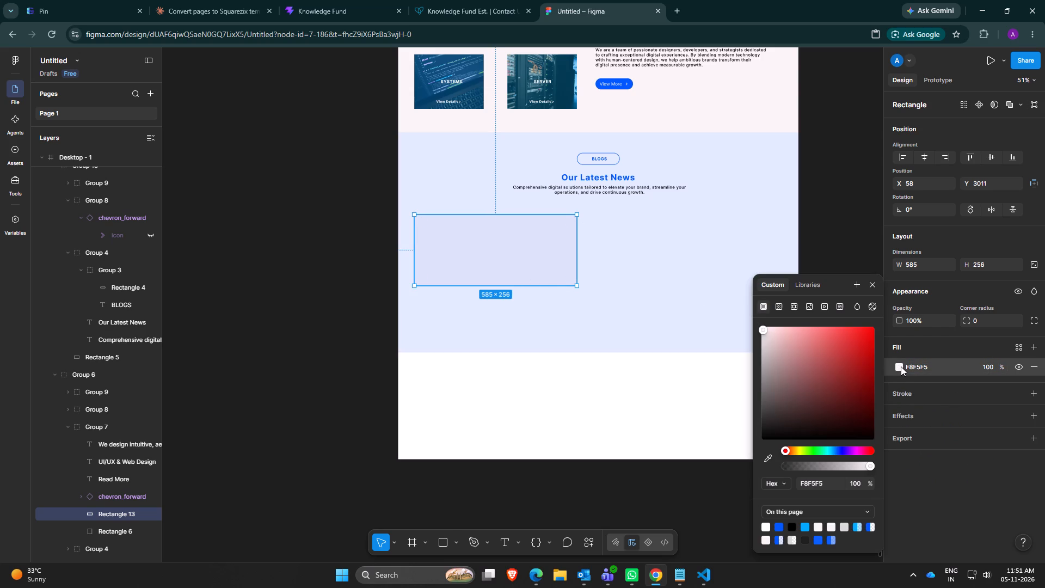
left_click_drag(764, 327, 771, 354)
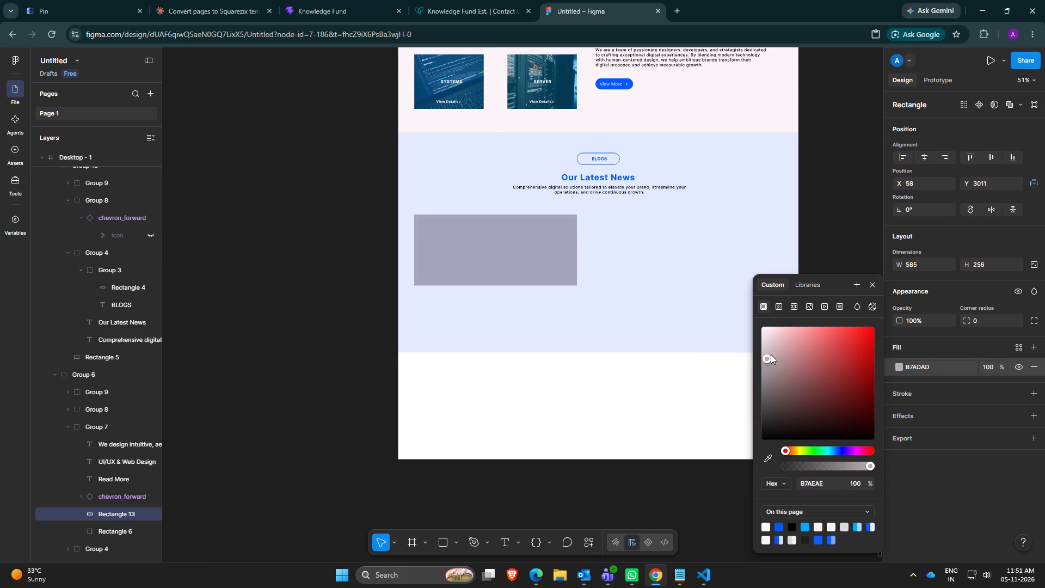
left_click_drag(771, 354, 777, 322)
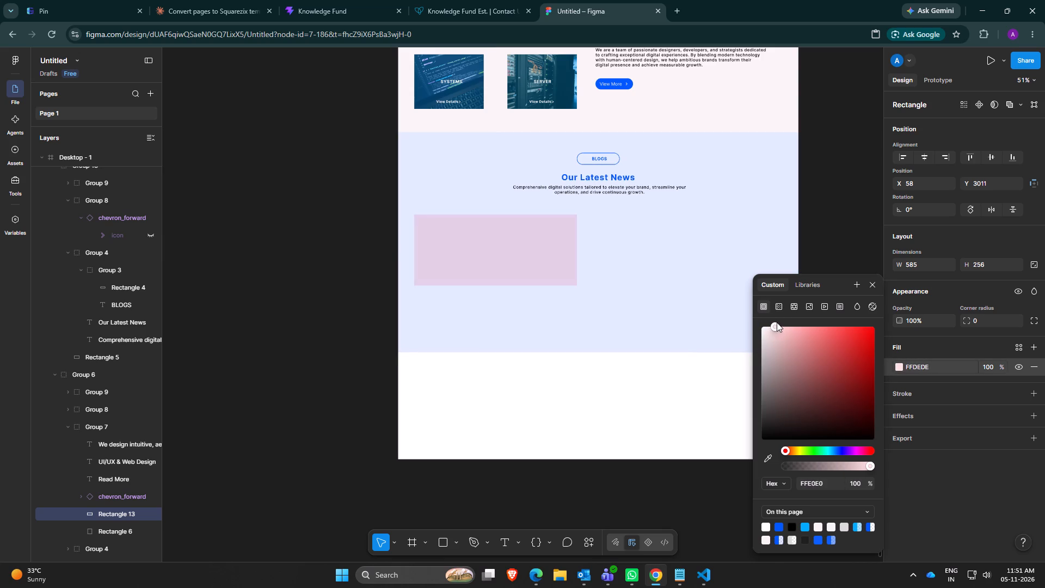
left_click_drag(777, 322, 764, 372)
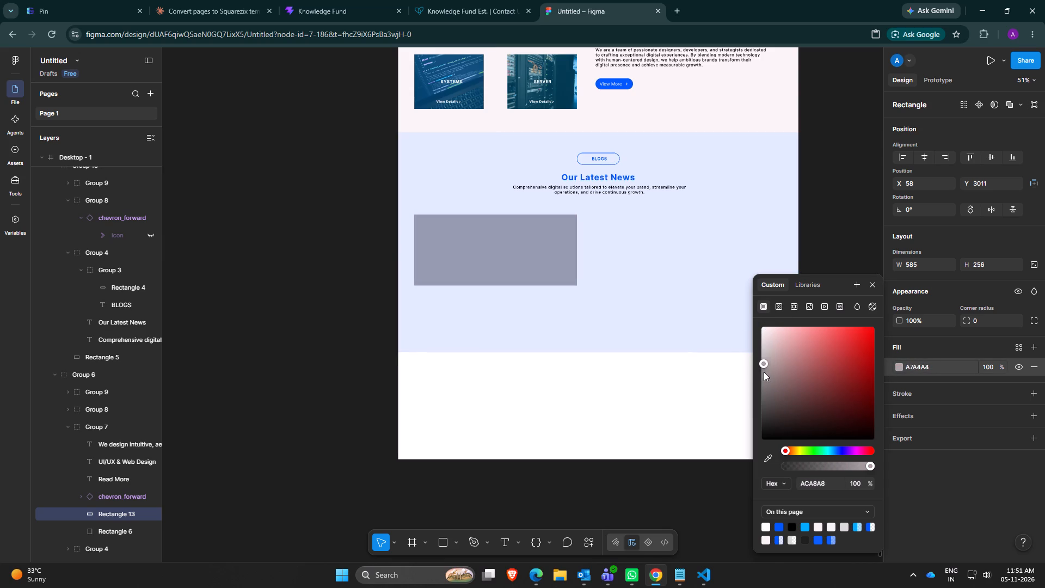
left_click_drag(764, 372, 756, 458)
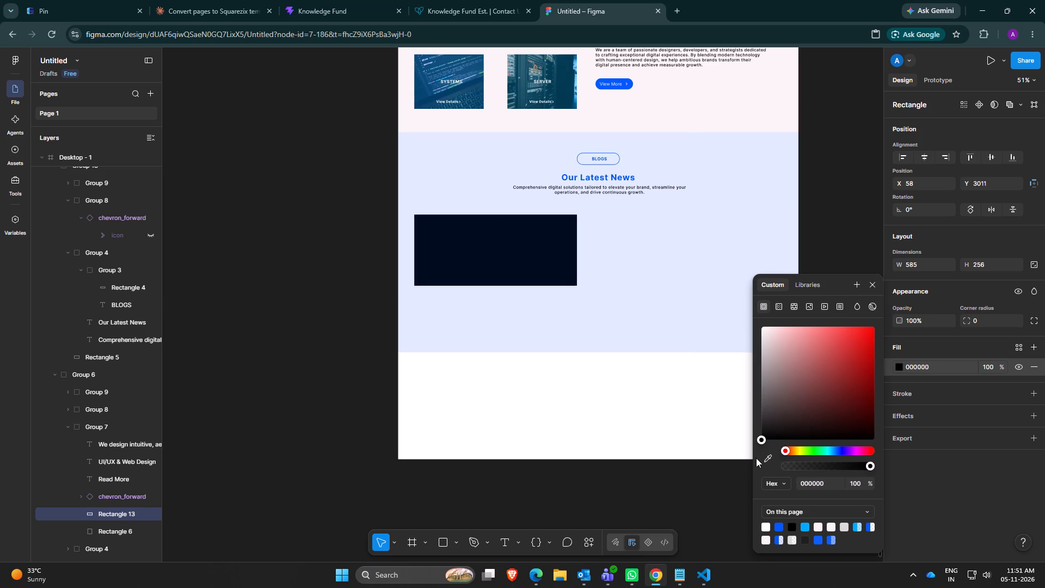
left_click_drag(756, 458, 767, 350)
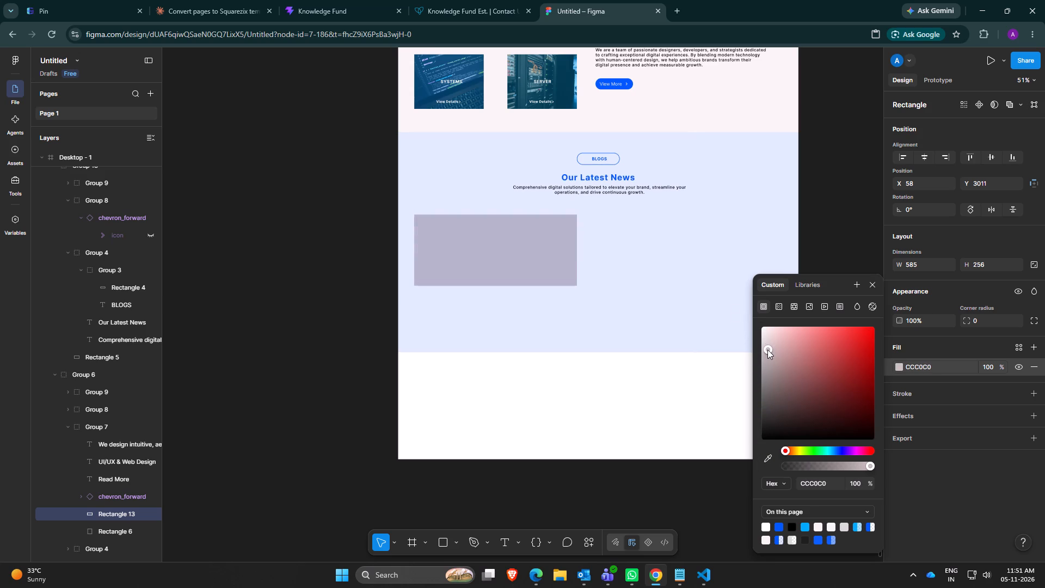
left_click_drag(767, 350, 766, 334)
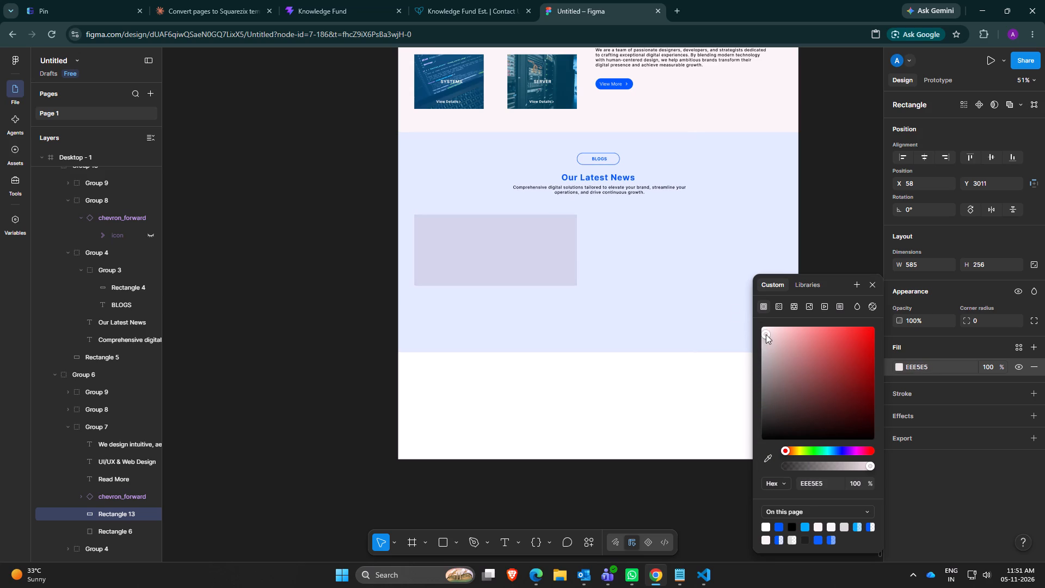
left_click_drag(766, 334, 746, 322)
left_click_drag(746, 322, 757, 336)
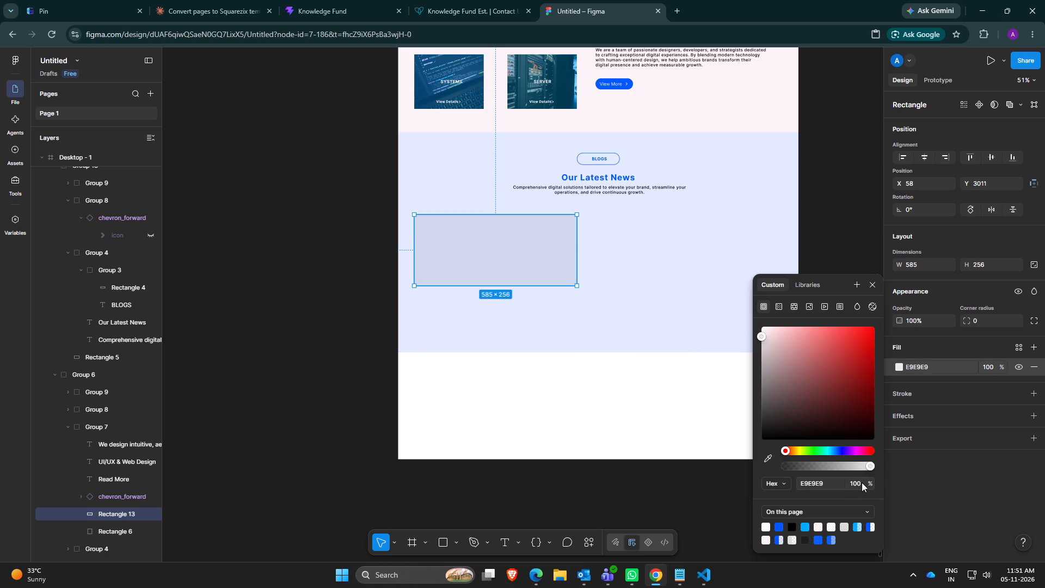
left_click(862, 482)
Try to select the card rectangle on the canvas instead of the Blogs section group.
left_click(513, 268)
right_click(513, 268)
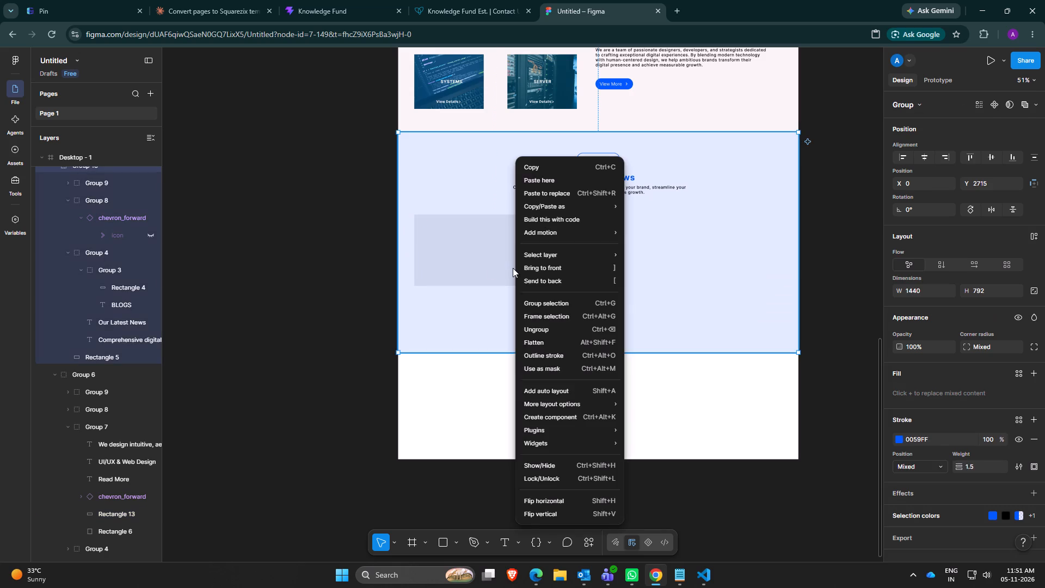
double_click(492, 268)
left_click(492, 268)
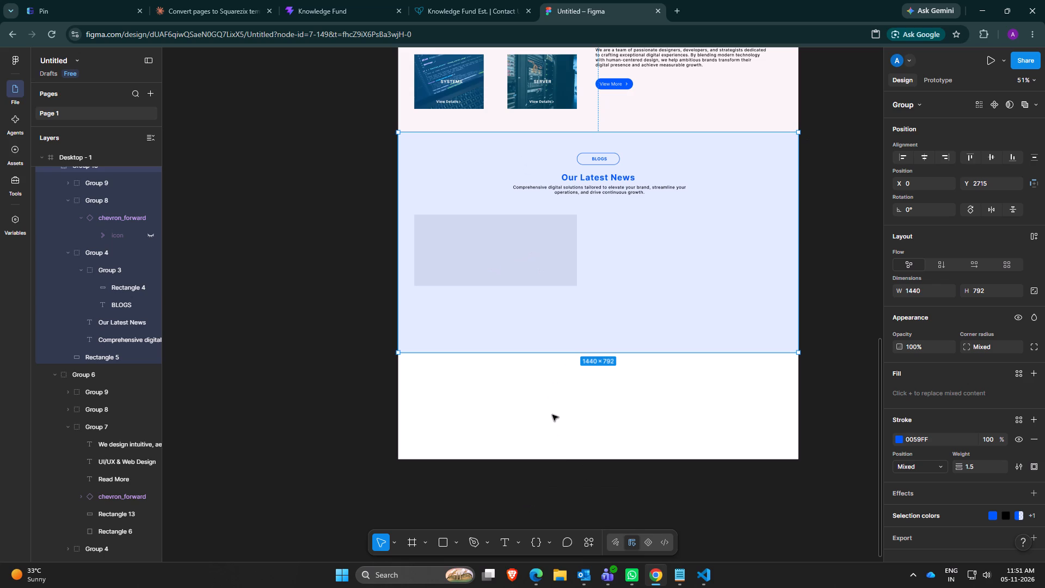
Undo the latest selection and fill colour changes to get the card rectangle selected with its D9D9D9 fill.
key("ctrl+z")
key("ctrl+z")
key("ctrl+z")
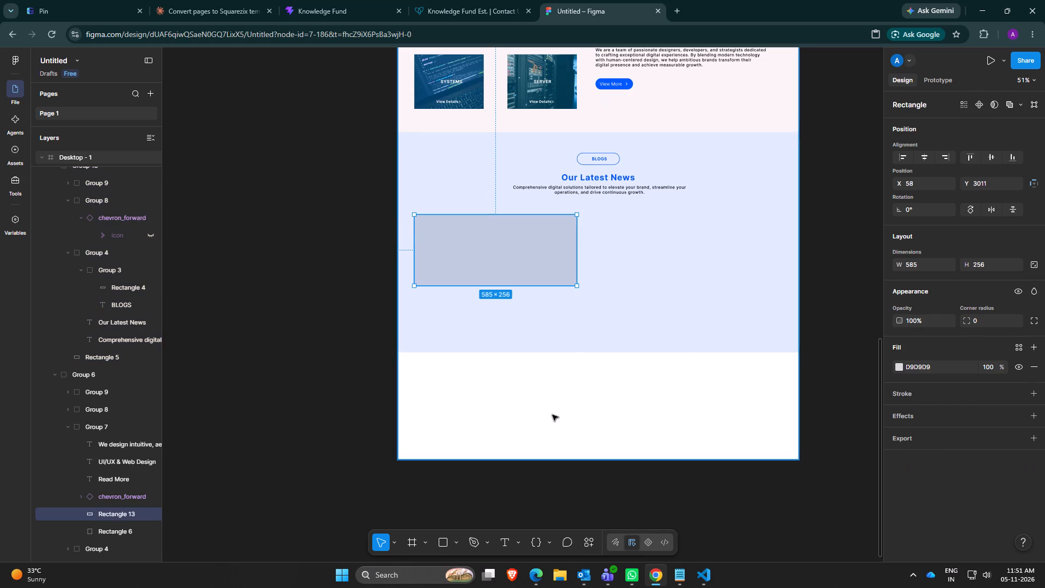
Undo the creation of the 585 × 256 card rectangle in the Our Latest News section.
key("ctrl+z")
key("ctrl+z")
key("ctrl+z")
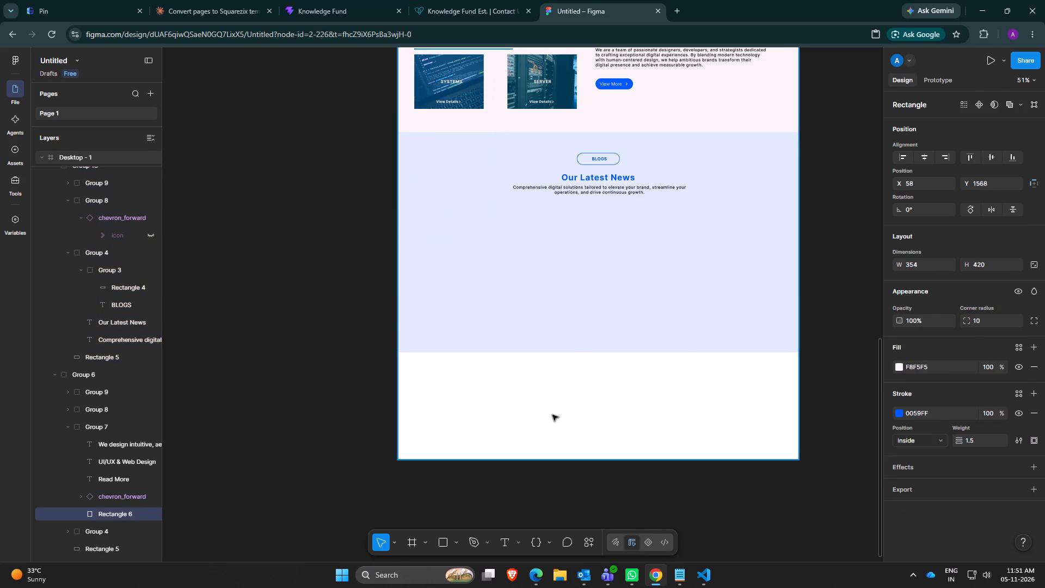
Place a new 100 × 100 rectangle below the Our Latest News heading and move it to X 58, Y 3011.
left_click(435, 547)
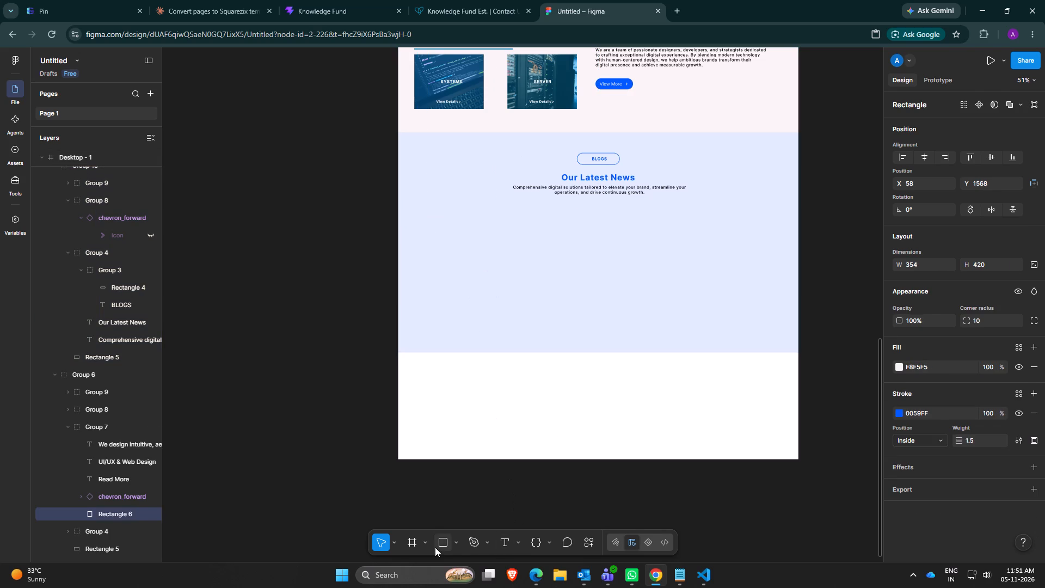
left_click(413, 209)
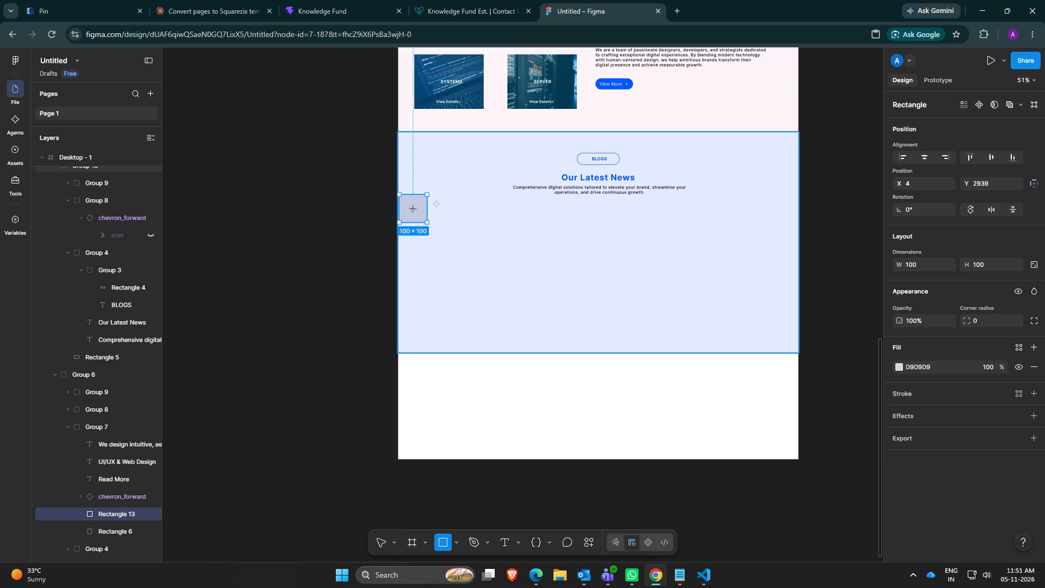
left_click_drag(413, 209, 421, 219)
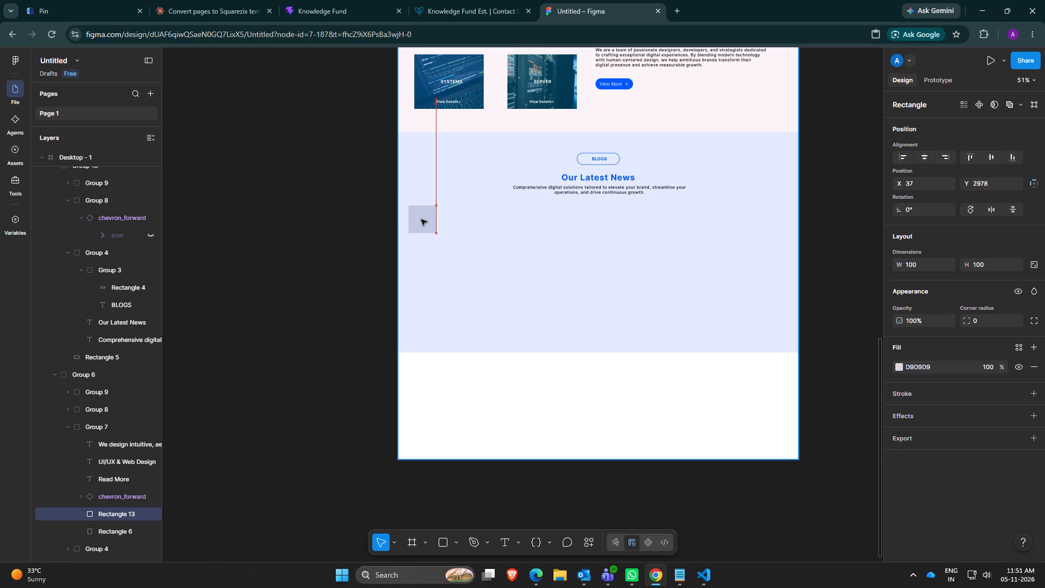
left_click_drag(421, 219, 426, 226)
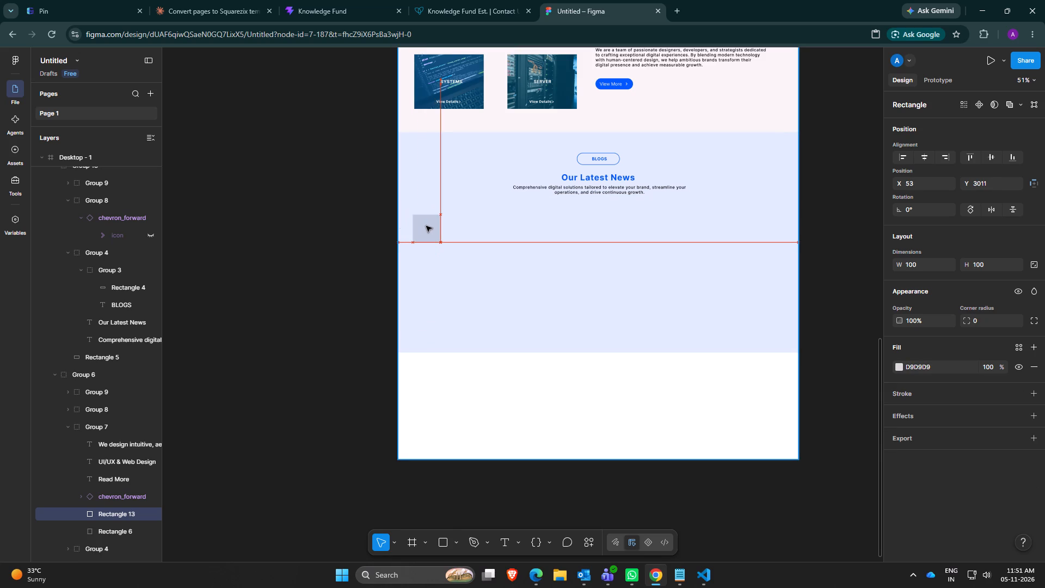
left_click_drag(426, 226, 431, 226)
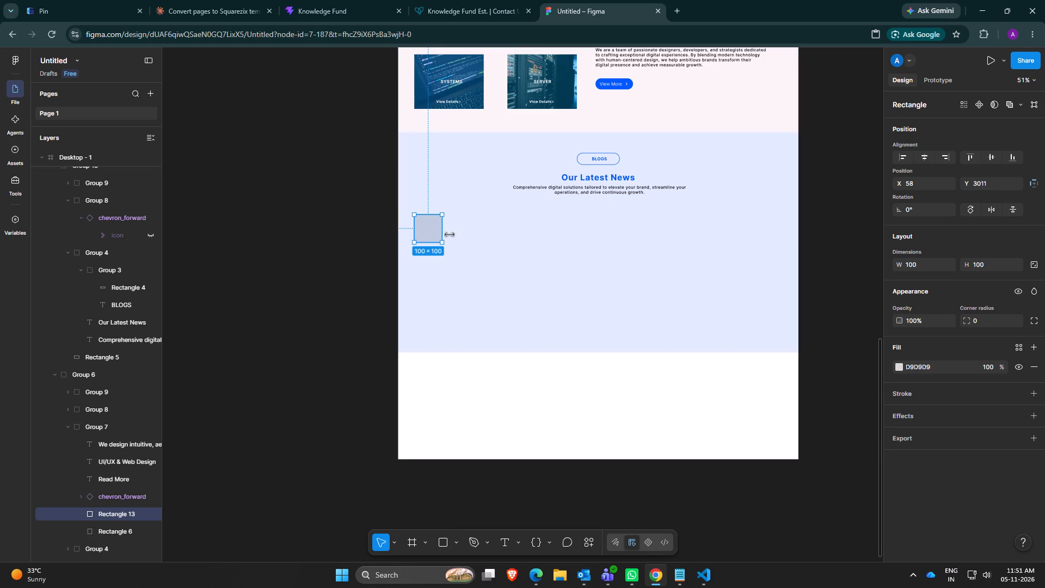
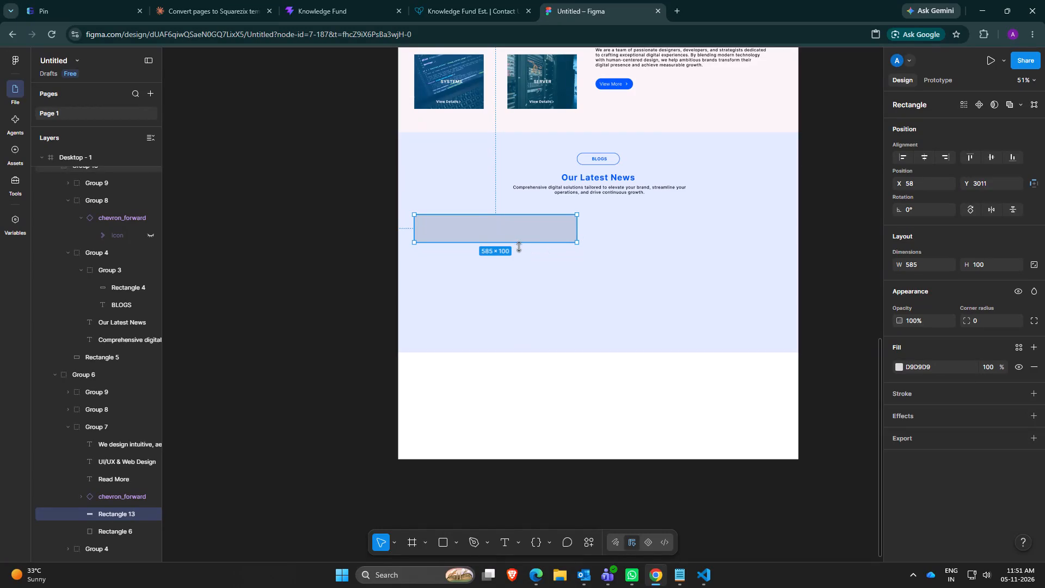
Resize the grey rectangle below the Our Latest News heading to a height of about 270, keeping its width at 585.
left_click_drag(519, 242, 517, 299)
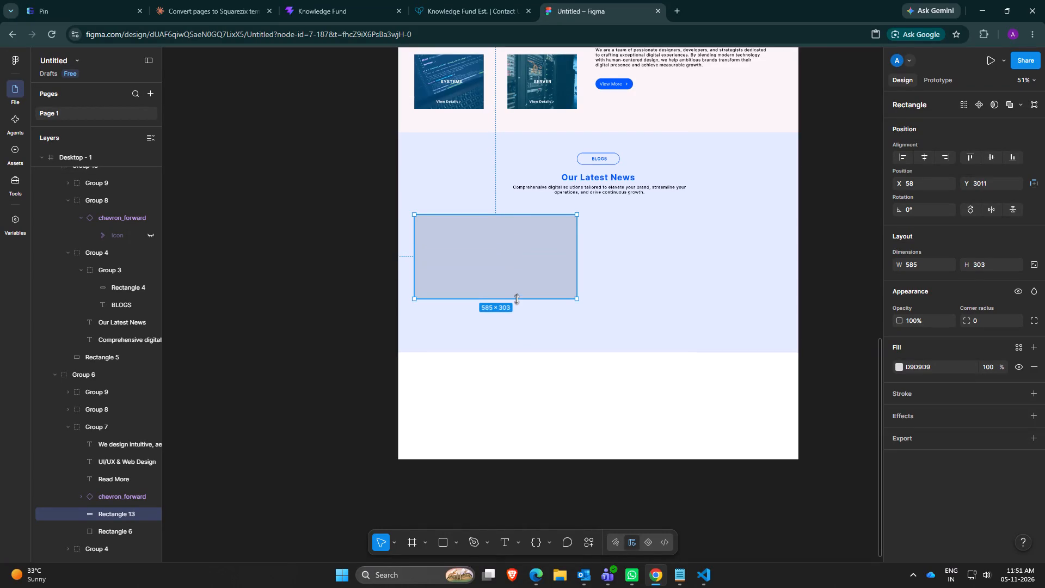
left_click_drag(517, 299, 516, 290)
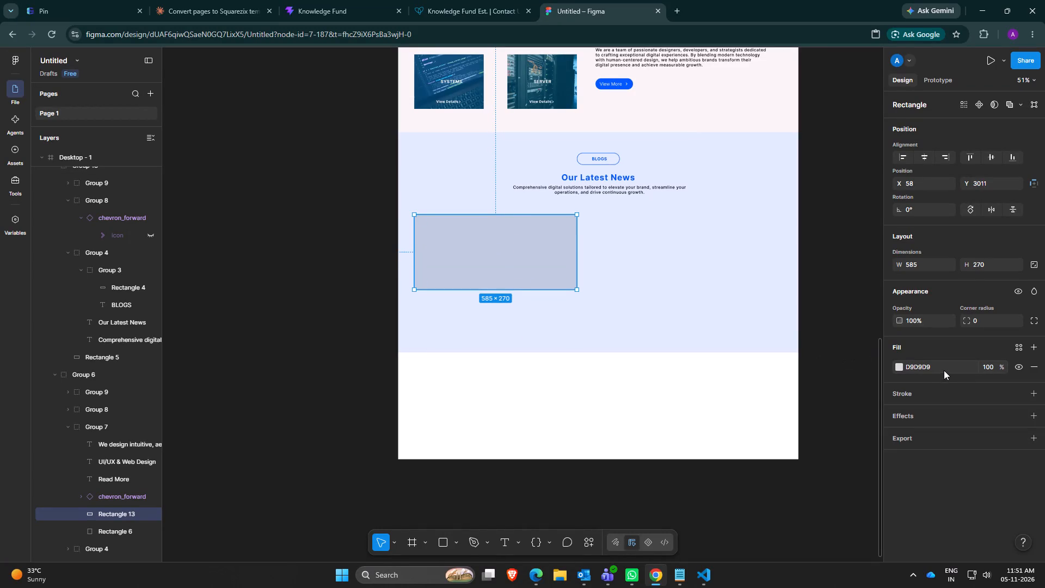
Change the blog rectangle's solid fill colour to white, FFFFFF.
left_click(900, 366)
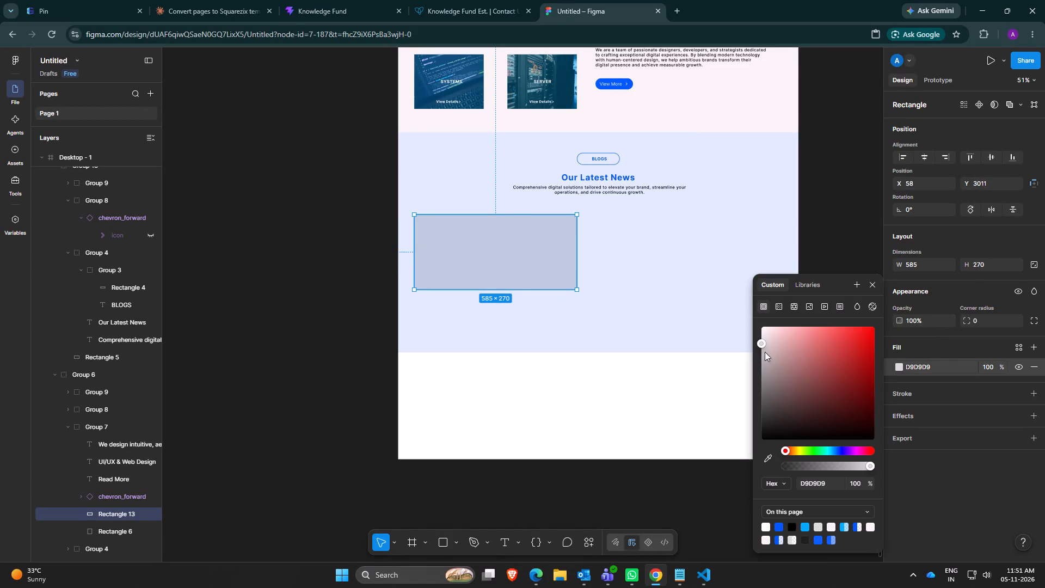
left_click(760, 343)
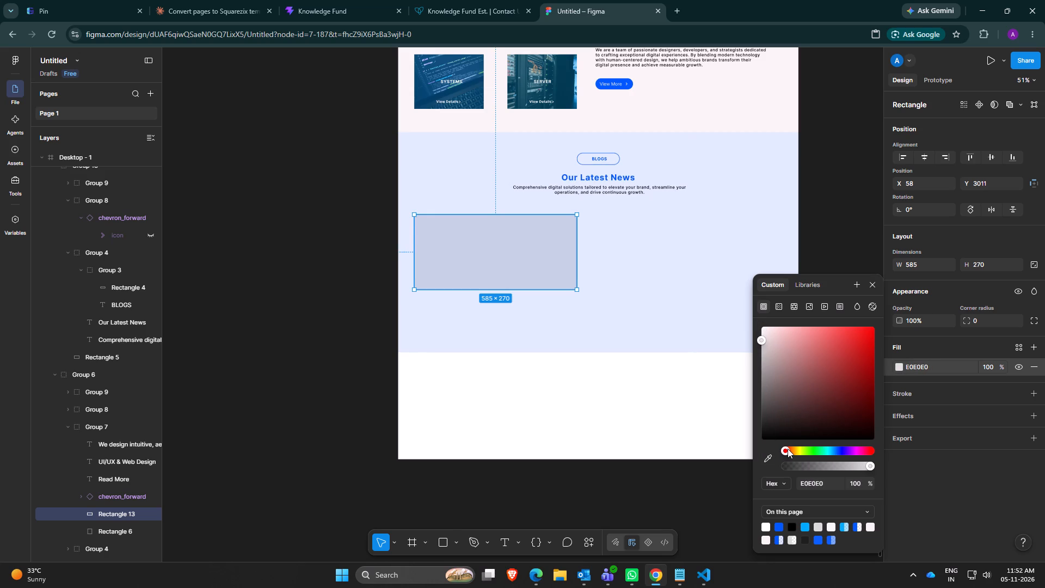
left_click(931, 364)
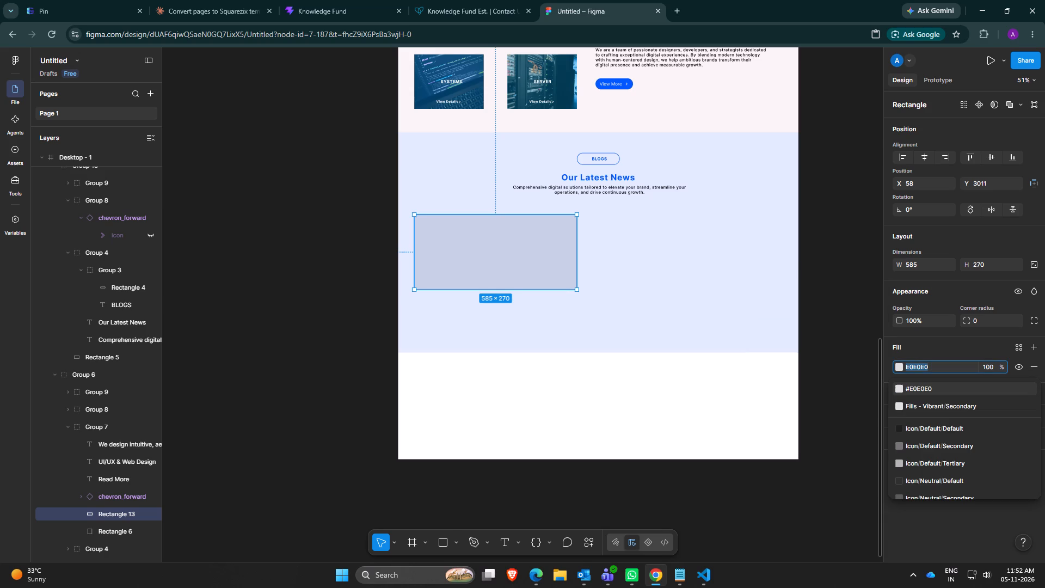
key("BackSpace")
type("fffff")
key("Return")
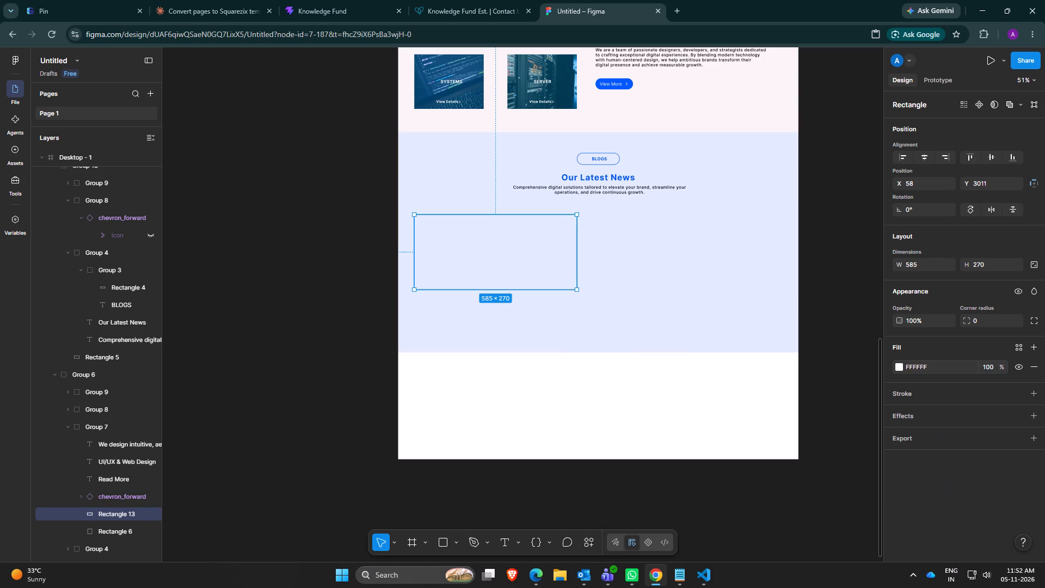
Check where Rectangle 13 sits among the service card's layers in Group 7, and delete it from the blogs section.
scroll(116, 507, "down", 2)
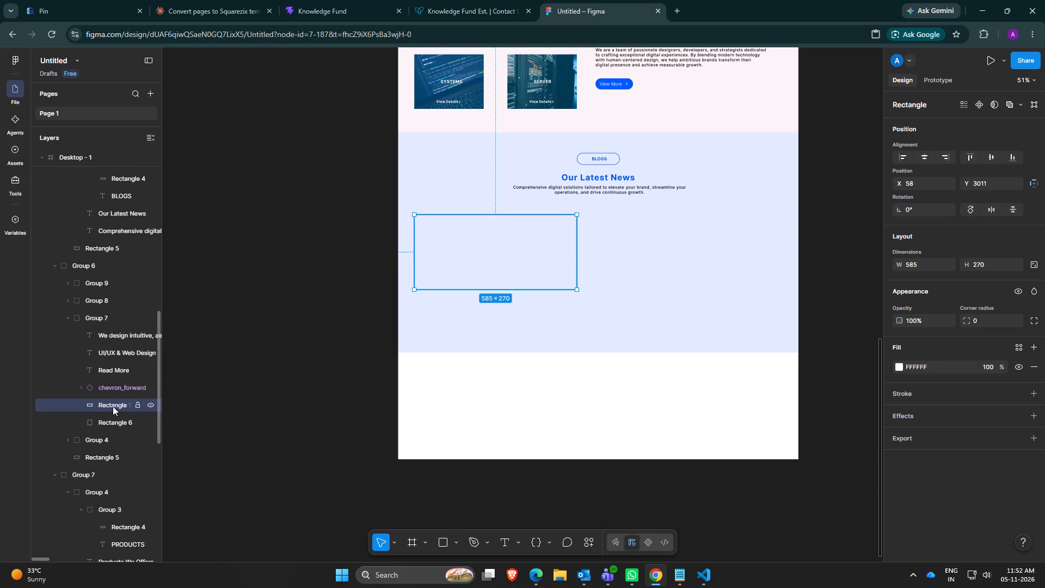
left_click(112, 339)
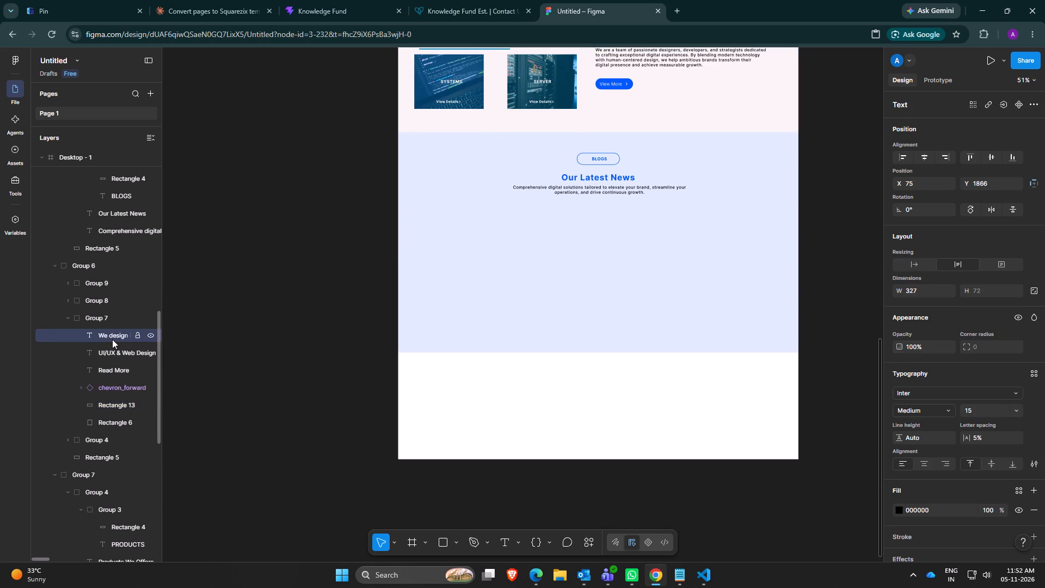
scroll(582, 364, "up", 16)
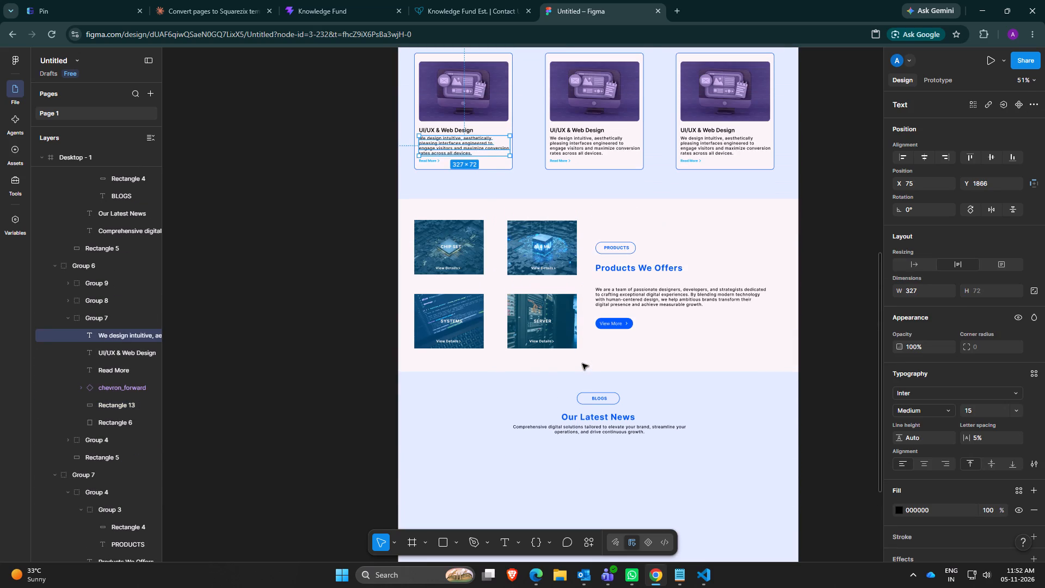
scroll(573, 365, "down", 13)
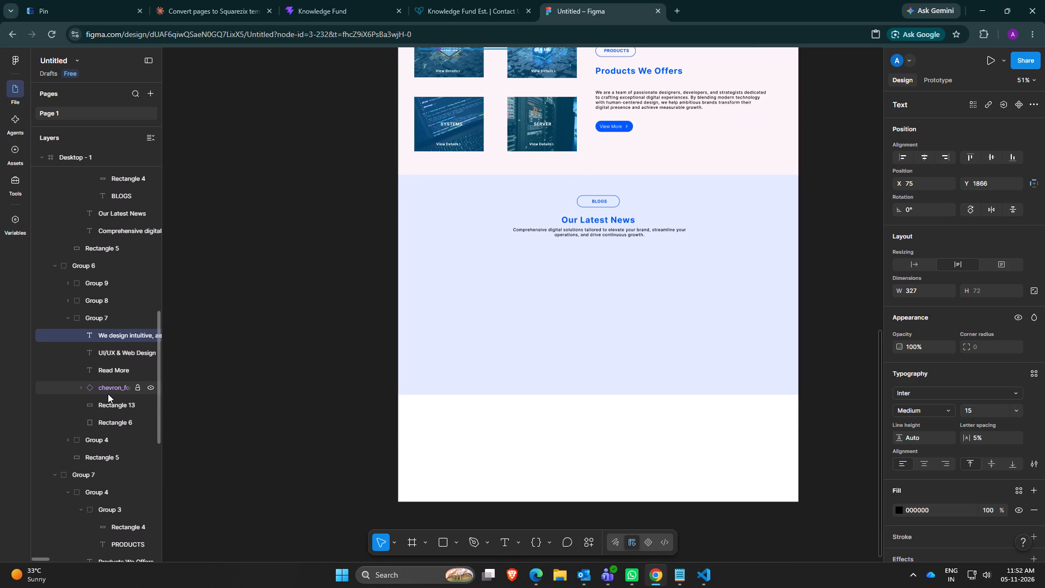
left_click(112, 411)
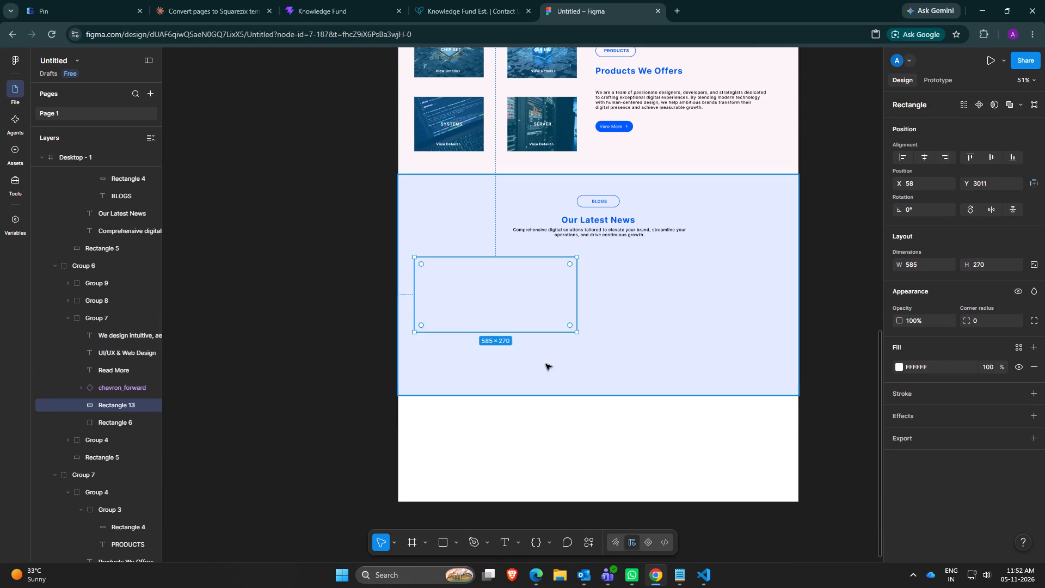
scroll(554, 369, "up", 15)
scroll(554, 369, "down", 3)
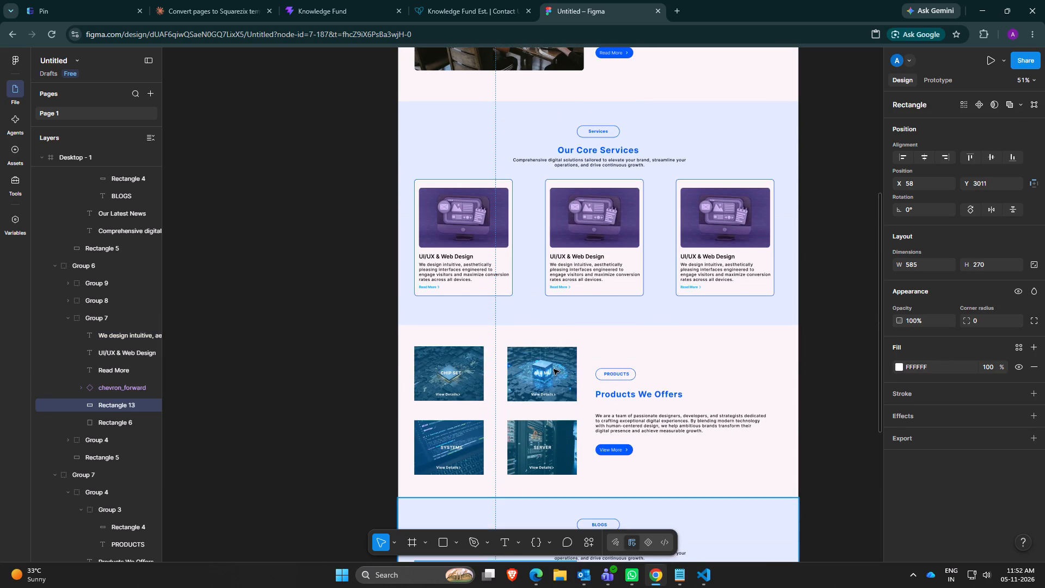
scroll(554, 369, "down", 14)
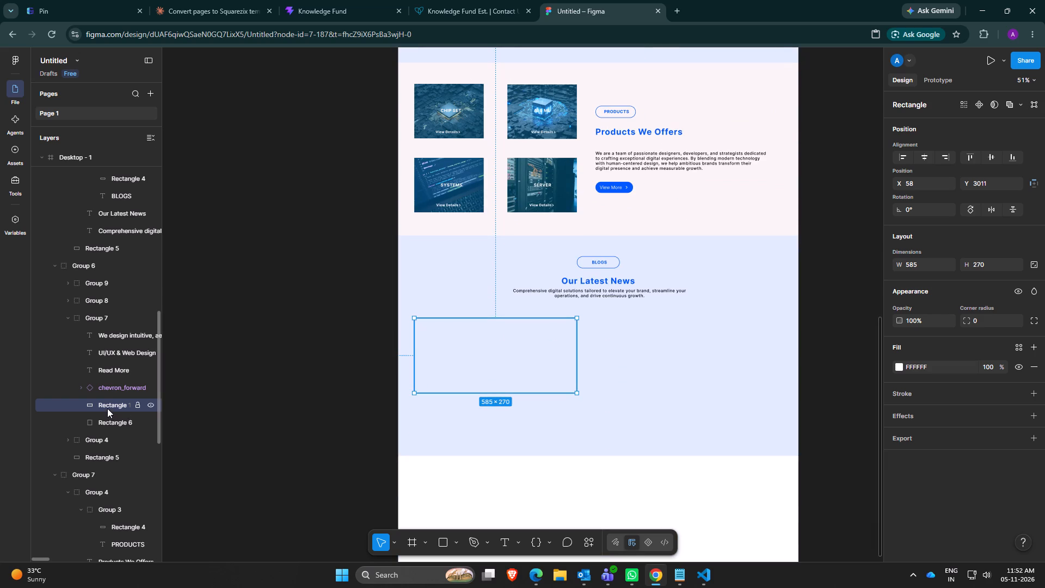
right_click(108, 407)
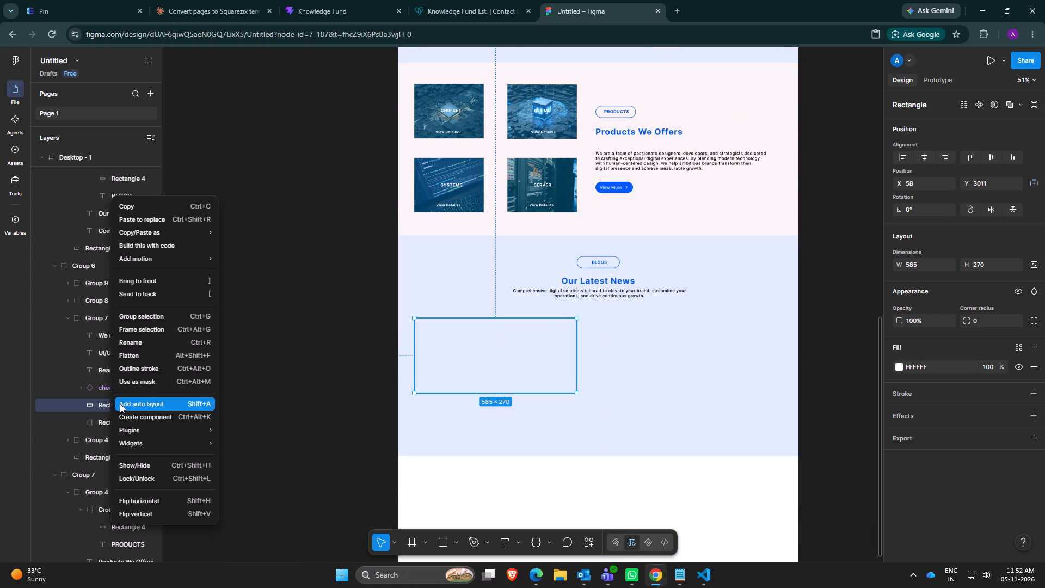
left_click(83, 400)
key("Delete")
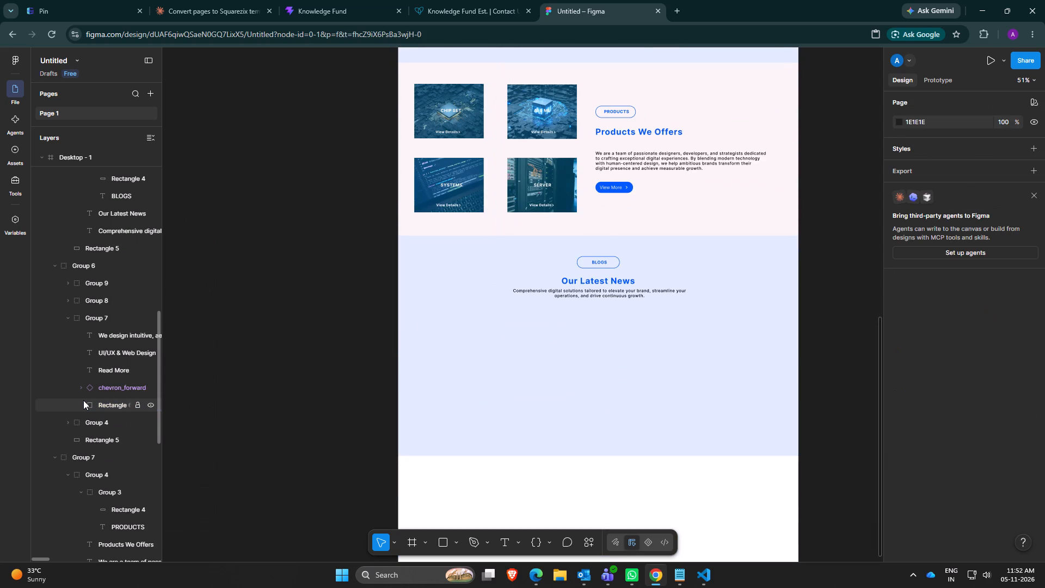
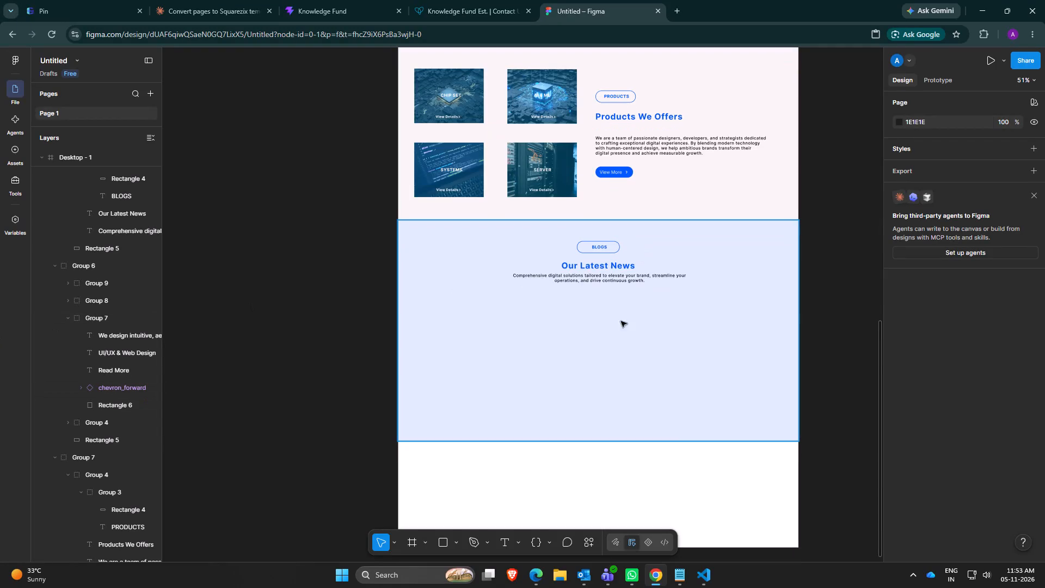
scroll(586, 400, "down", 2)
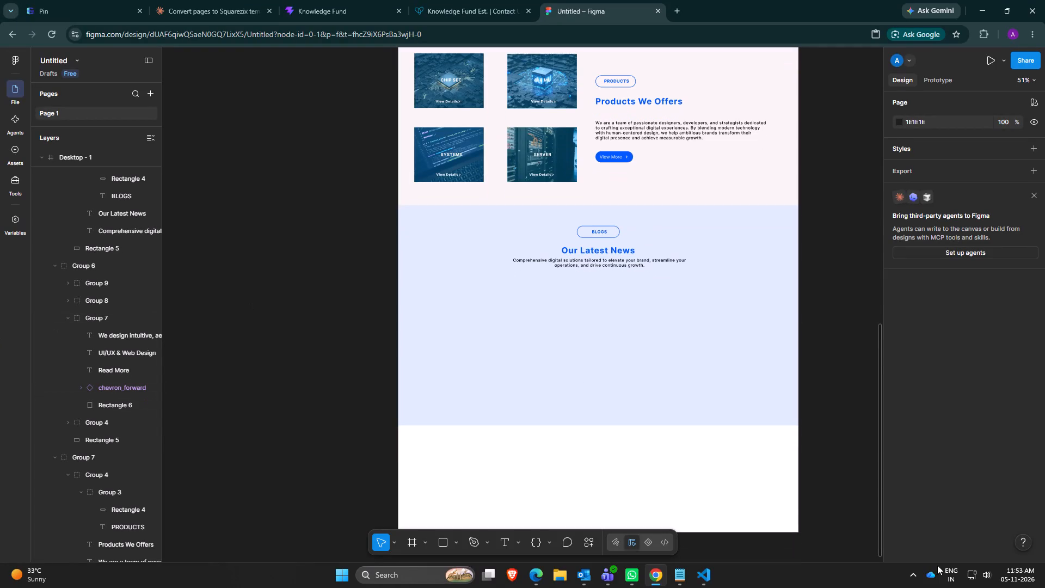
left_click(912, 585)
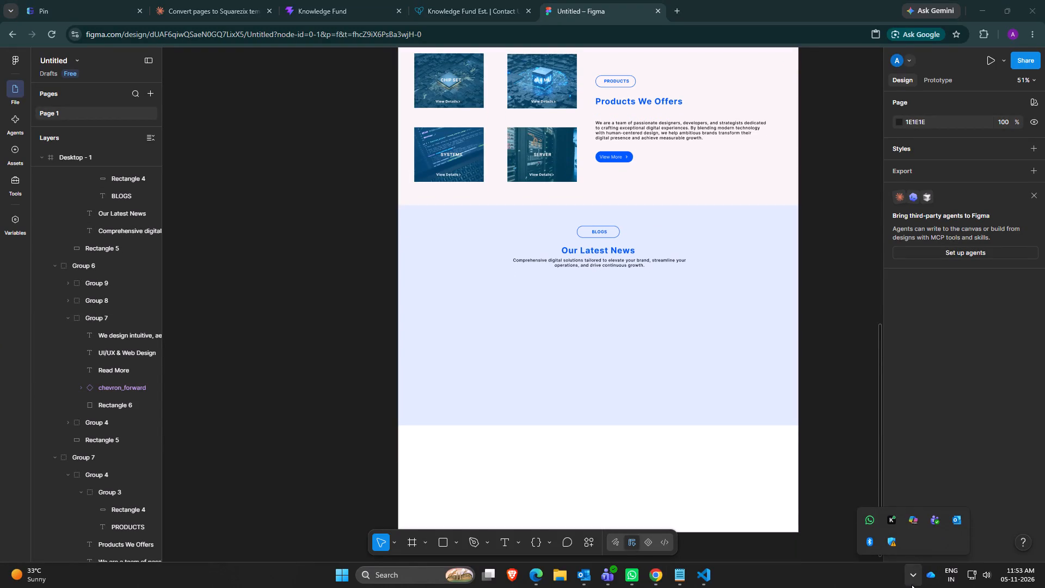
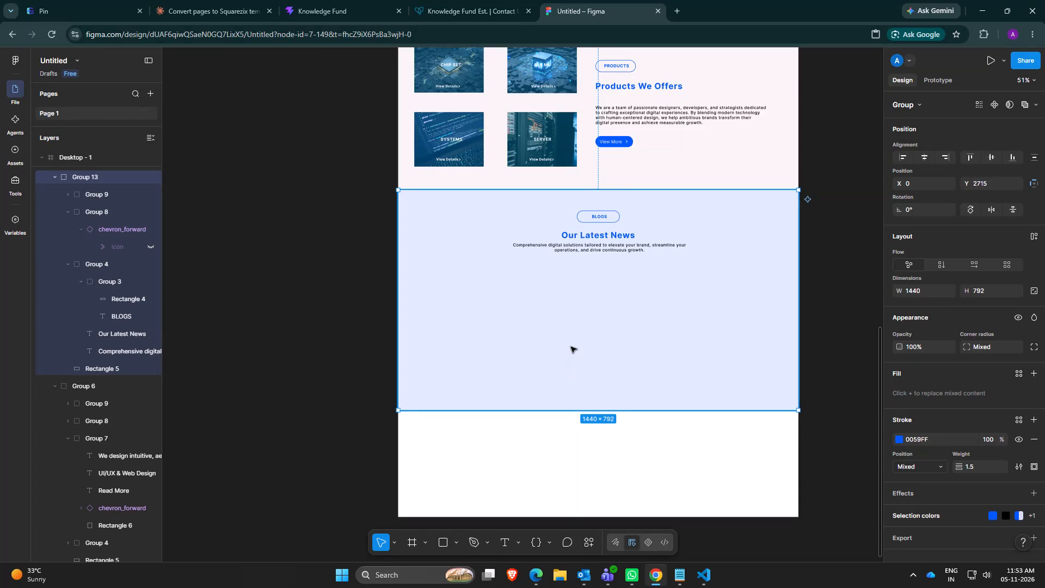
Draw a blog card rectangle about 585 × 252 below the Our Latest News intro text, at about X 58, Y 3011.
left_click(438, 542)
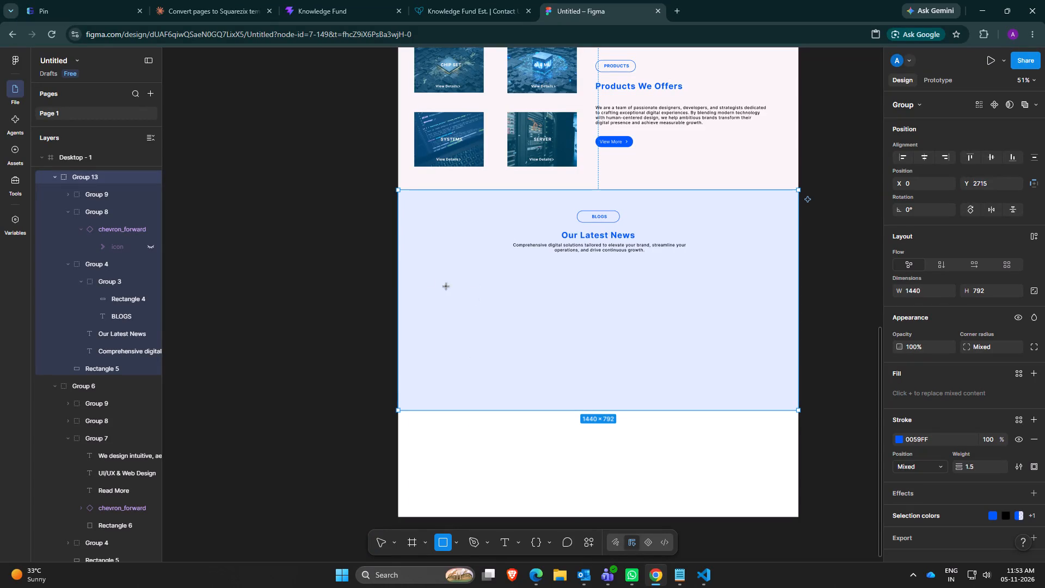
left_click(417, 269)
left_click_drag(422, 273, 433, 274)
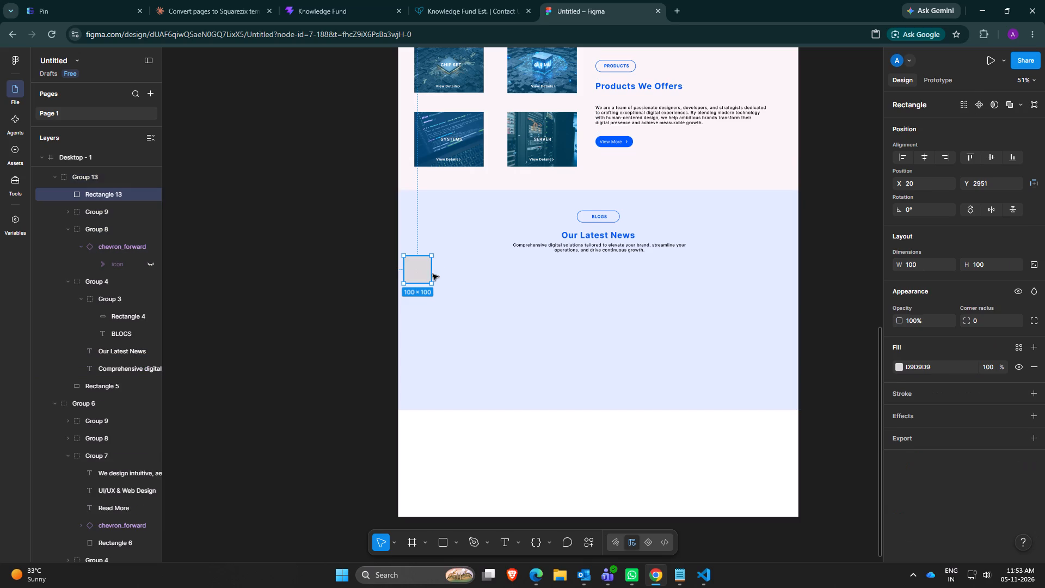
left_click_drag(433, 274, 434, 291)
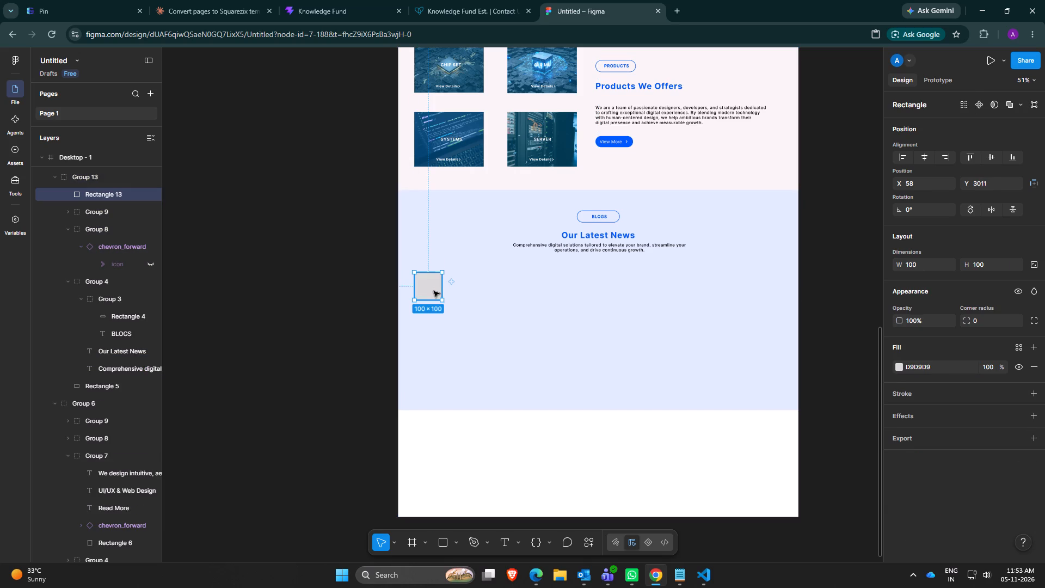
left_click_drag(441, 289, 574, 295)
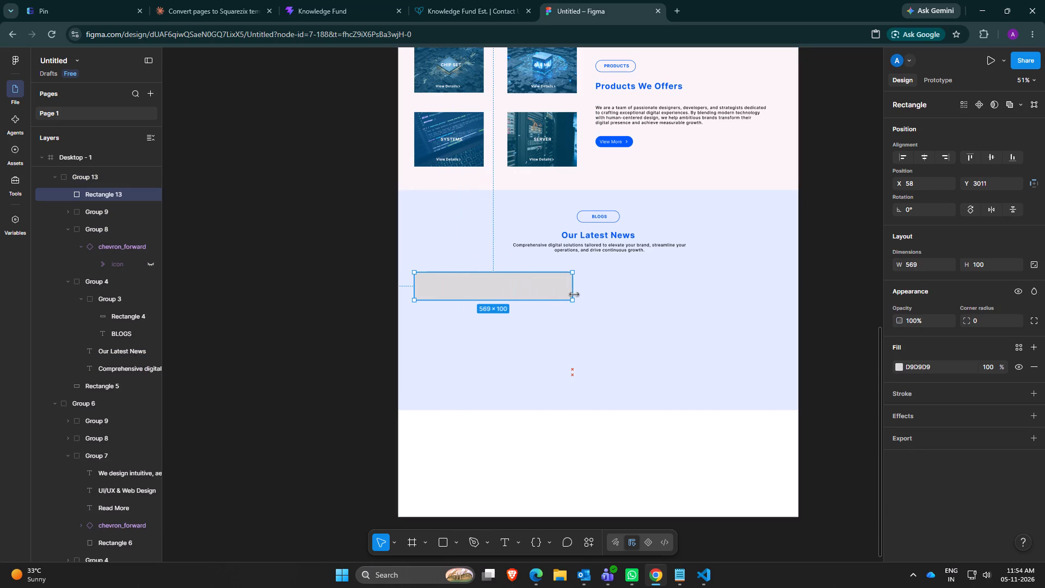
left_click_drag(574, 295, 581, 290)
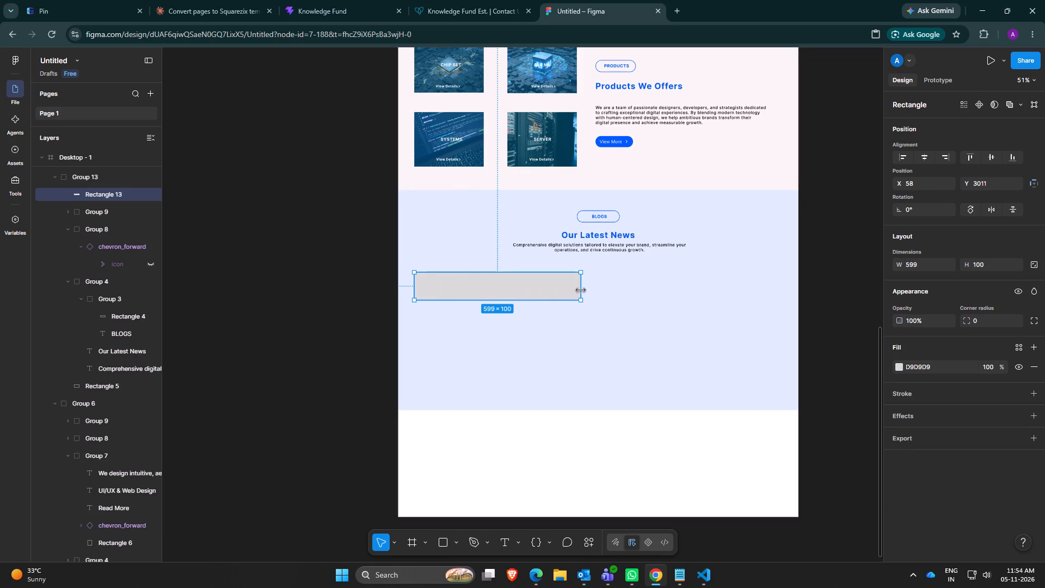
left_click_drag(581, 290, 577, 290)
left_click_drag(492, 303, 492, 309)
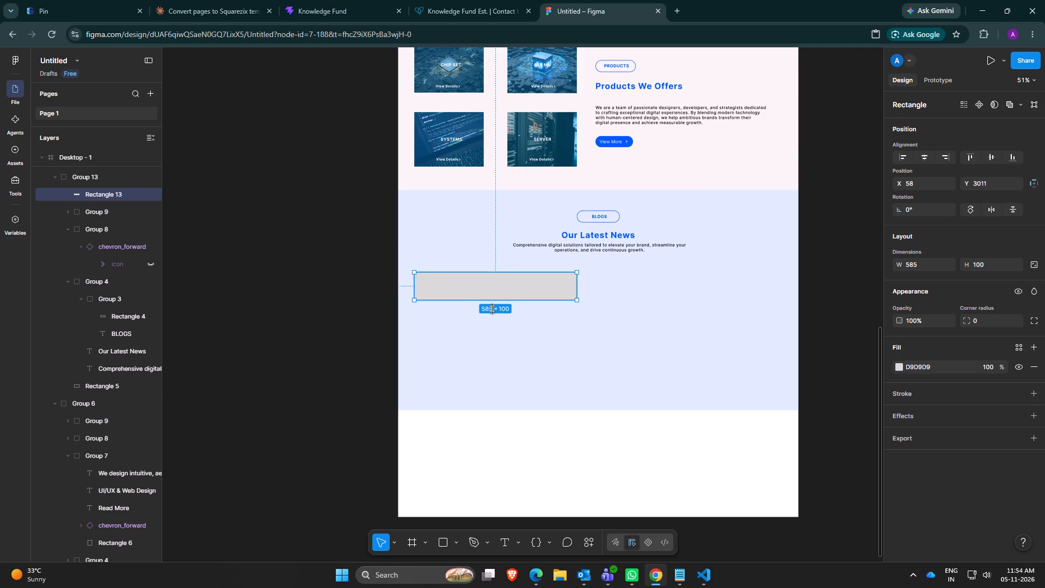
left_click_drag(492, 309, 492, 342)
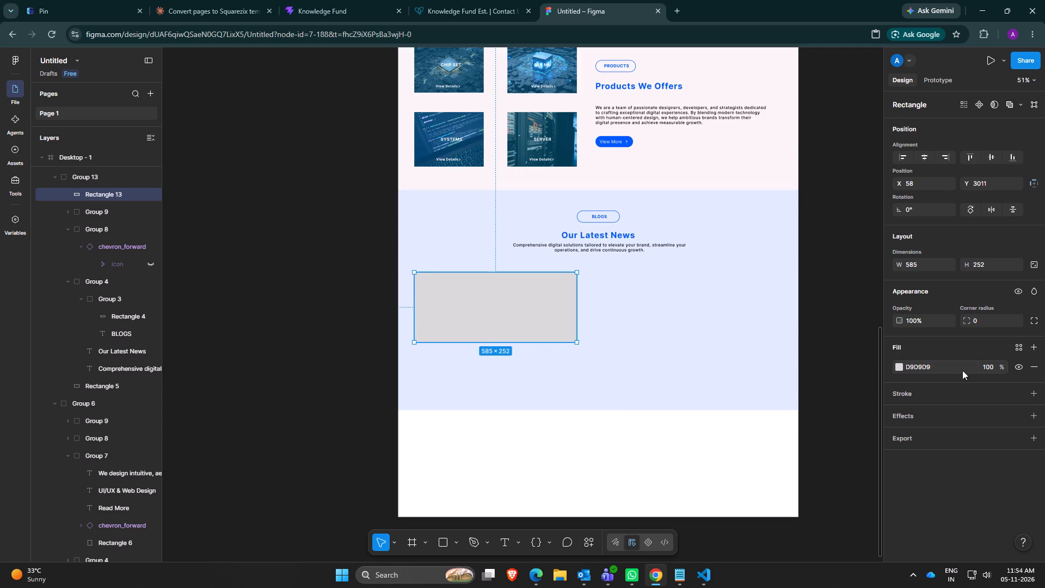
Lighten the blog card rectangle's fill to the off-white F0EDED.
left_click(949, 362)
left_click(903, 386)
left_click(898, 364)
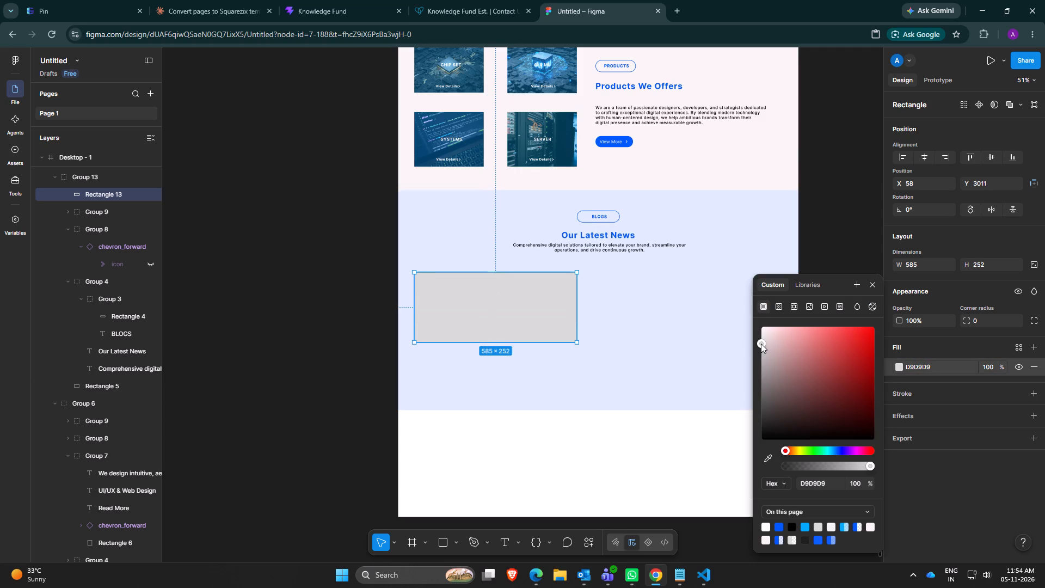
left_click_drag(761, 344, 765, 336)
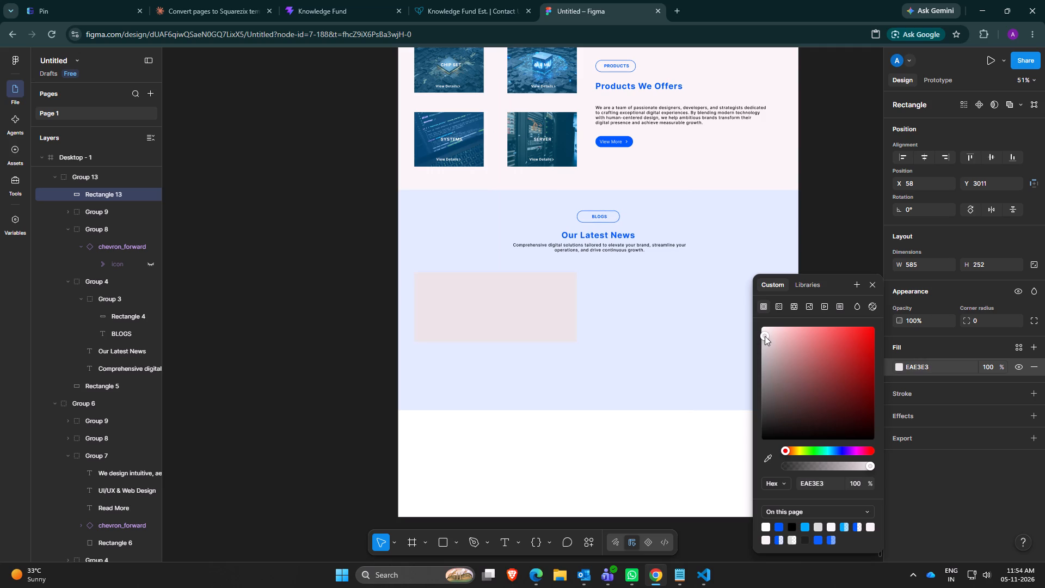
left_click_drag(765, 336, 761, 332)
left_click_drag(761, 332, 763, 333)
Copy the fill colour F8F5F5 from the first Our Core Services card and apply it to the blog card rectangle.
scroll(543, 360, "up", 12)
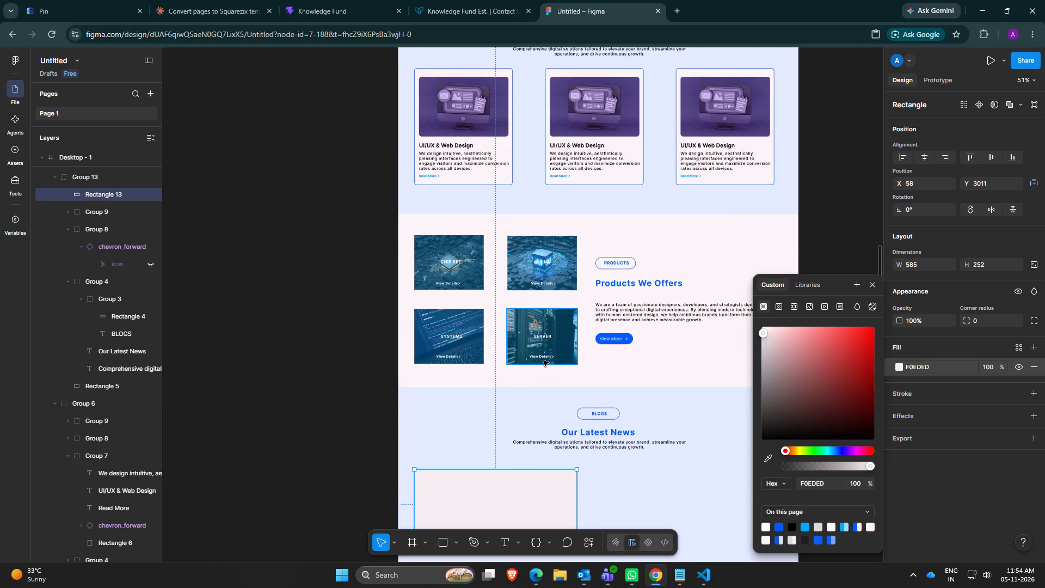
scroll(543, 360, "up", 1)
left_click_drag(495, 222, 494, 216)
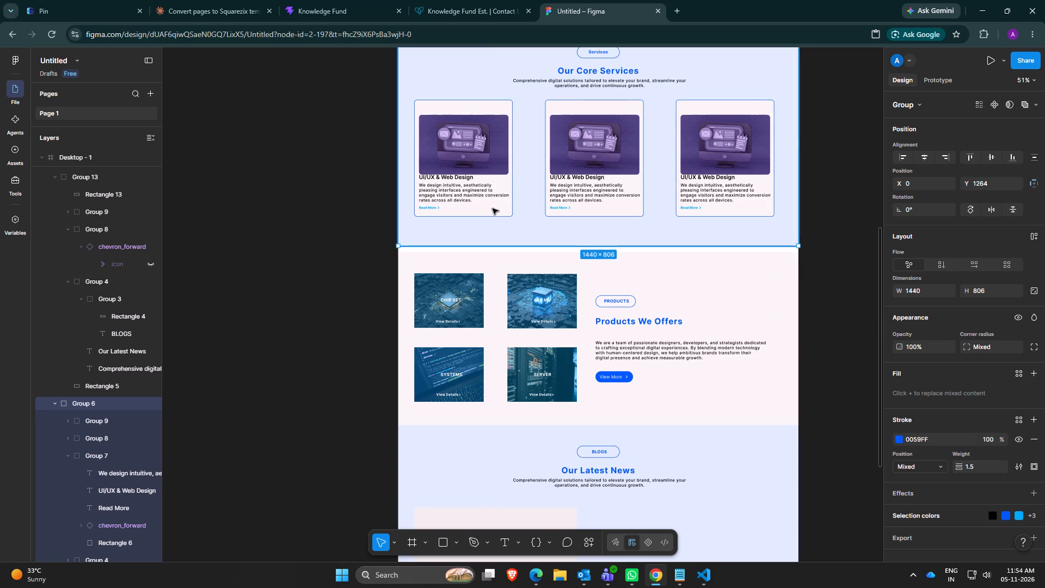
left_click(493, 209)
right_click(493, 209)
left_click(470, 211)
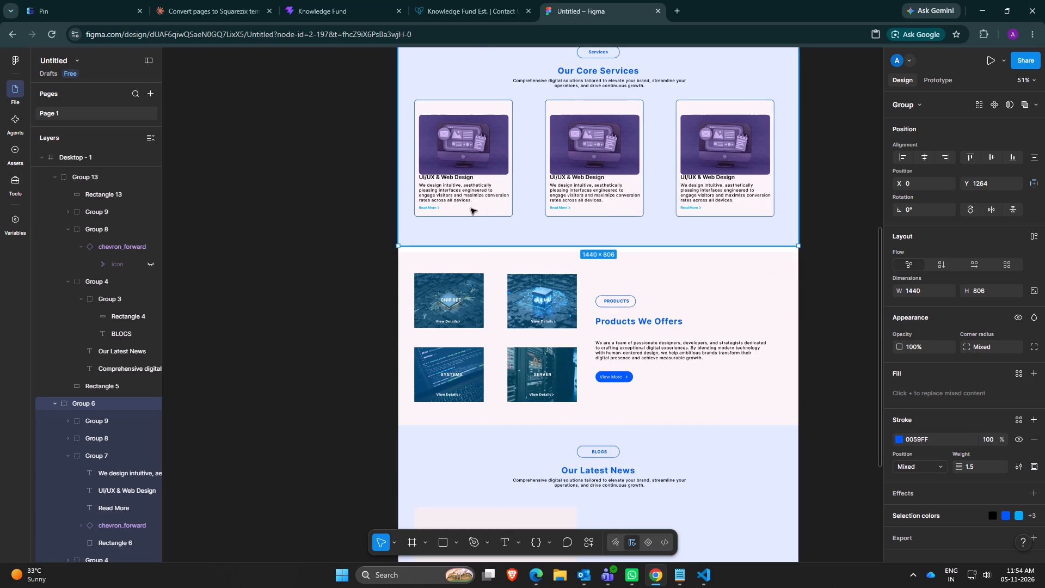
left_click(471, 209, "ctrl")
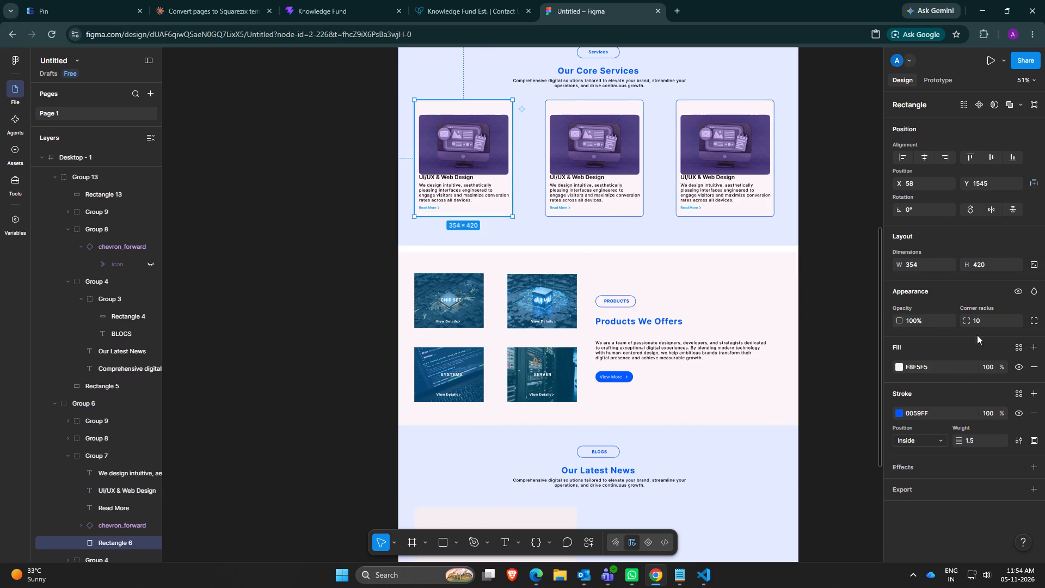
left_click(948, 369)
key("ctrl+c")
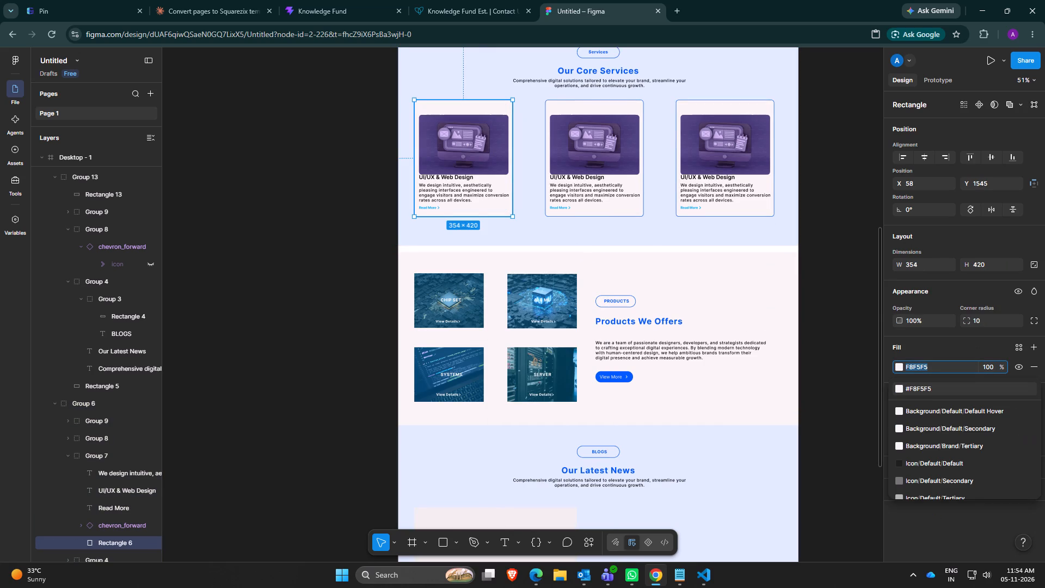
scroll(785, 438, "down", 7)
left_click(499, 436)
left_click(499, 436, "ctrl")
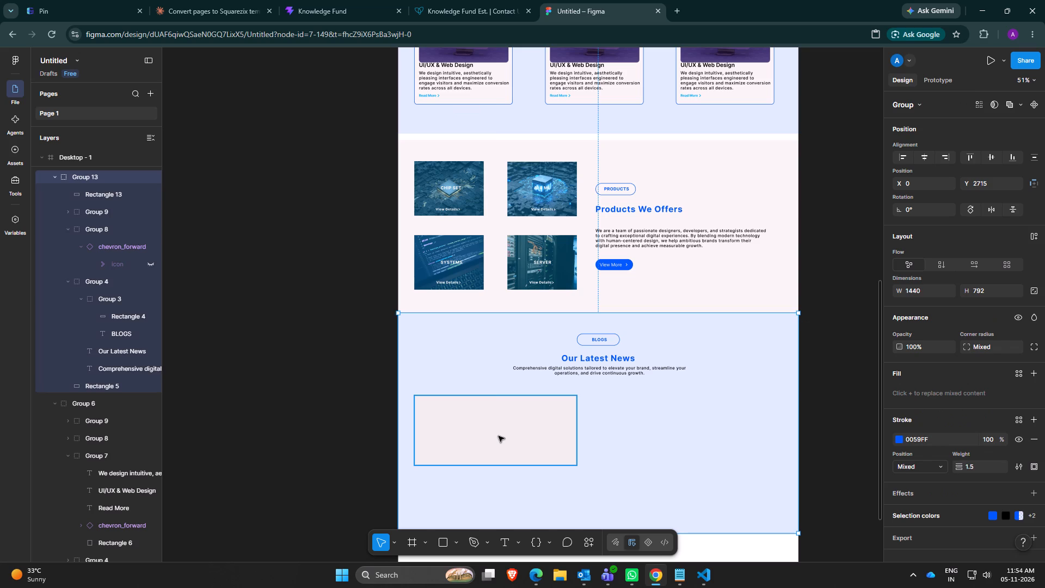
left_click(932, 364)
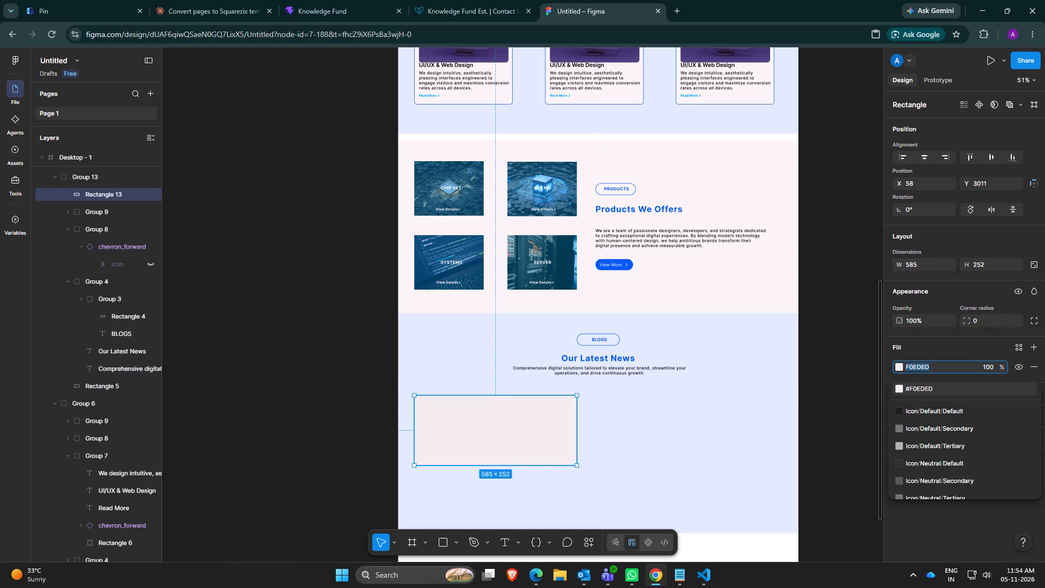
key("ctrl+v")
key("Return")
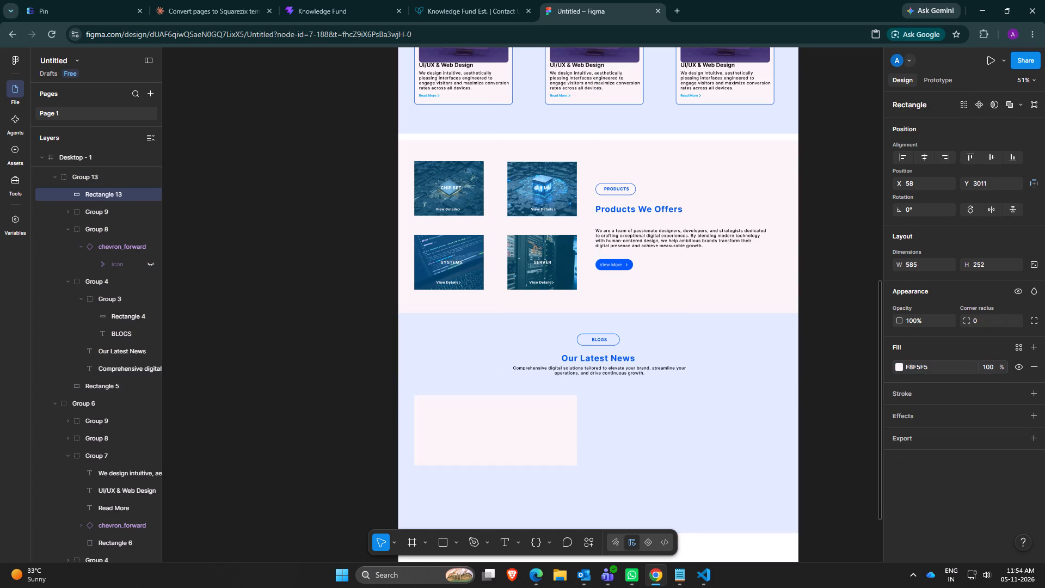
Draw an image placeholder rectangle about 268 × 201 inside the blog card's left half, at about X 83, Y 3037.
scroll(494, 426, "down", 2)
scroll(530, 394, "down", 3)
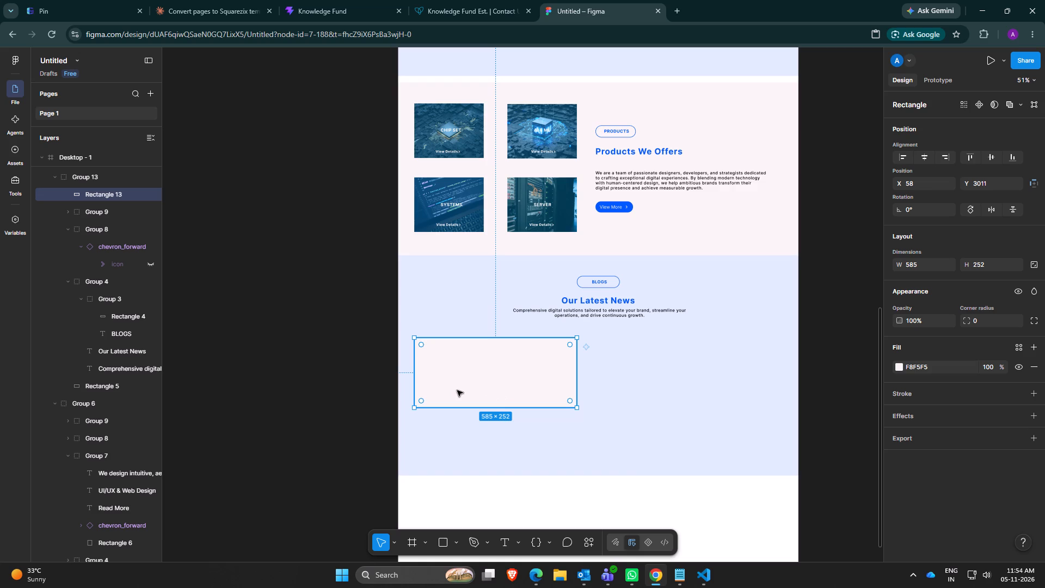
left_click(441, 542)
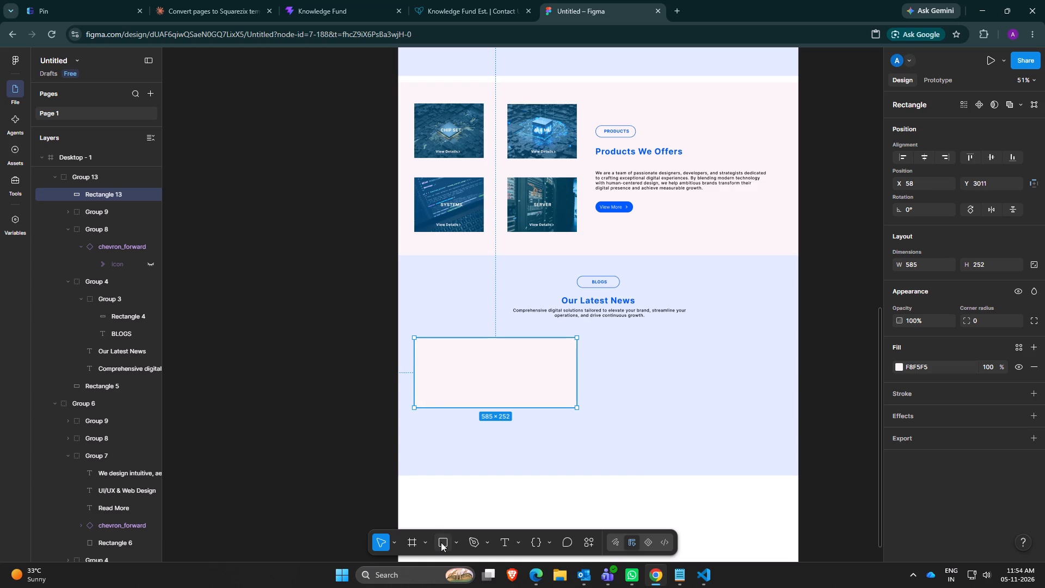
left_click(428, 362)
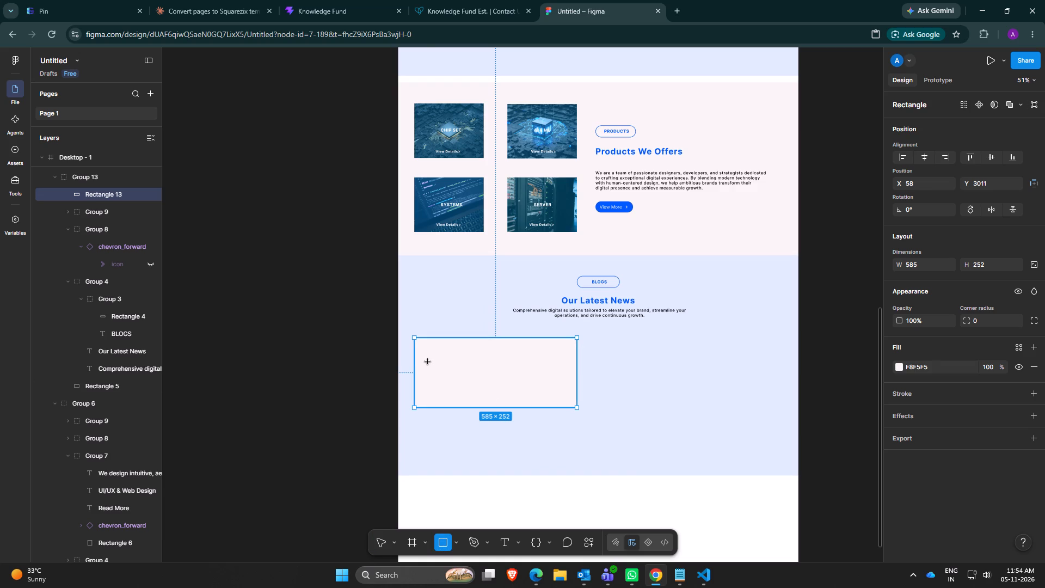
left_click_drag(428, 363, 434, 363)
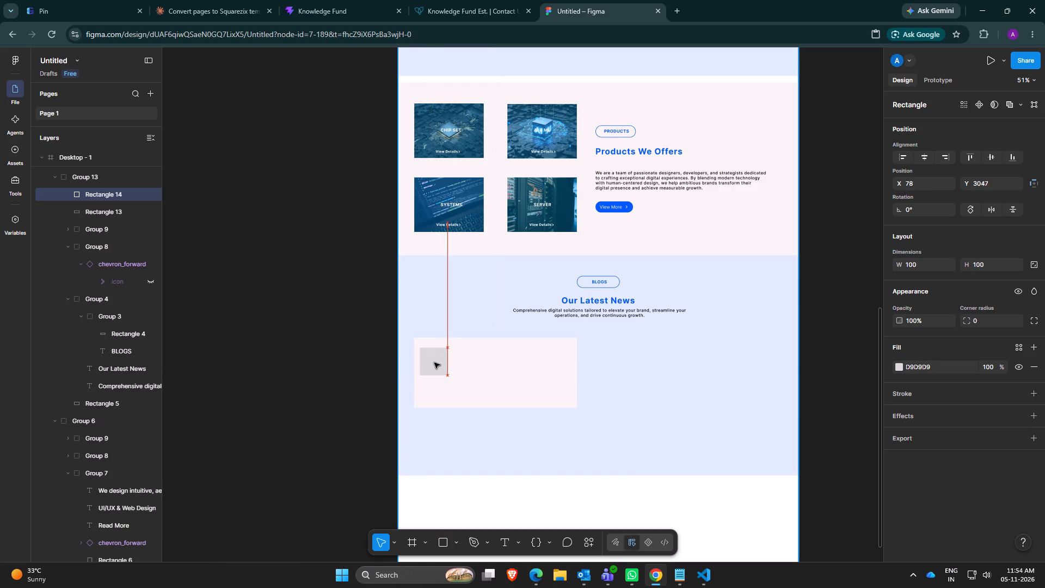
left_click_drag(434, 363, 433, 359)
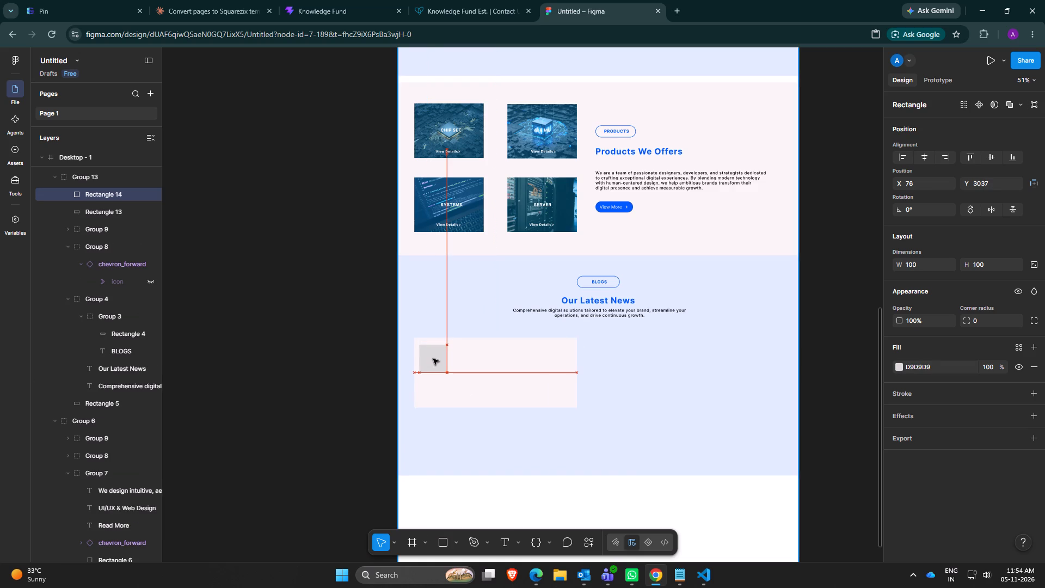
left_click_drag(433, 359, 435, 359)
left_click_drag(449, 372, 466, 376)
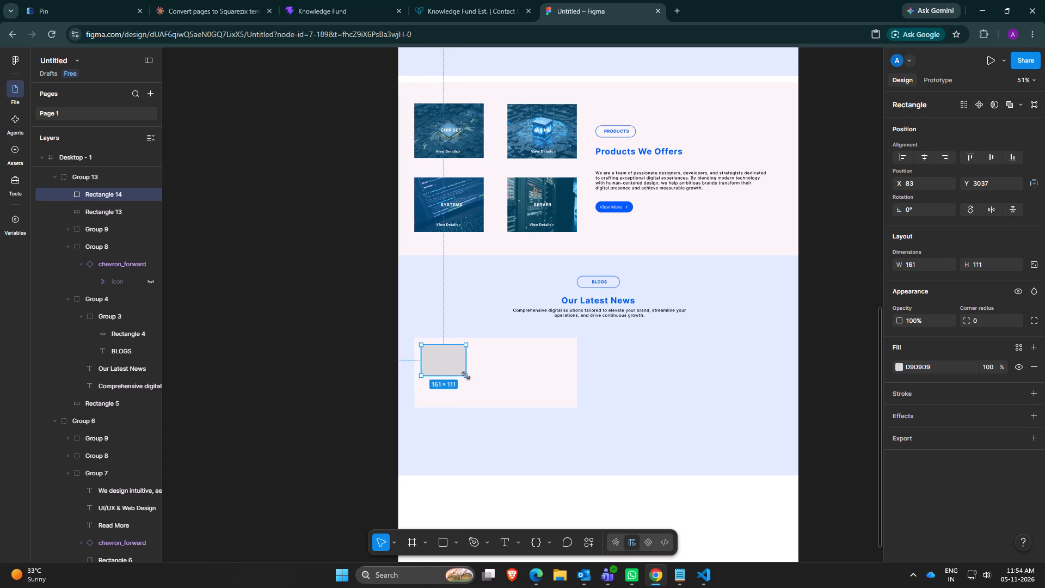
left_click_drag(466, 376, 501, 400)
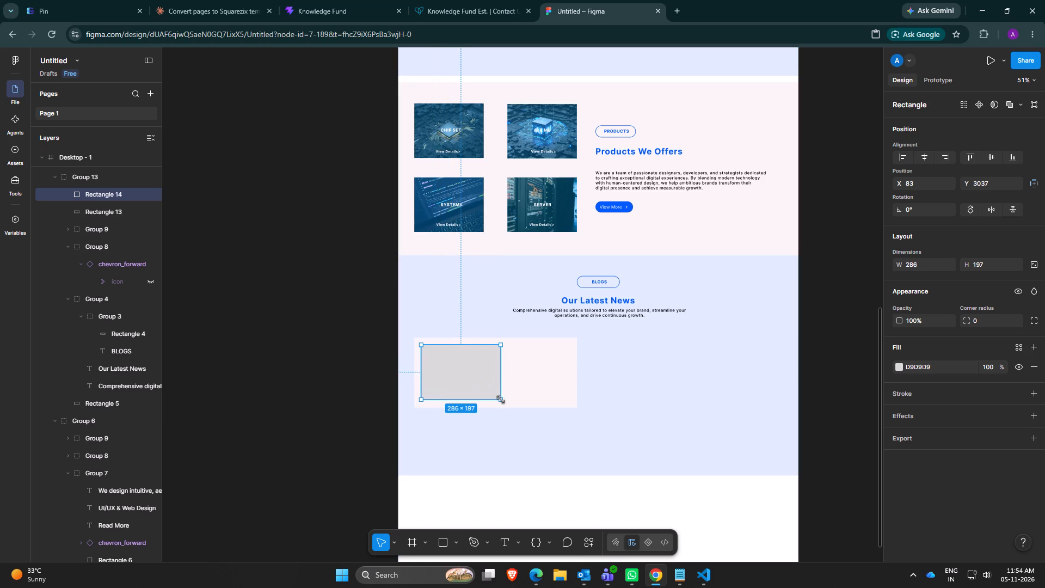
left_click_drag(501, 400, 493, 399)
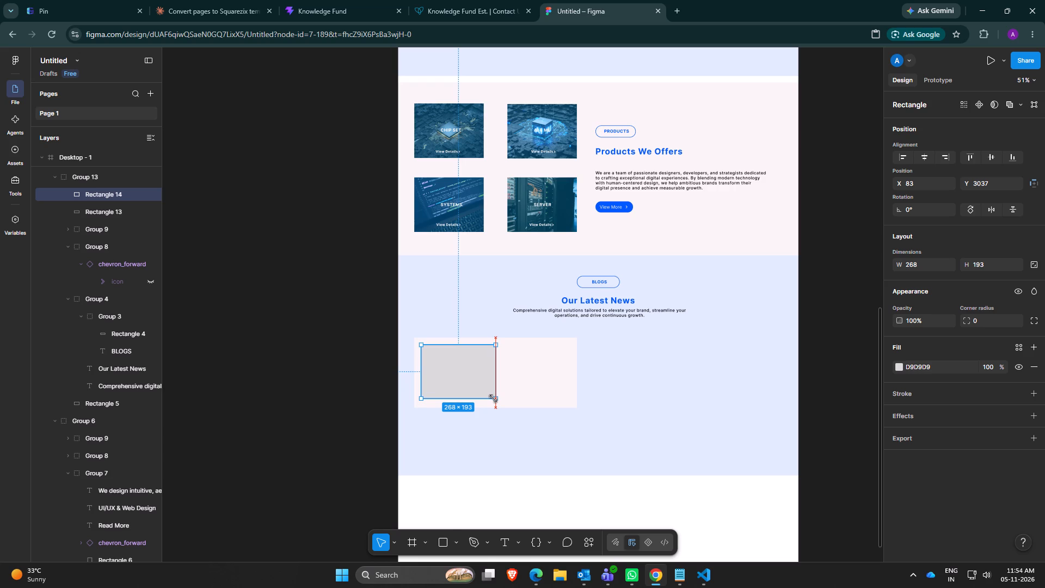
left_click_drag(493, 399, 493, 399)
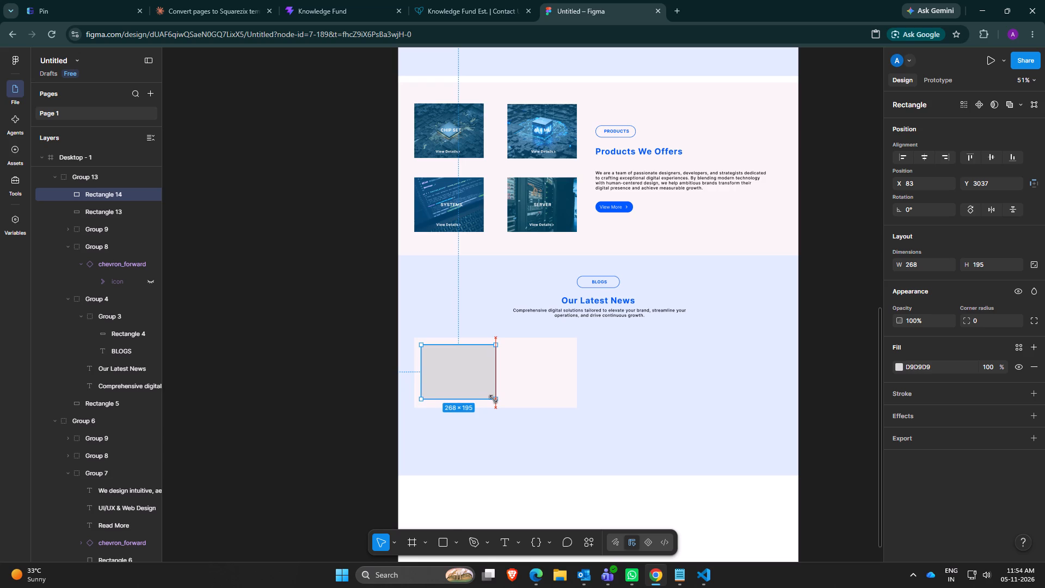
left_click_drag(493, 399, 494, 401)
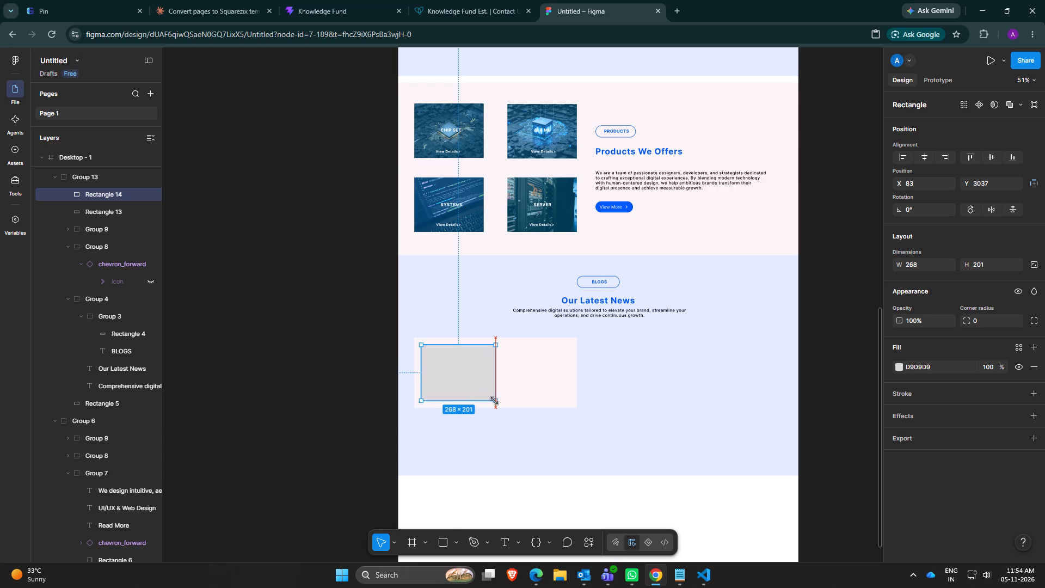
left_click_drag(494, 401, 494, 399)
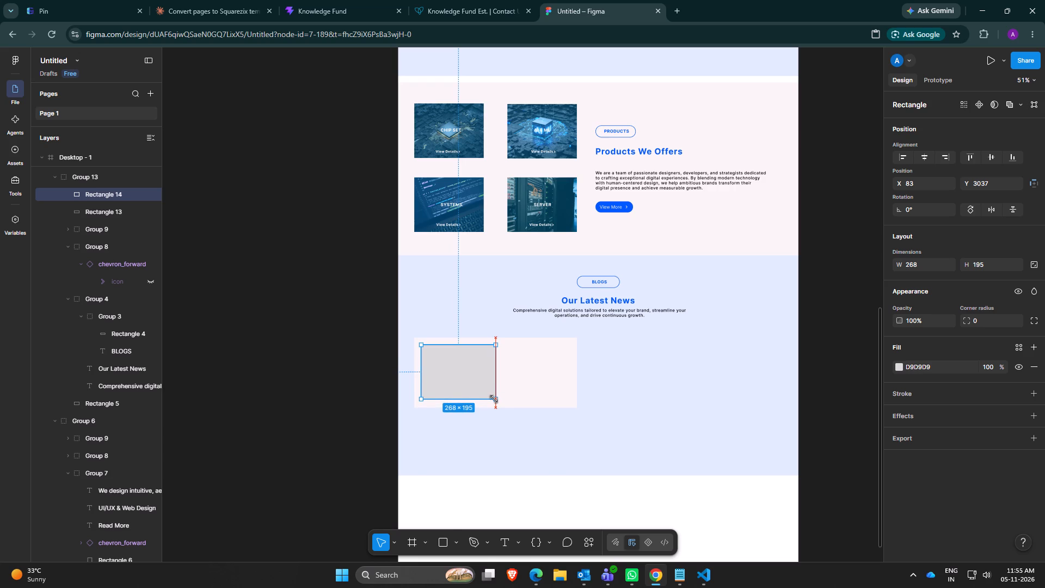
left_click_drag(494, 399, 495, 401)
Search Unsplash for "blog" and fill the placeholder with the Thought Catalog photo of hands writing beside a laptop and coffee.
left_click(470, 376)
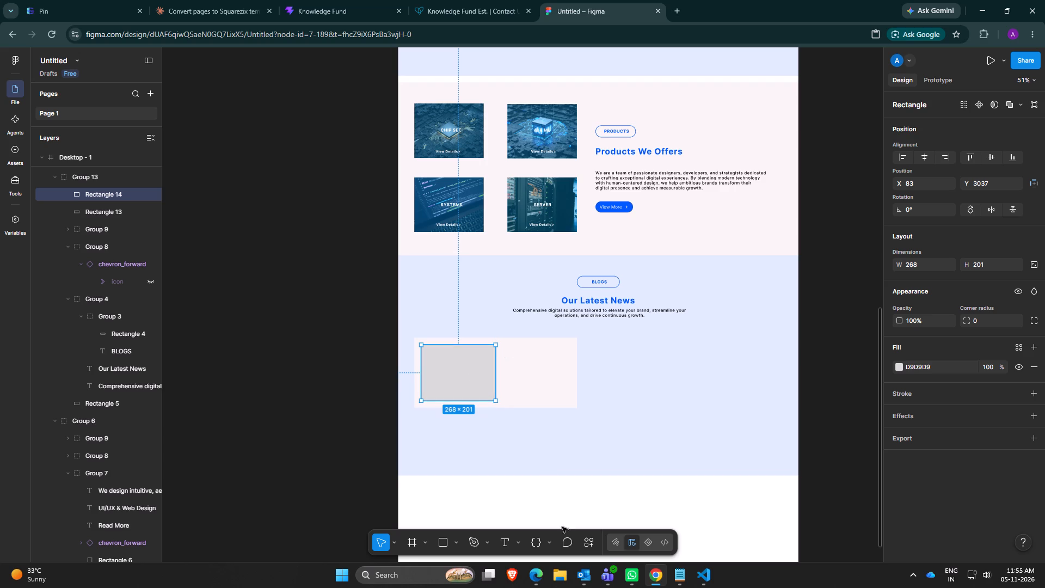
left_click(589, 541)
left_click(426, 394)
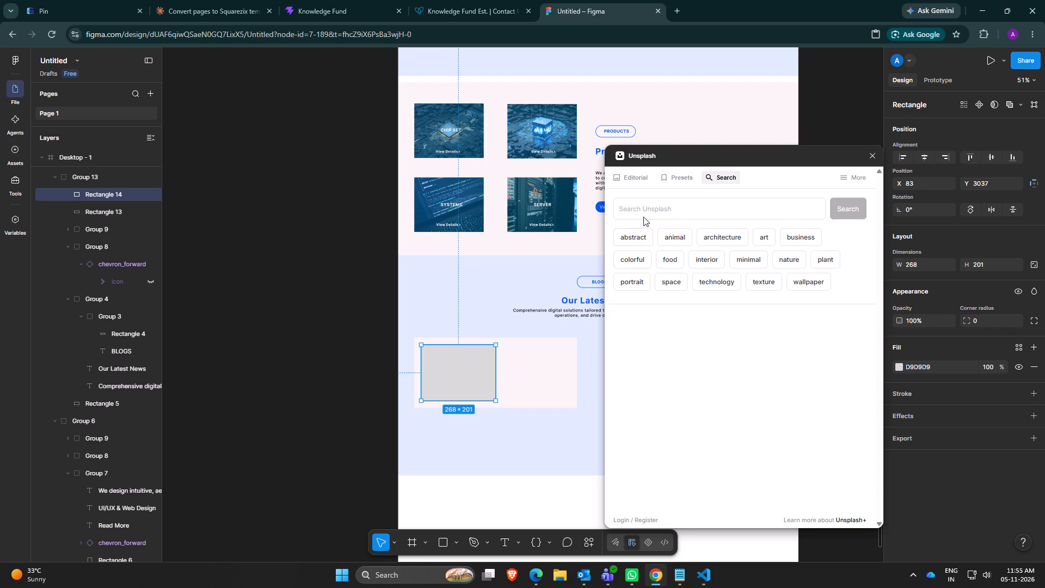
left_click(653, 207)
type("blog")
key("Return")
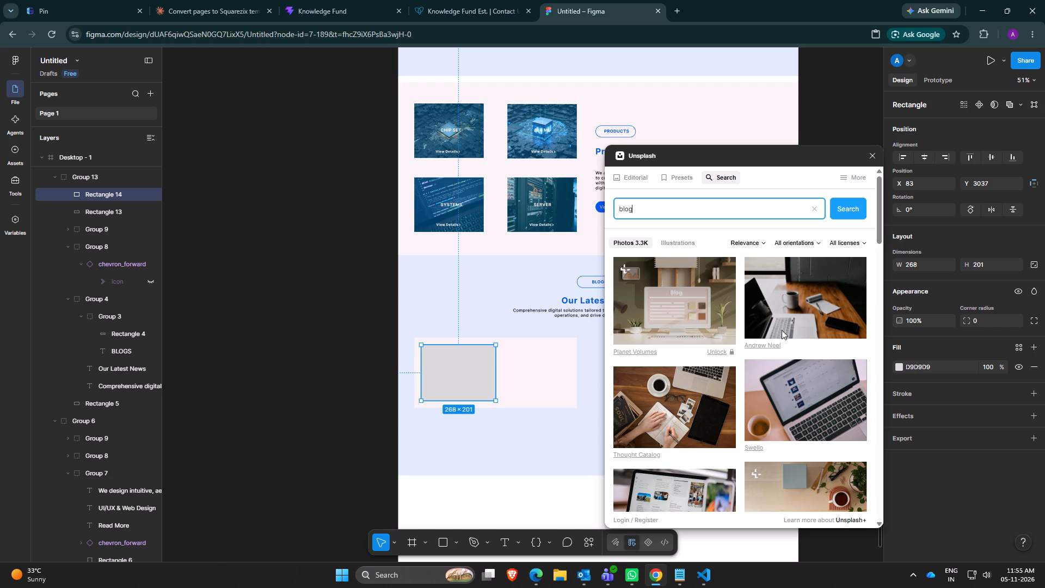
left_click(699, 417)
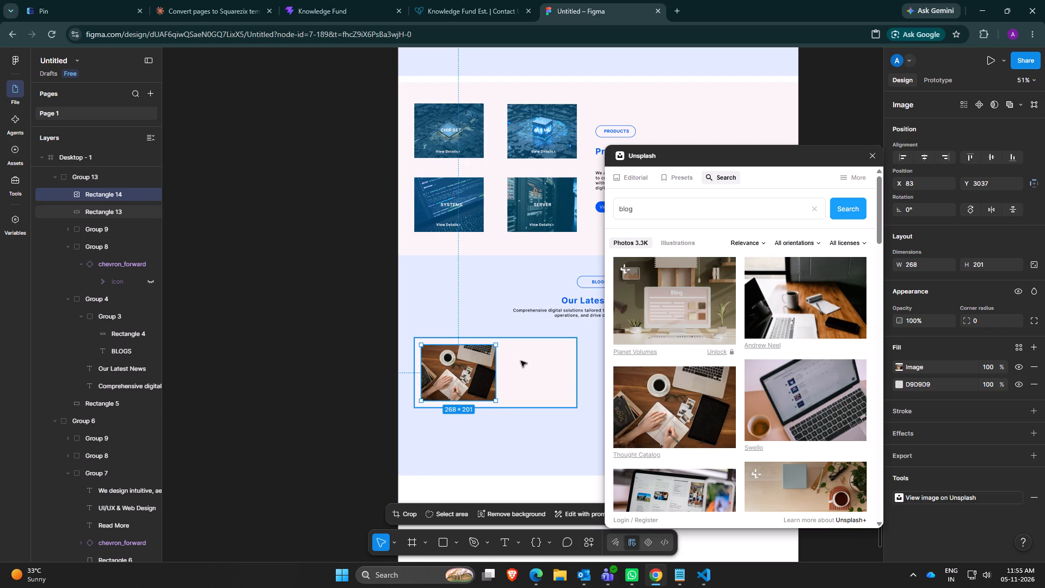
left_click(872, 156)
scroll(622, 361, "up", 9)
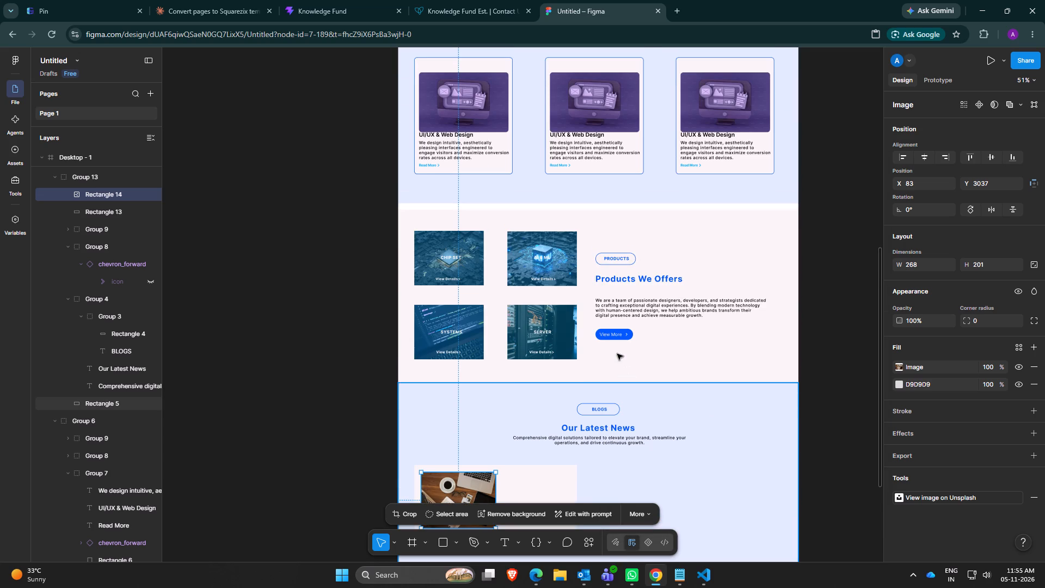
Move the images in all three Our Core Services cards up about 30 px so they clear the UI/UX & Web Design titles.
scroll(456, 138, "up", 4)
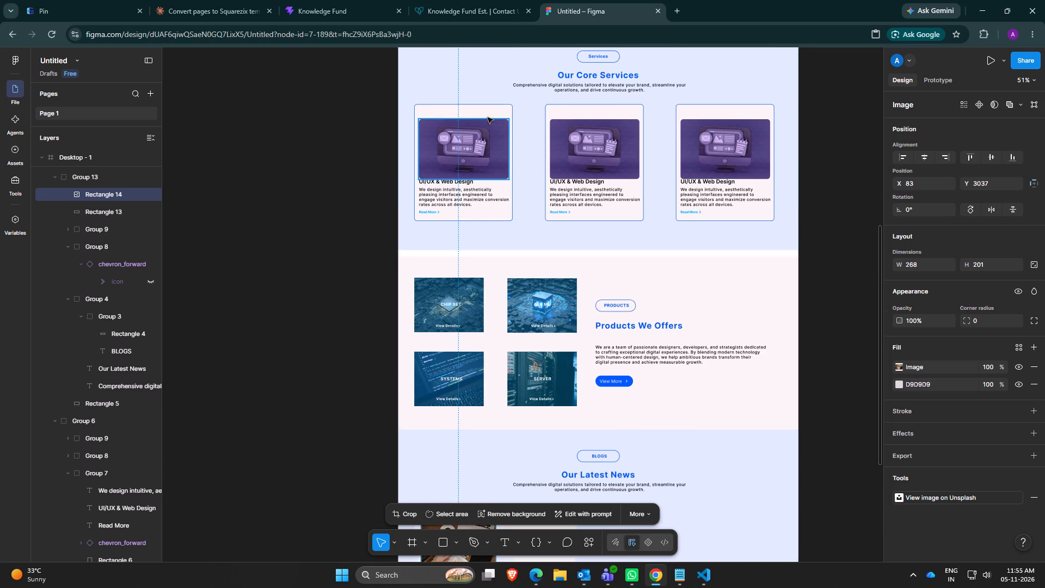
left_click_drag(481, 165, 479, 156)
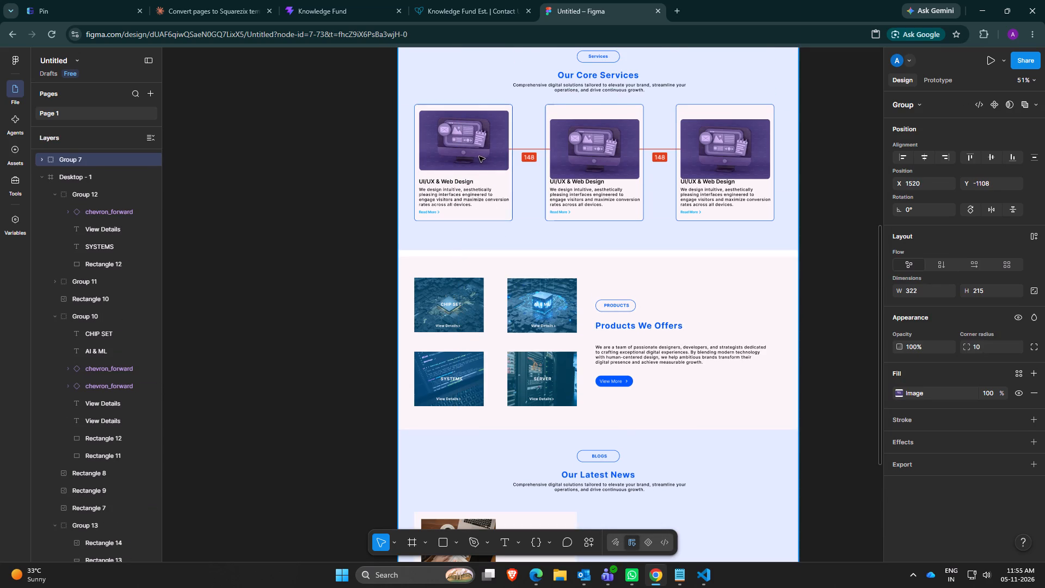
left_click_drag(479, 156, 483, 157)
left_click_drag(610, 146, 610, 145)
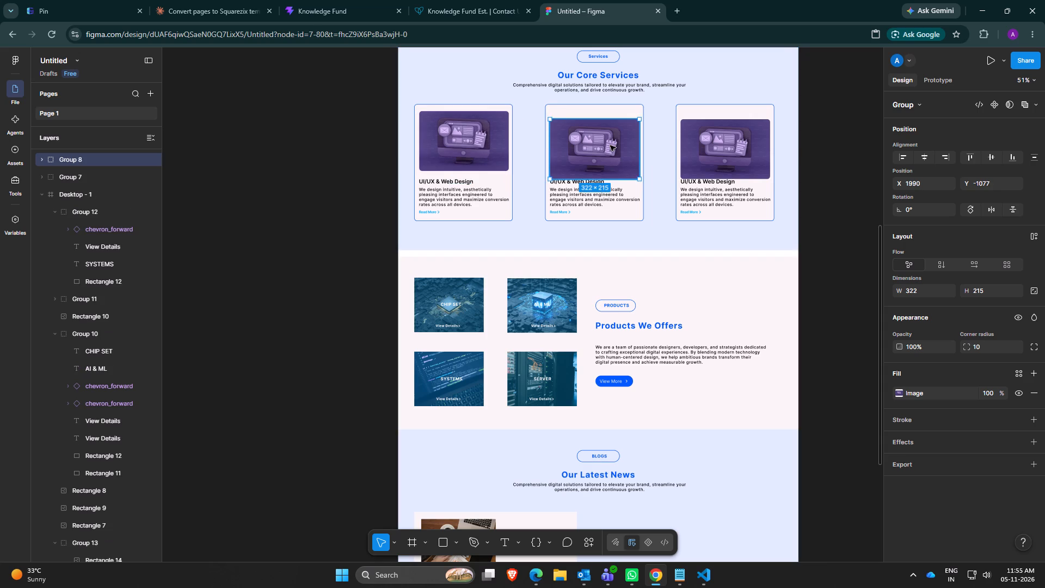
left_click_drag(610, 145, 610, 139)
left_click_drag(746, 151, 746, 143)
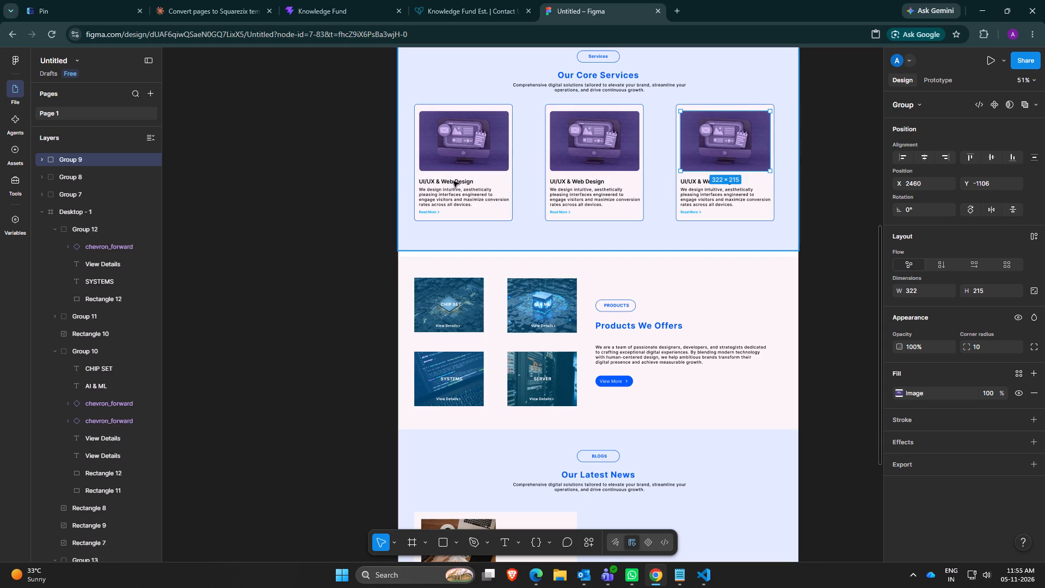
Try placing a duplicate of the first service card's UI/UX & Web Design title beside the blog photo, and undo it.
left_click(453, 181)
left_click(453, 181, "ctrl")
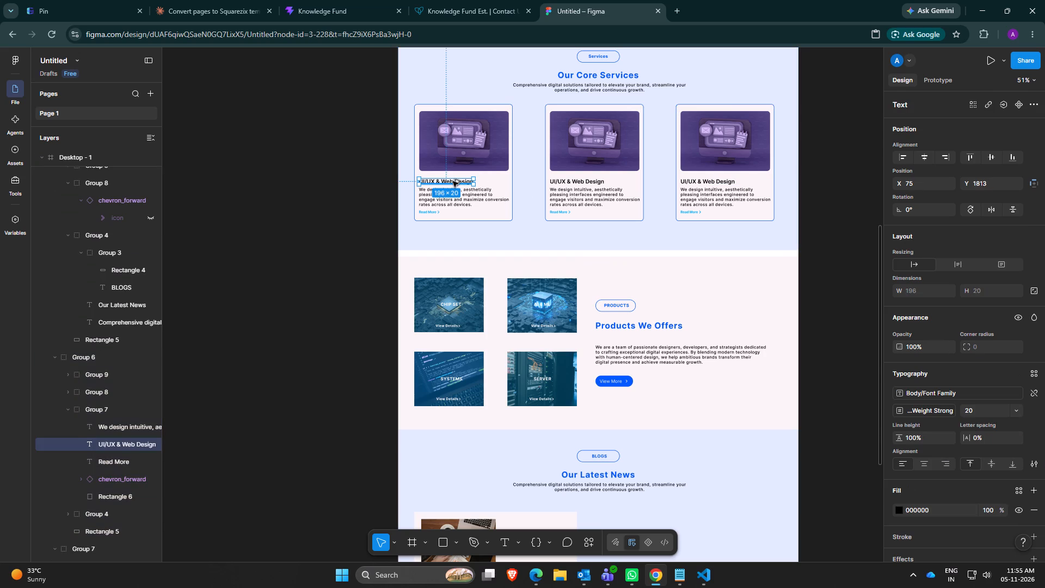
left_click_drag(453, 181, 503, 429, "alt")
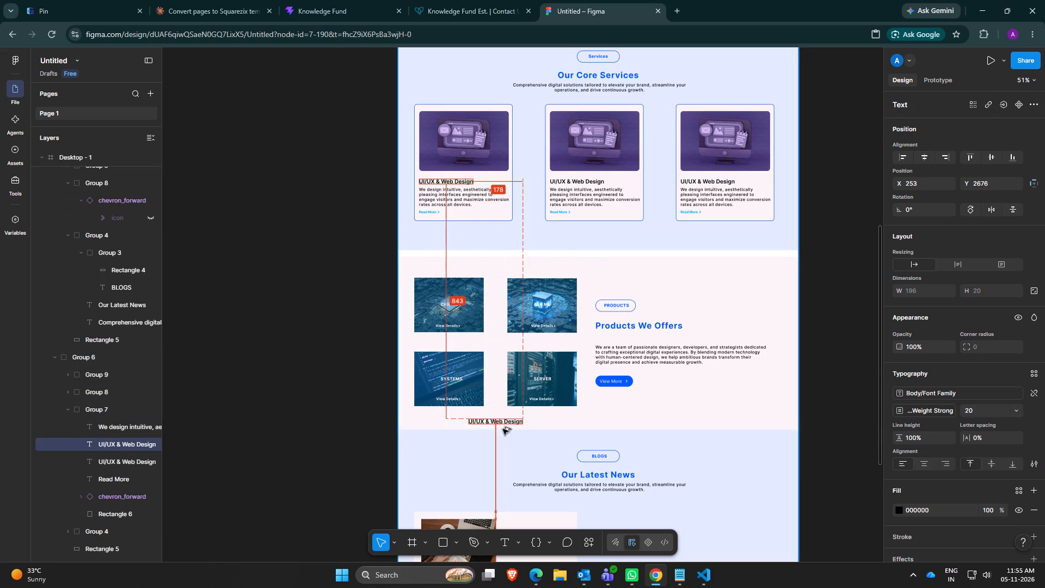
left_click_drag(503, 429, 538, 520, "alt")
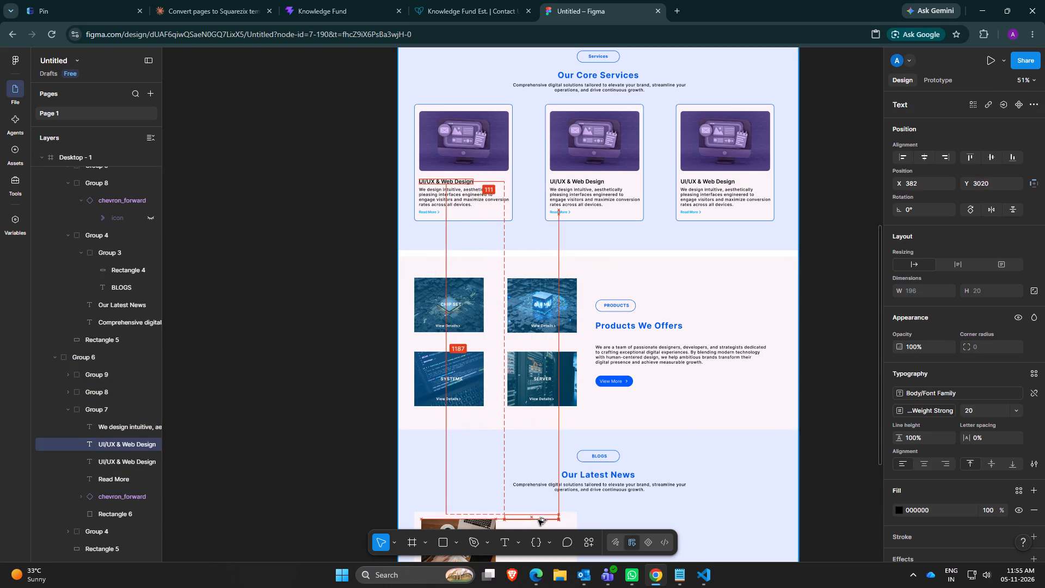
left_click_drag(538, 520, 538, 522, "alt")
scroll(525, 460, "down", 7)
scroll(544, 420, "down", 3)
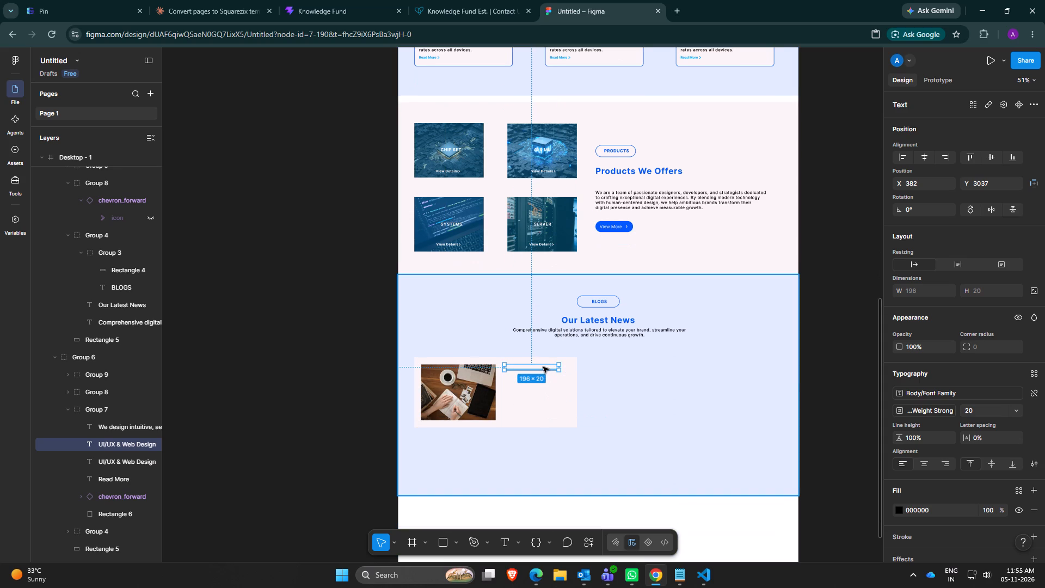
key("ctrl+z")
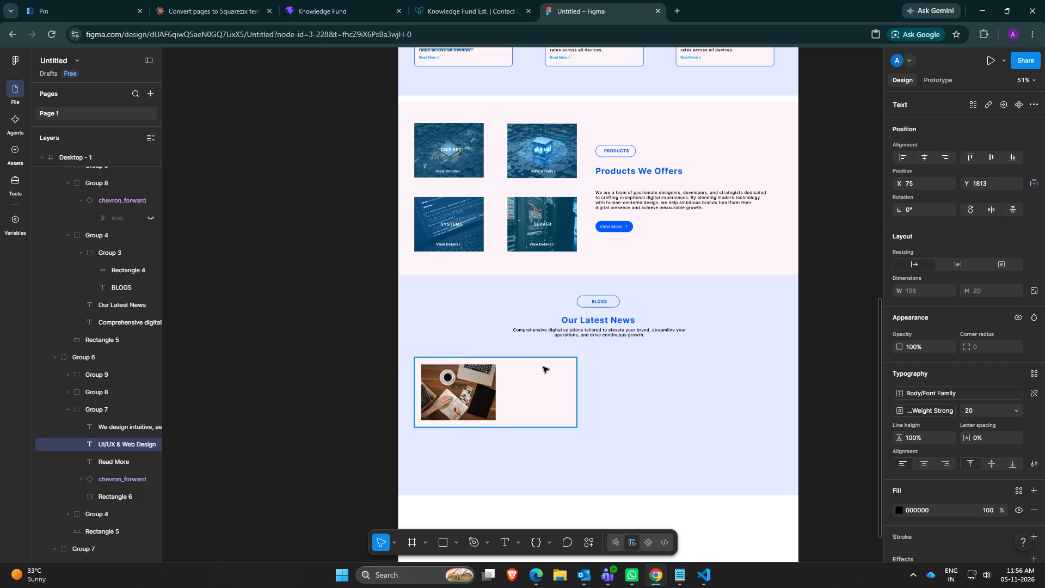
Copy the first service card's UI/UX & Web Design title into the blog card, beside the photo at about X 387, Y 3063.
scroll(543, 367, "up", 8)
right_click(451, 165)
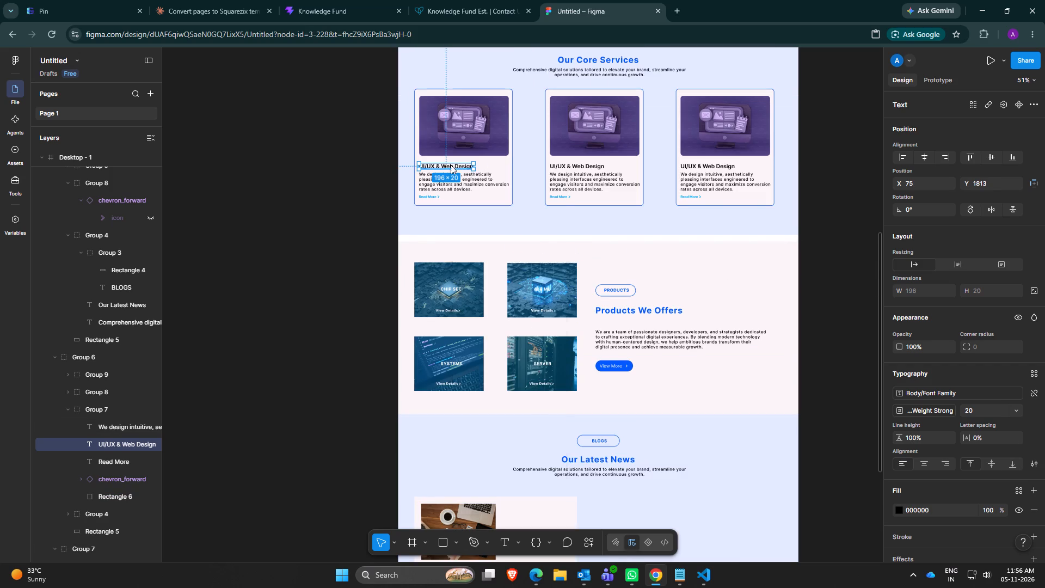
left_click(472, 175)
scroll(536, 313, "down", 7)
left_click(529, 415)
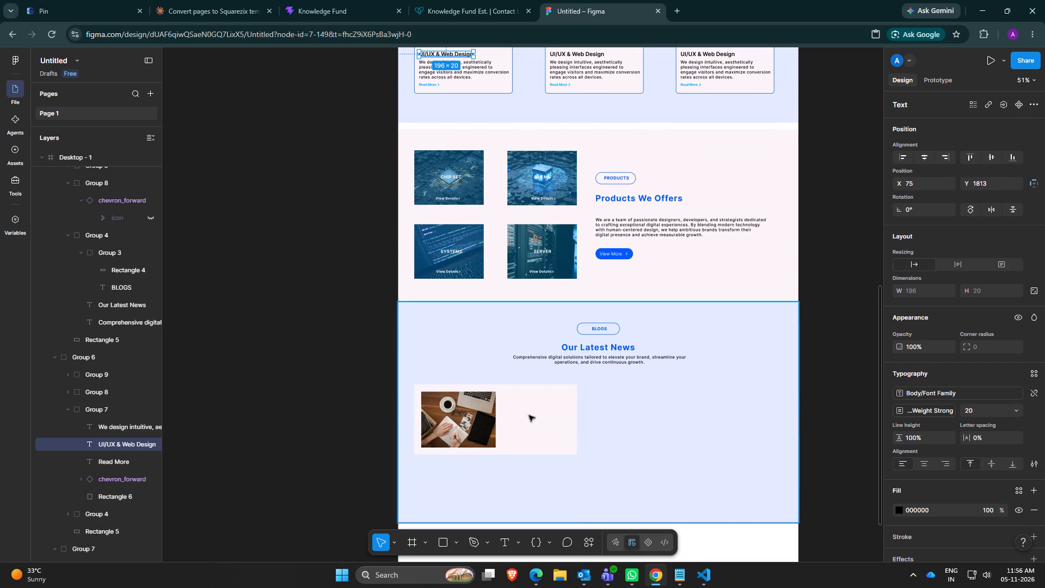
left_click(529, 415, "ctrl")
right_click(529, 415)
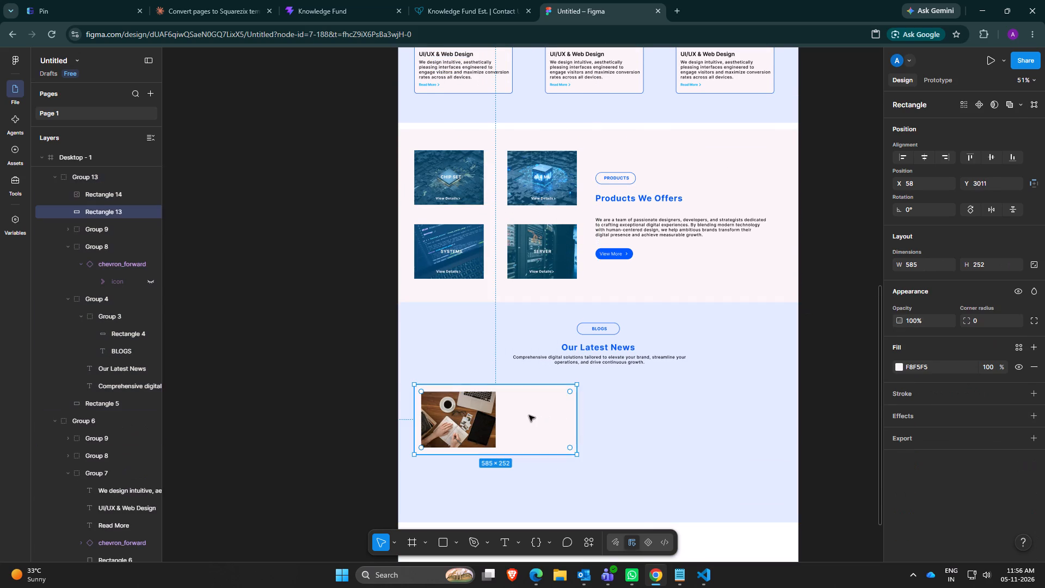
left_click(555, 204)
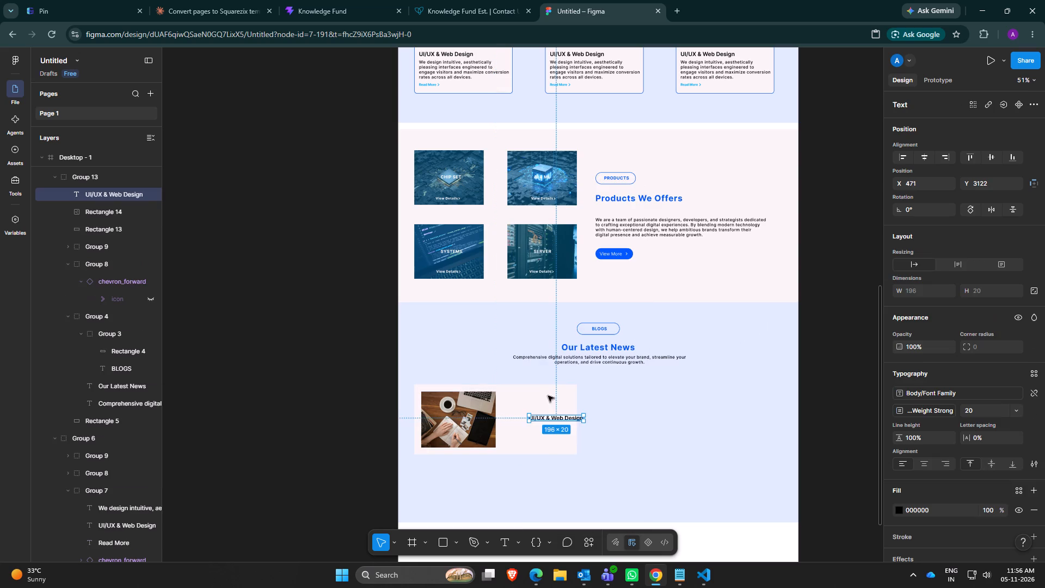
left_click_drag(554, 420, 533, 406)
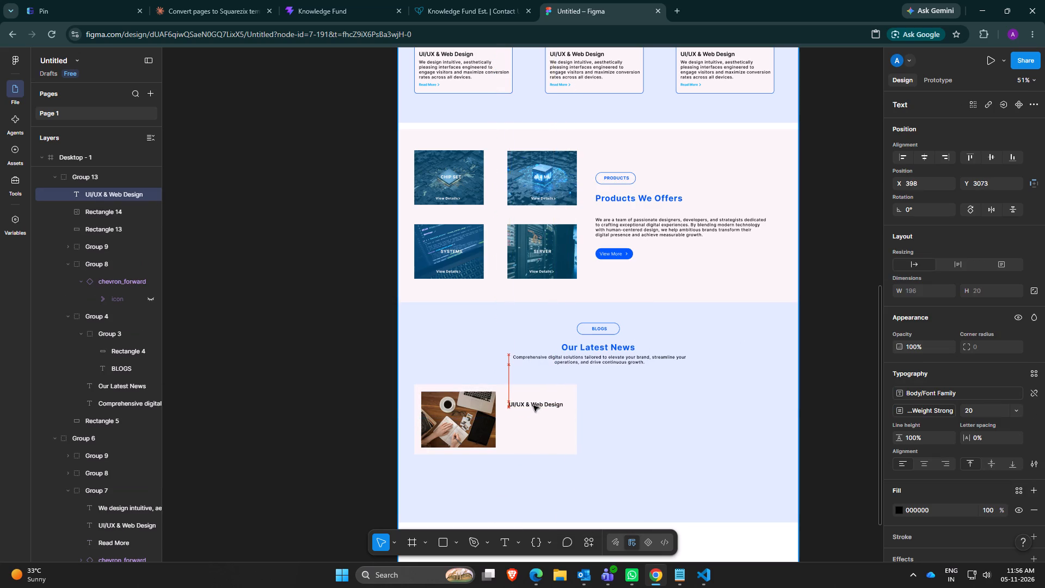
left_click_drag(533, 406, 528, 399)
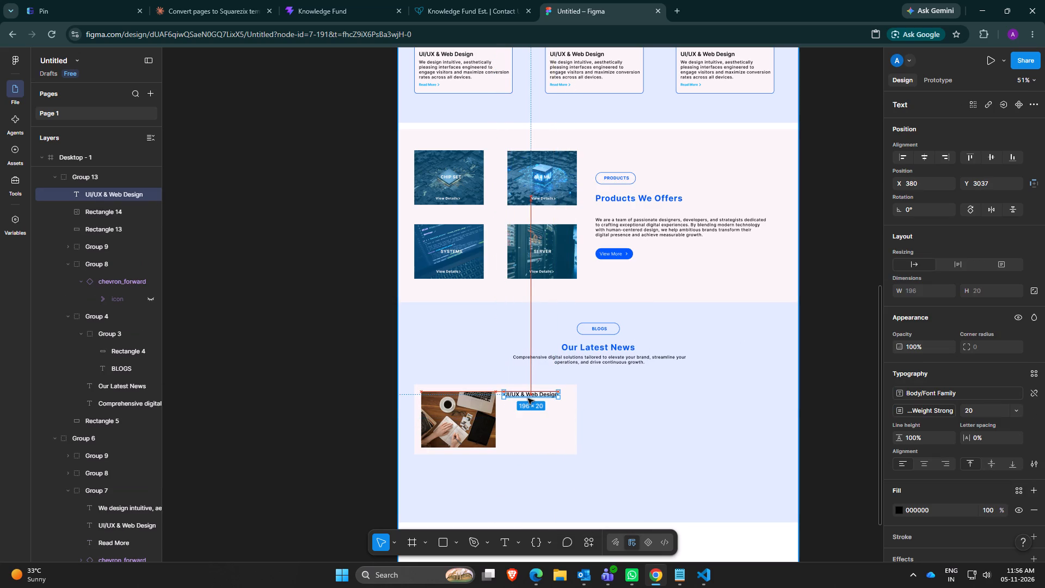
left_click_drag(528, 399, 528, 404)
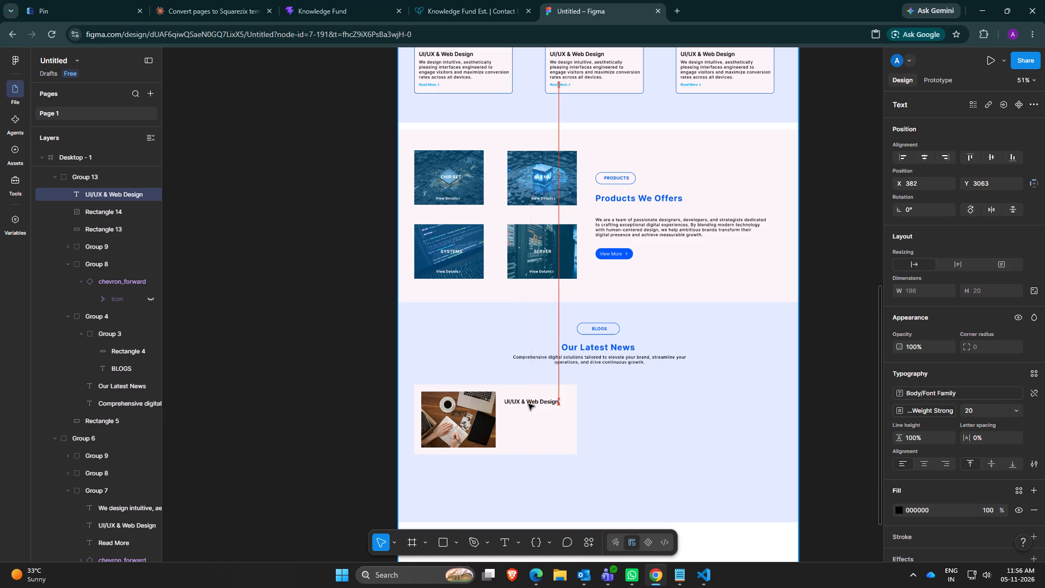
left_click_drag(528, 404, 530, 404)
Copy the first service card's description text into the blog card and place it just below the UI/UX & Web Design title.
scroll(530, 404, "up", 8)
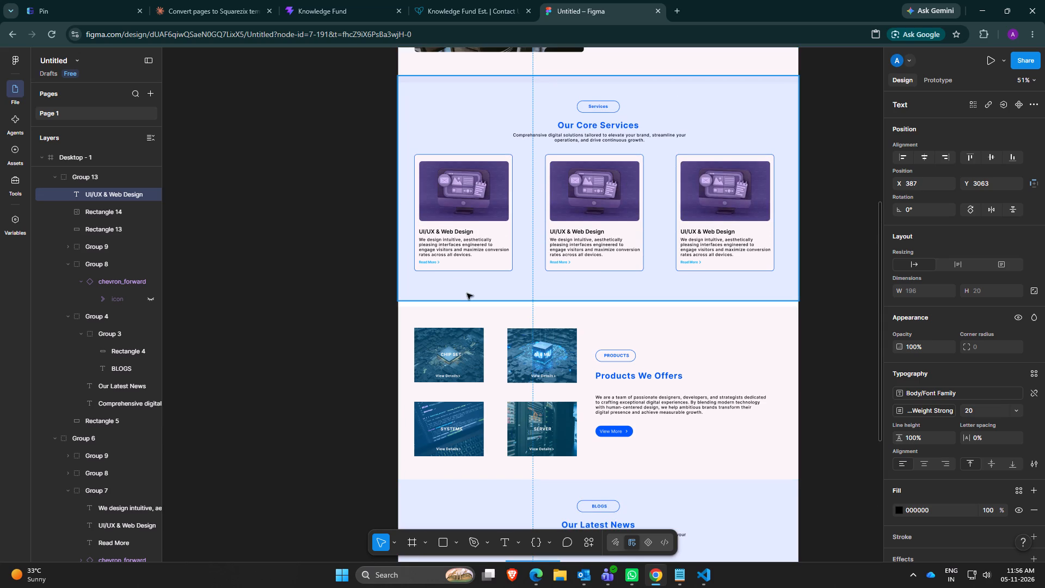
left_click(442, 250)
left_click(442, 250, "ctrl")
right_click(442, 250)
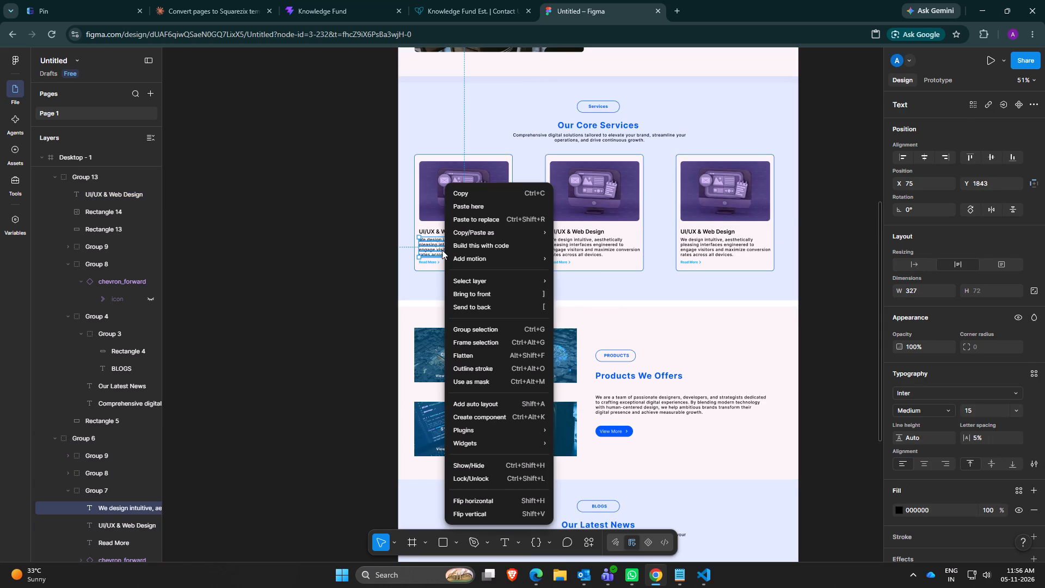
left_click(465, 193)
scroll(479, 223, "down", 8)
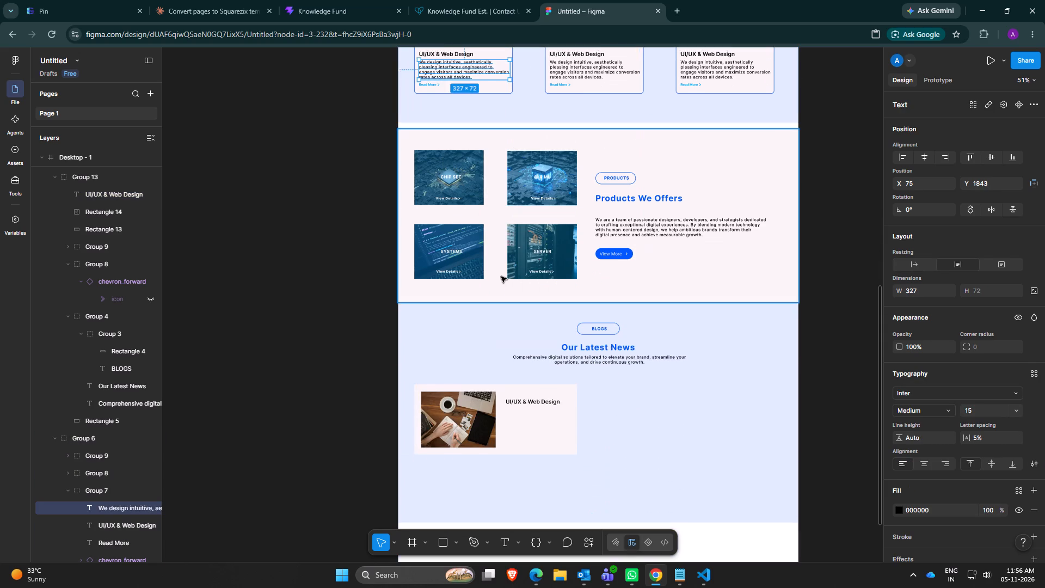
scroll(501, 277, "down", 3)
left_click(522, 381, "ctrl")
right_click(522, 381)
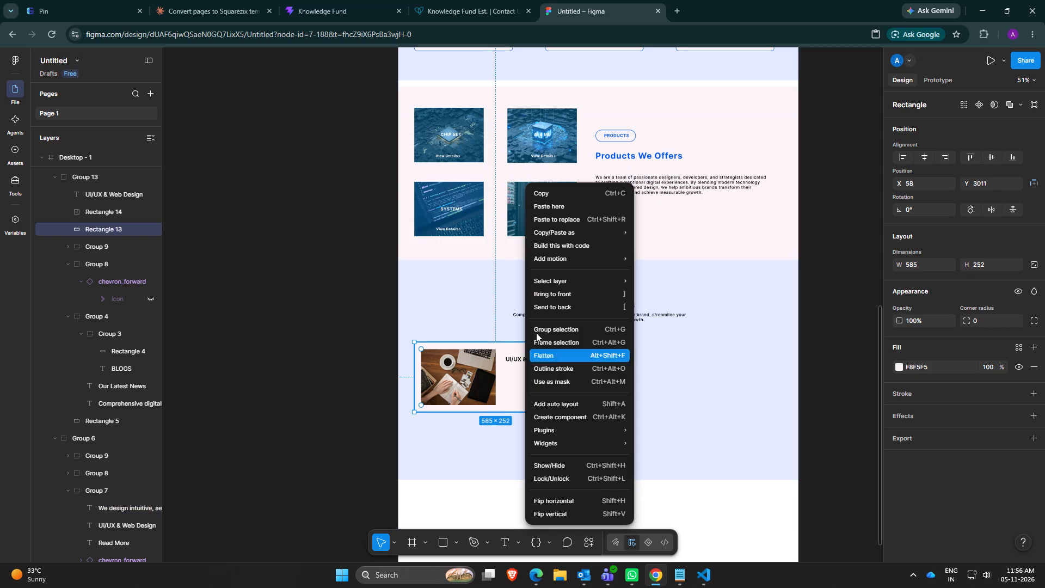
left_click(553, 209)
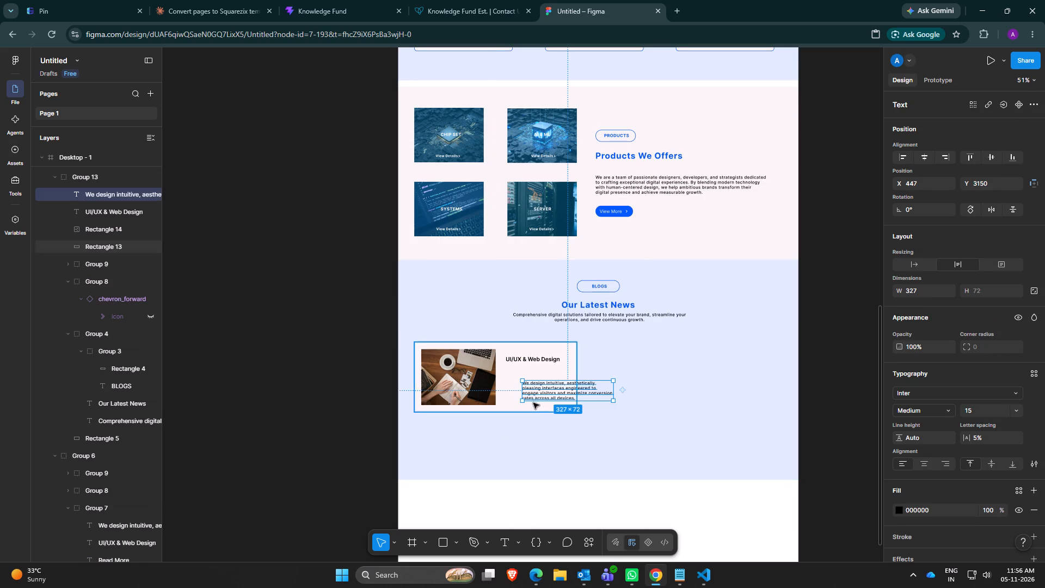
left_click_drag(545, 393, 526, 384)
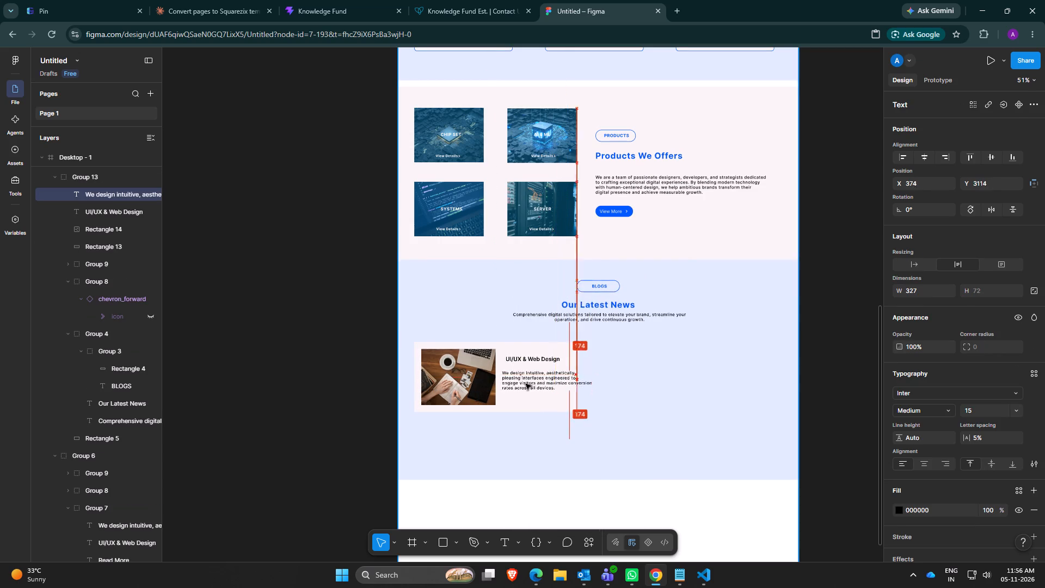
left_click_drag(526, 384, 525, 382)
Left-align the blog card's title and description near the photo and tighten their spacing, with the description at about X 370, Y 3088.
left_click_drag(526, 360, 522, 360)
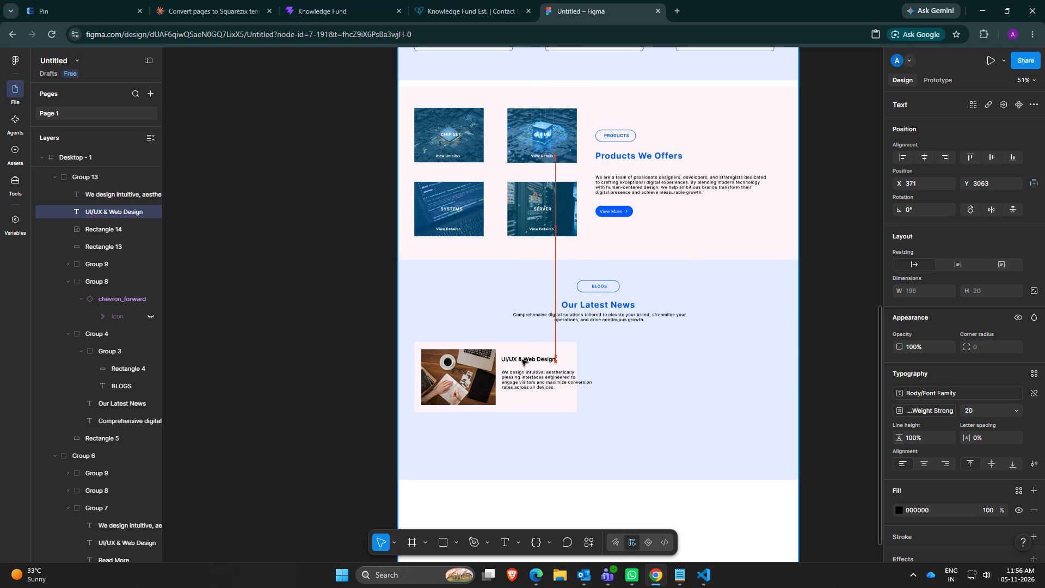
left_click_drag(522, 360, 521, 359)
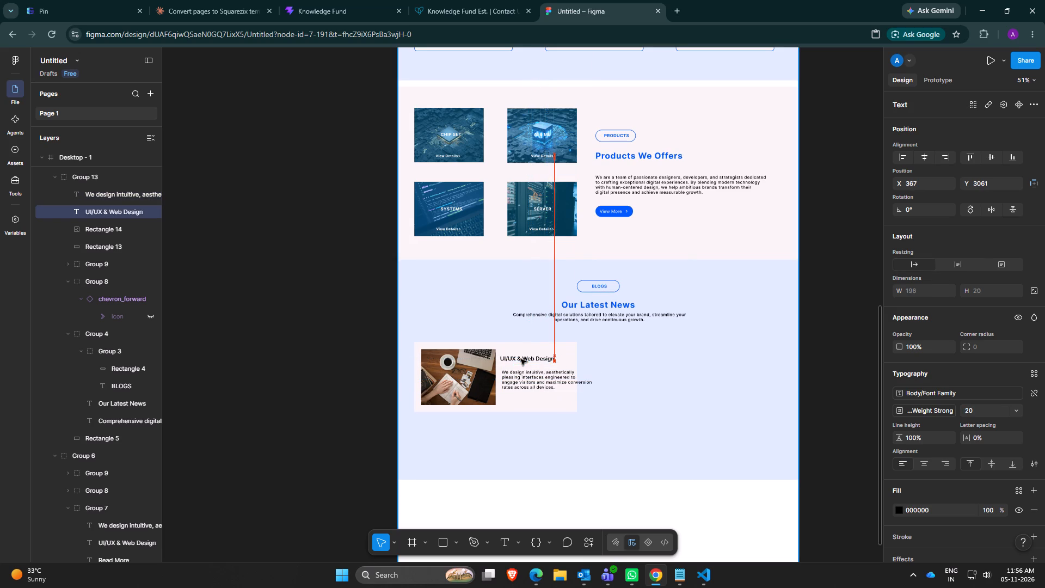
left_click_drag(521, 359, 521, 357)
left_click_drag(514, 379, 513, 376)
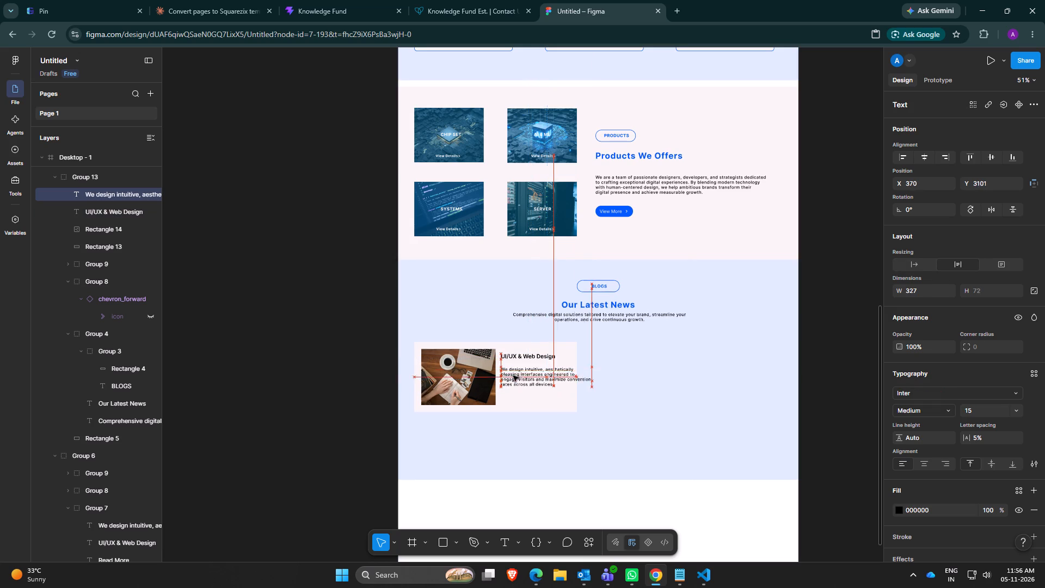
left_click_drag(513, 376, 513, 373)
left_click(513, 373)
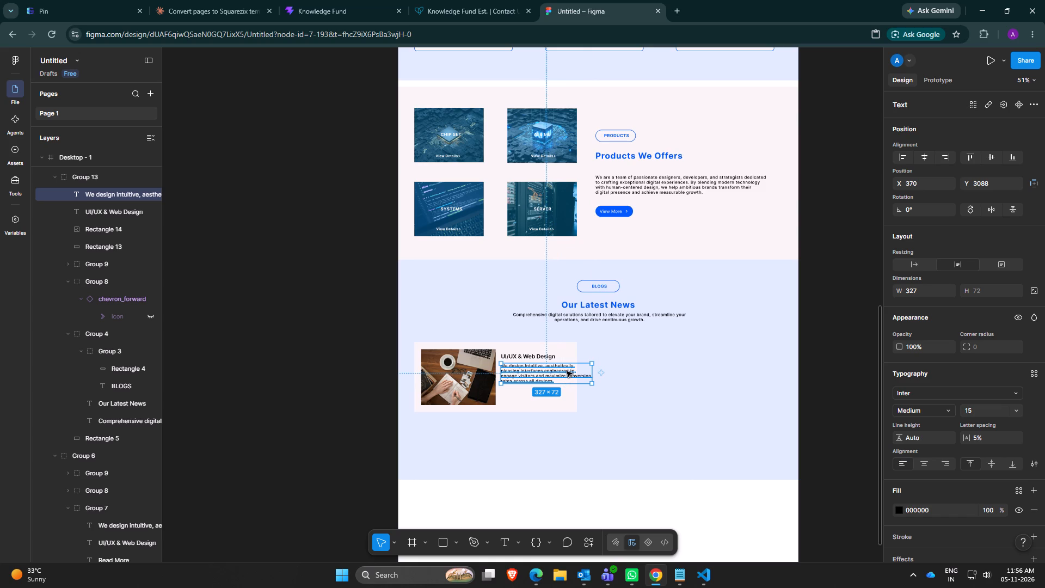
Insert line breaks in the blog card's description after "intuitive,", "pleasing", "engage", "maximize" and "across" so its lines fit the card.
double_click(545, 367)
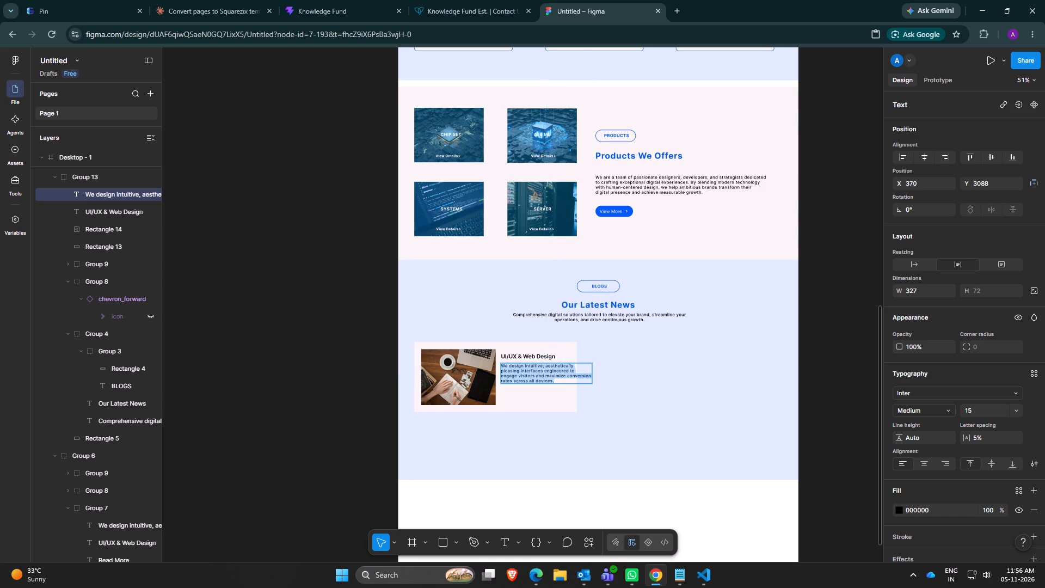
left_click(545, 367)
key("Return")
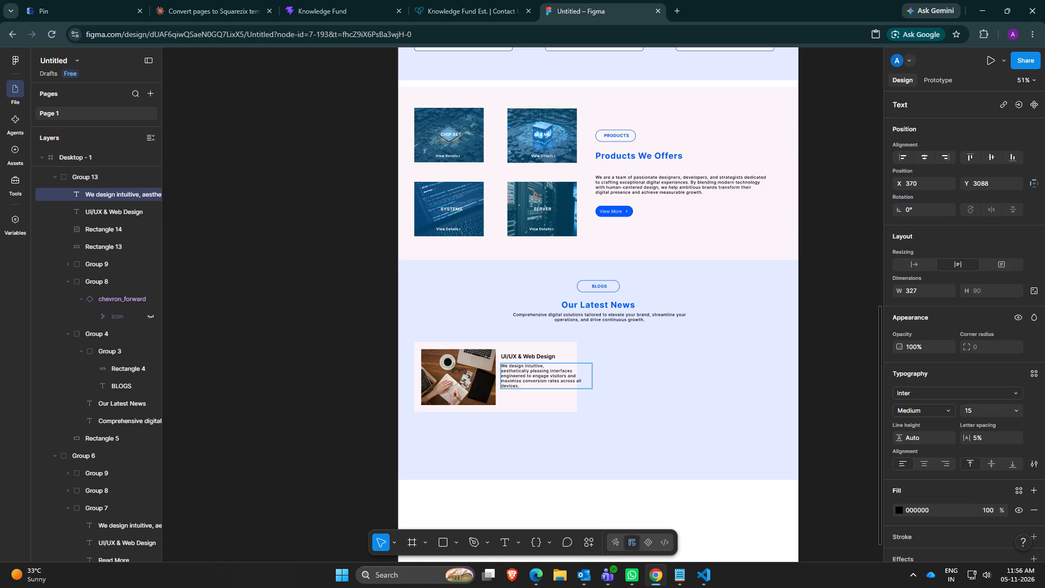
left_click(549, 369)
key("Right")
key("Return")
left_click(570, 375)
key("Right")
key("Return")
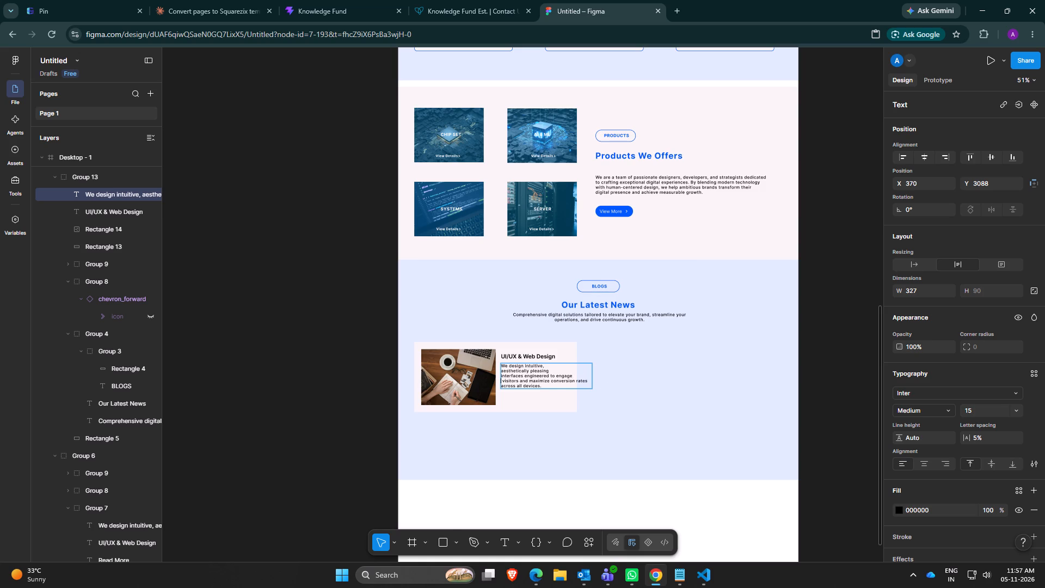
left_click(549, 383)
key("Return")
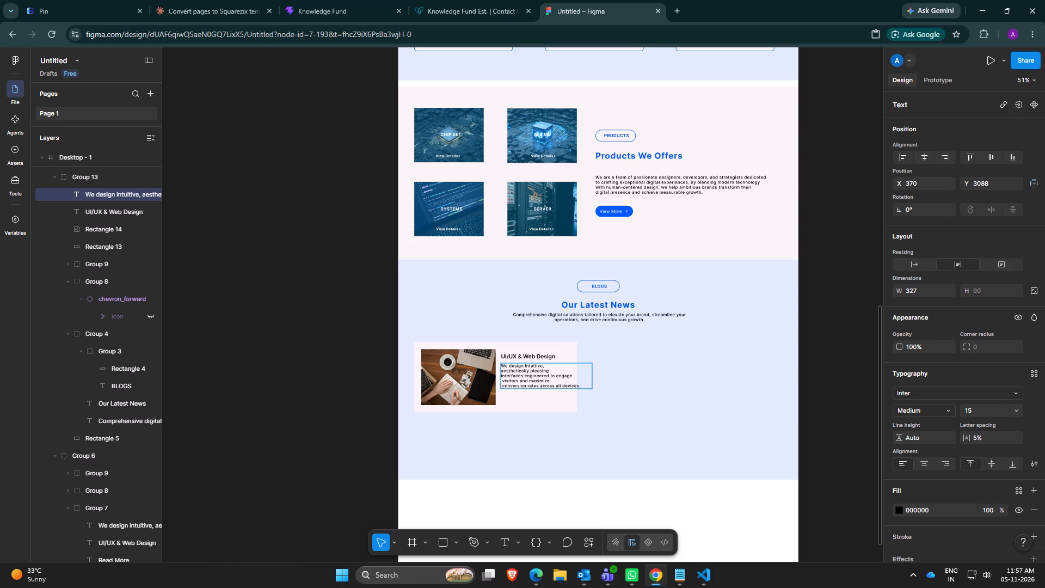
left_click(556, 387)
key("Return")
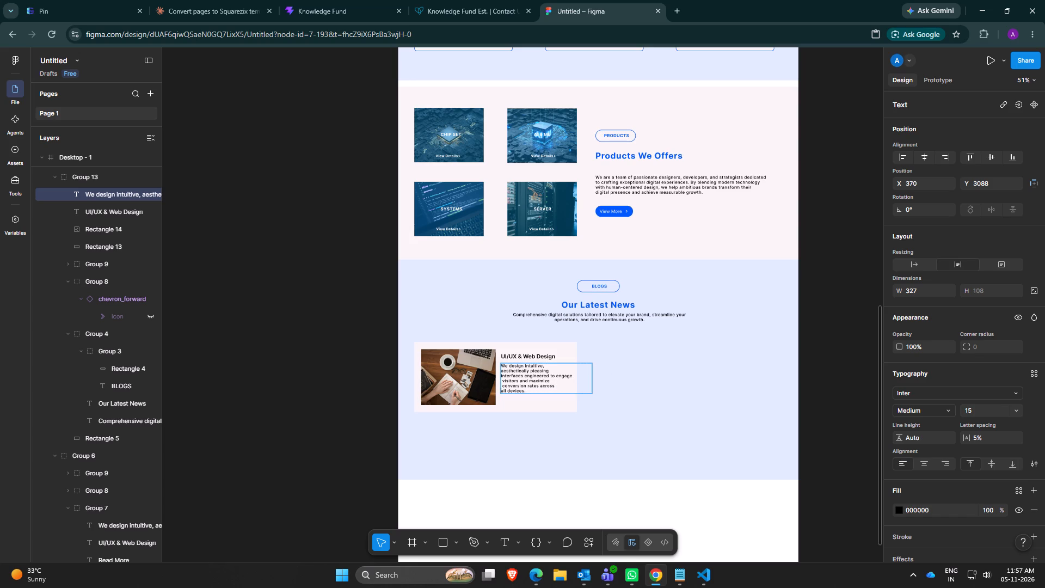
left_click(577, 382)
left_click(504, 409)
Narrow the blog description's text box to about 257 wide so it ends inside the card.
left_click(534, 383)
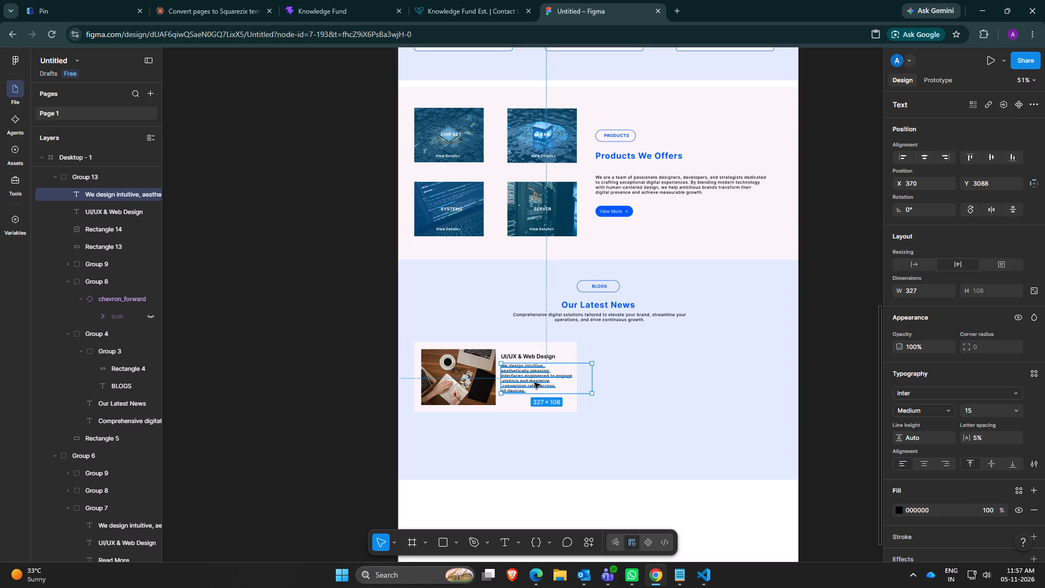
left_click_drag(593, 377, 573, 378)
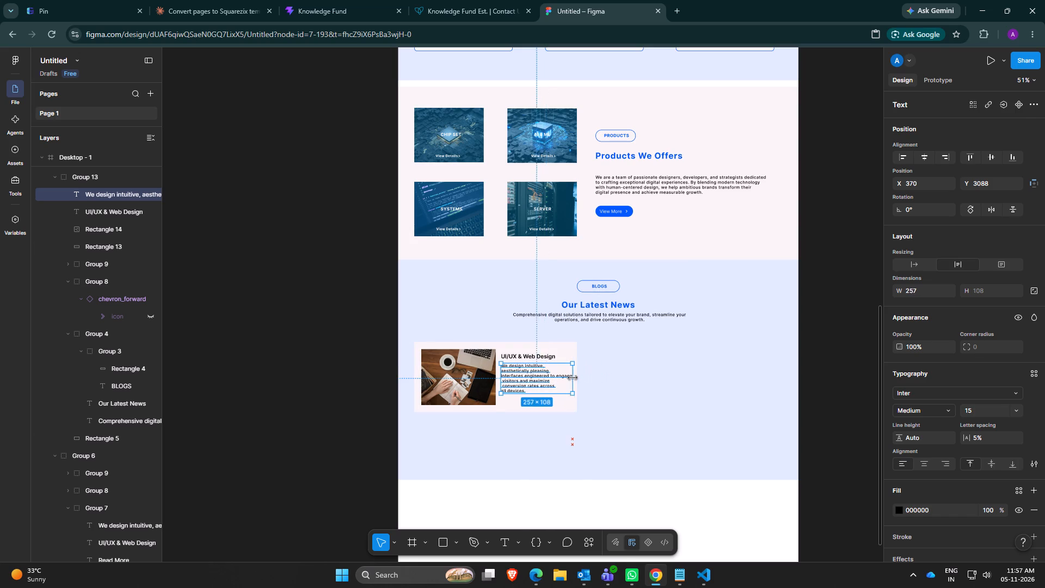
Narrow the blog card description's text box further, to 246 wide.
left_click_drag(573, 378, 573, 379)
left_click_drag(573, 379, 569, 379)
left_click(523, 388)
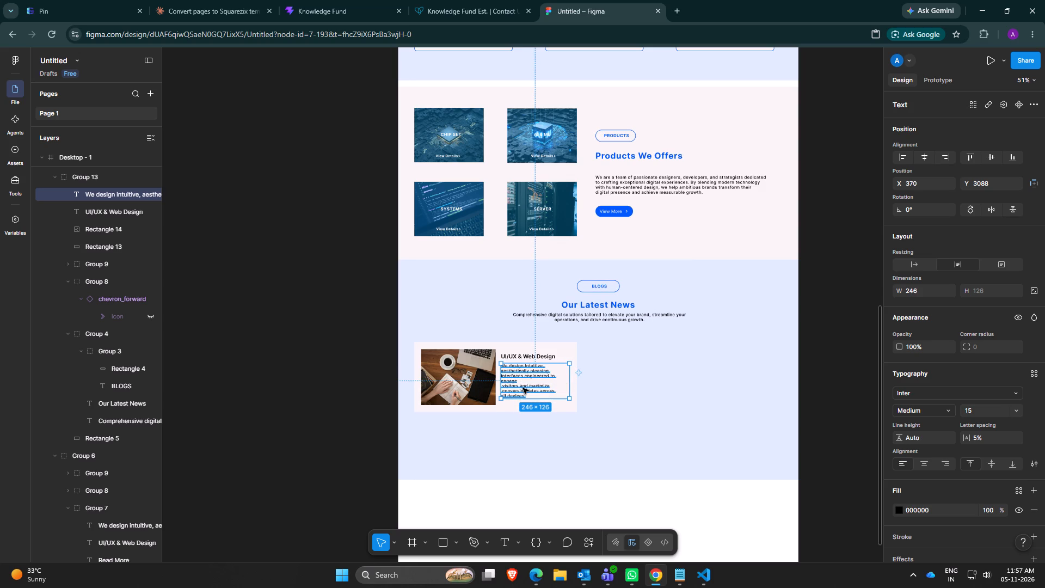
left_click(505, 398)
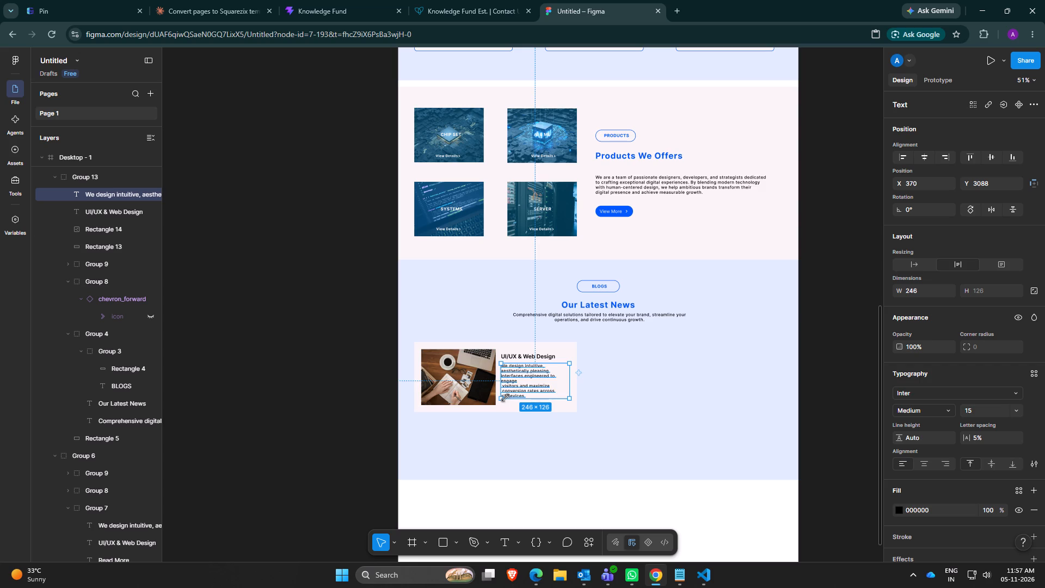
Remove the manual line breaks and stray leading spaces before "all", "conversion" and "visitors" in the blog description, leaving single spaces between words.
double_click(513, 385)
scroll(513, 385, "up", 2)
scroll(513, 385, "up", 5, "ctrl")
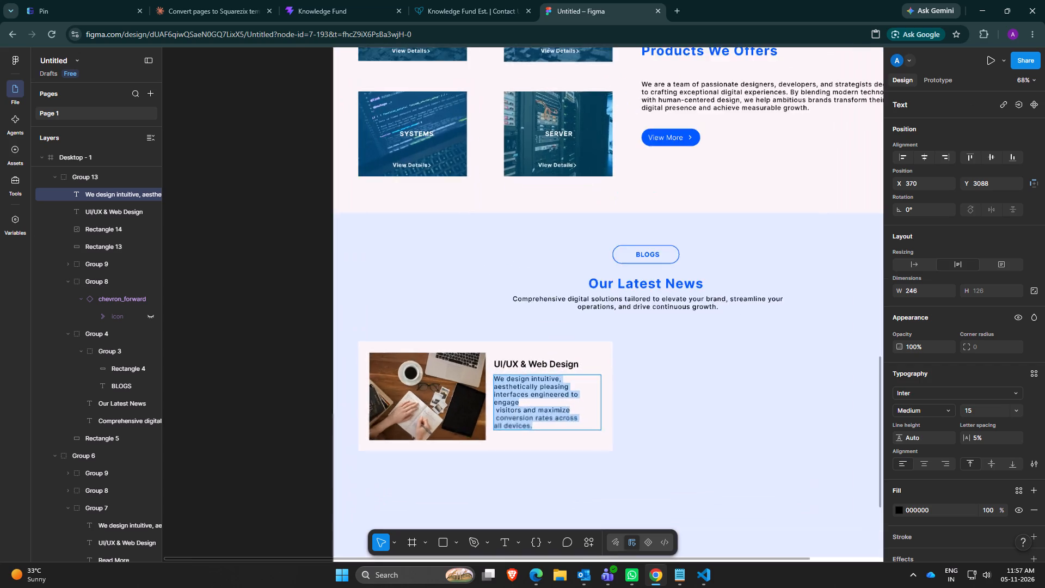
scroll(513, 385, "up", 9, "ctrl")
scroll(511, 423, "down", 3)
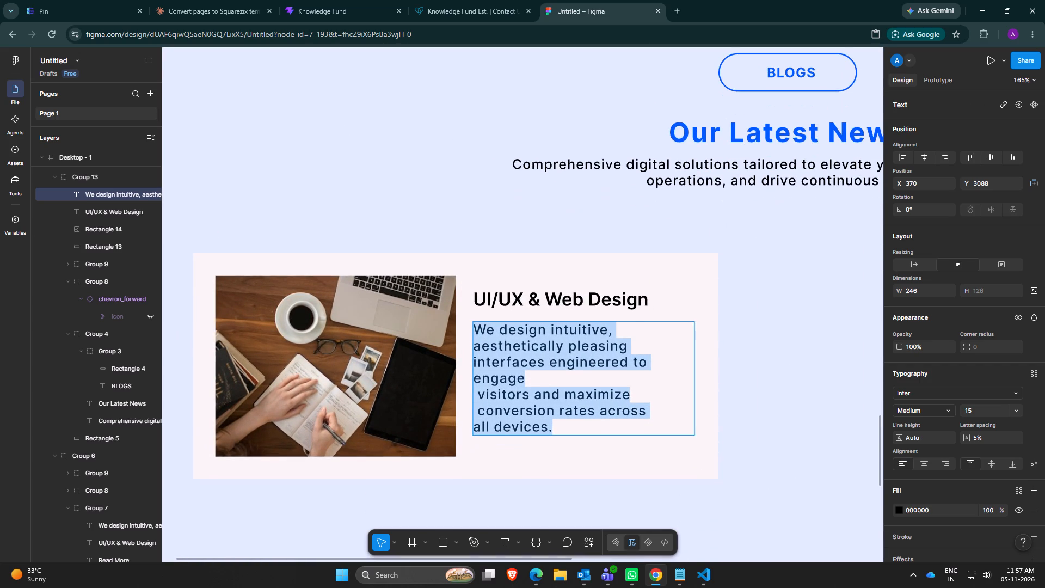
left_click(474, 426)
key("BackSpace")
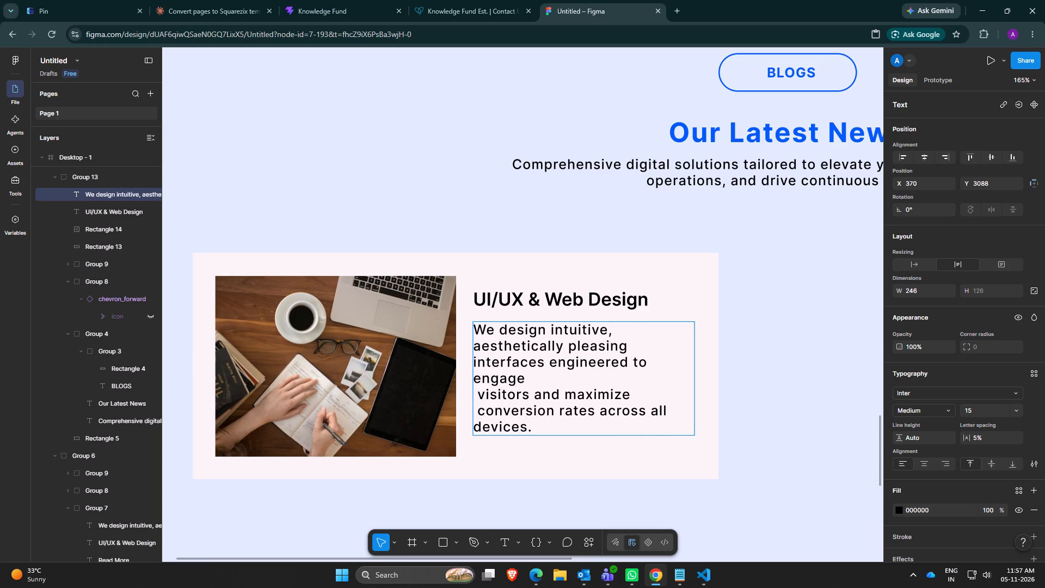
left_click(480, 412)
key("BackSpace")
key("BackSpace")
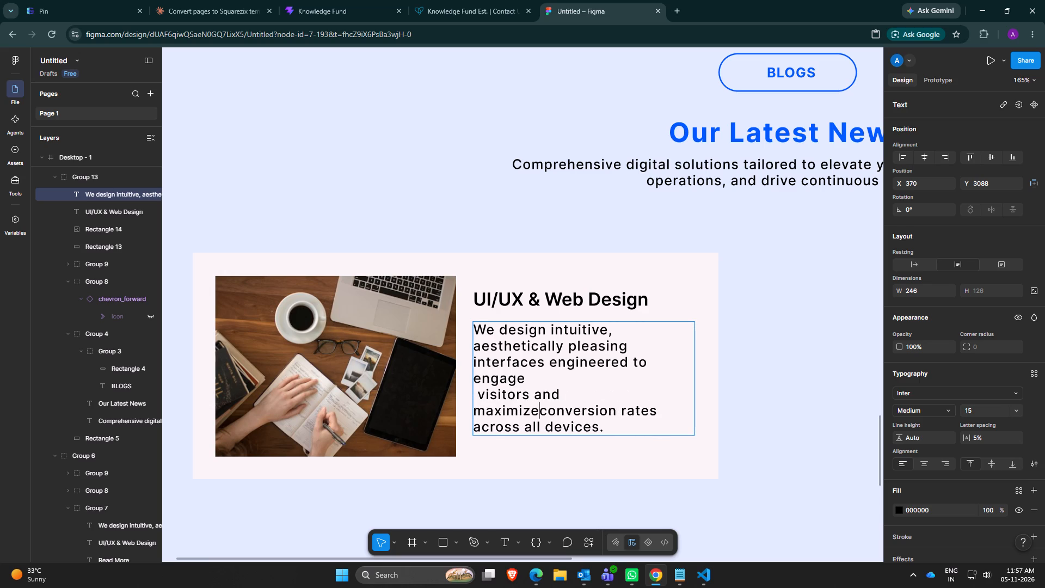
key("space")
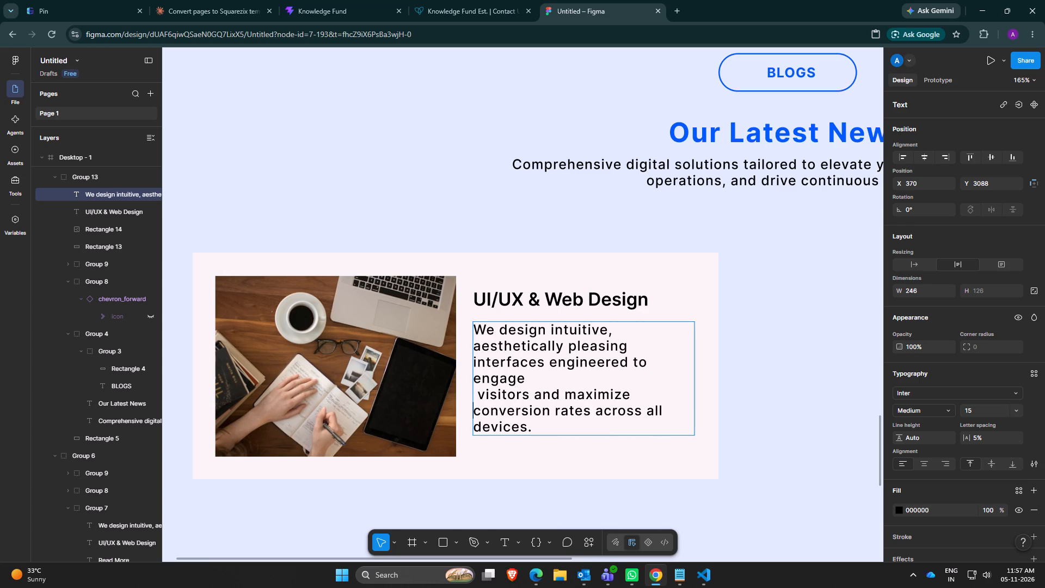
left_click(480, 392)
key("BackSpace")
key("BackSpace")
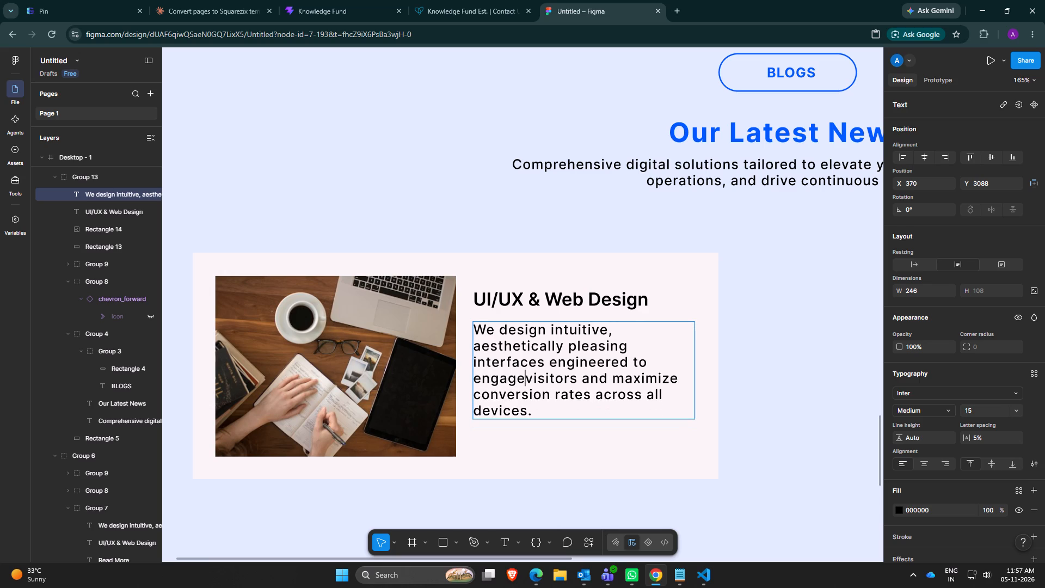
key("space")
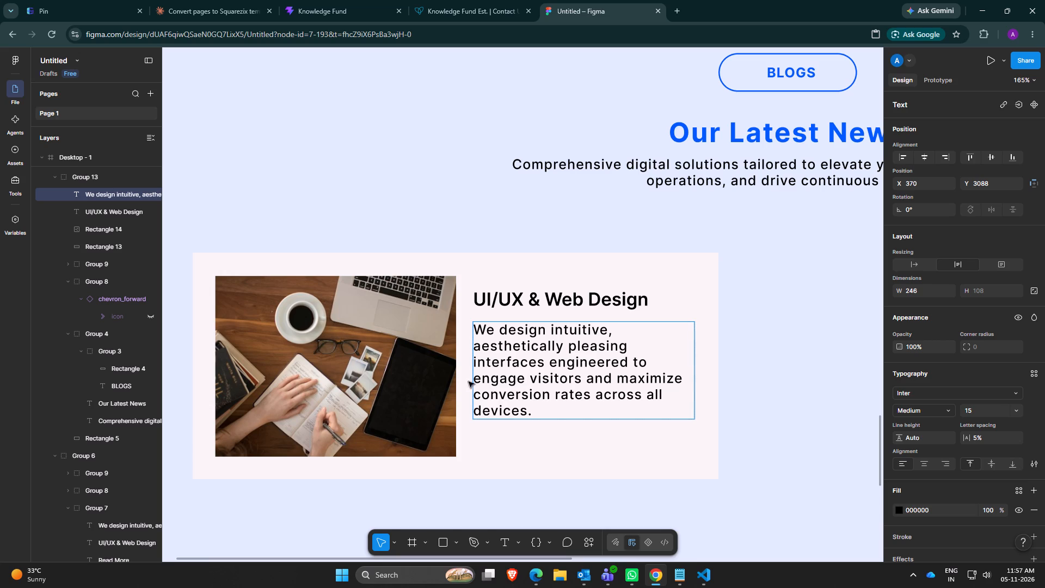
Clean up the spacing before "engage" and replace the line breaks before "interfaces" and "aesthetically" in the blog description with single spaces.
left_click(474, 376)
key("BackSpace")
key("space")
left_click(473, 362)
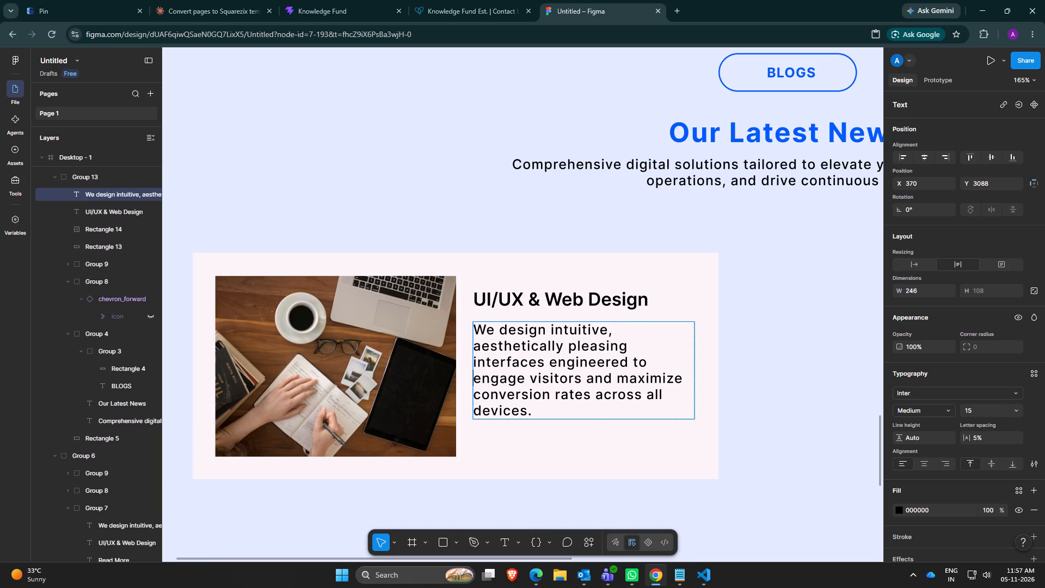
left_click(475, 361)
key("BackSpace")
key("BackSpace")
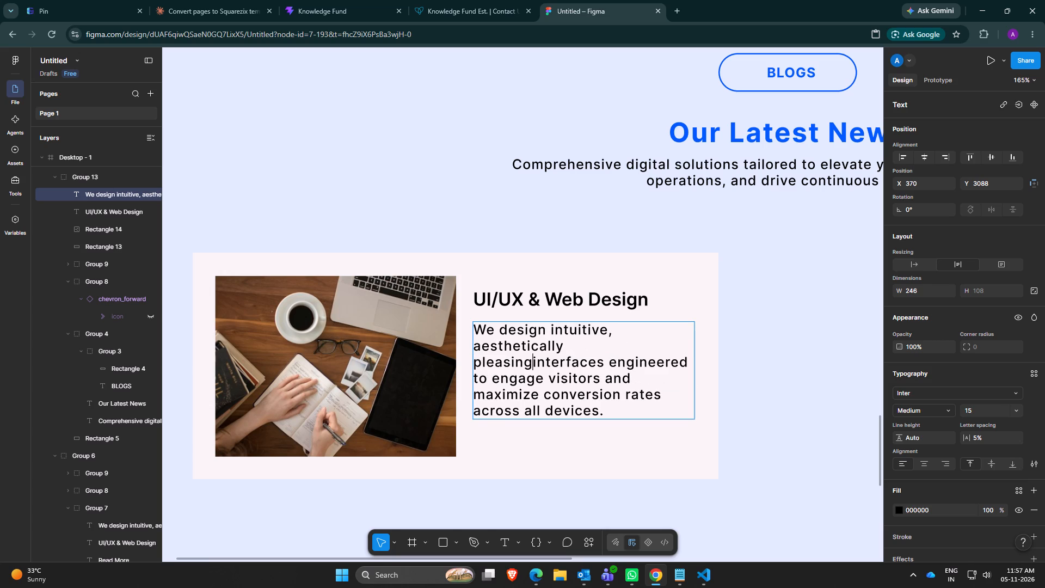
key("space")
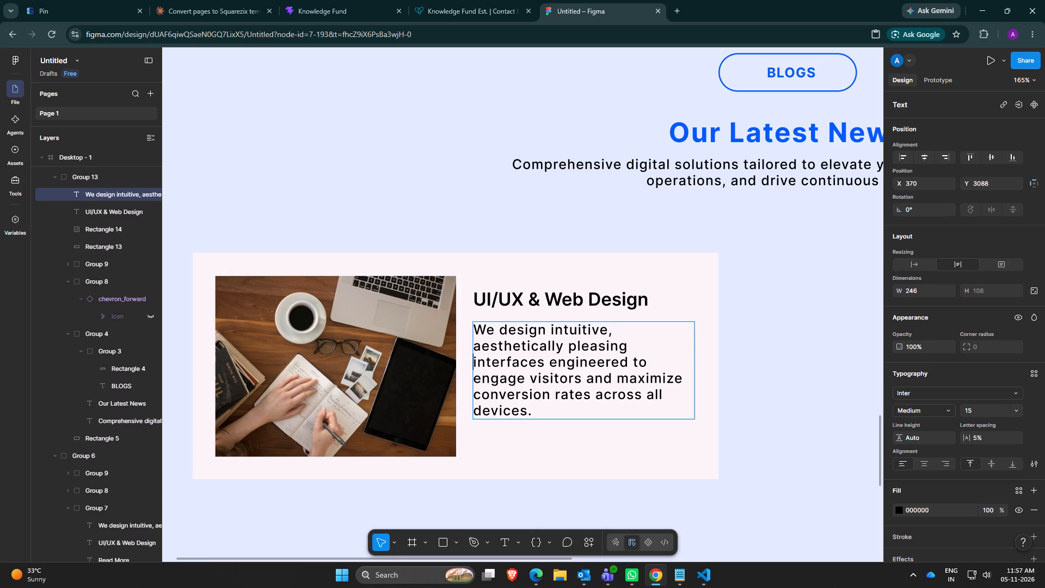
left_click(474, 346)
key("BackSpace")
key("BackSpace")
key("space")
key("BackSpace")
key("space")
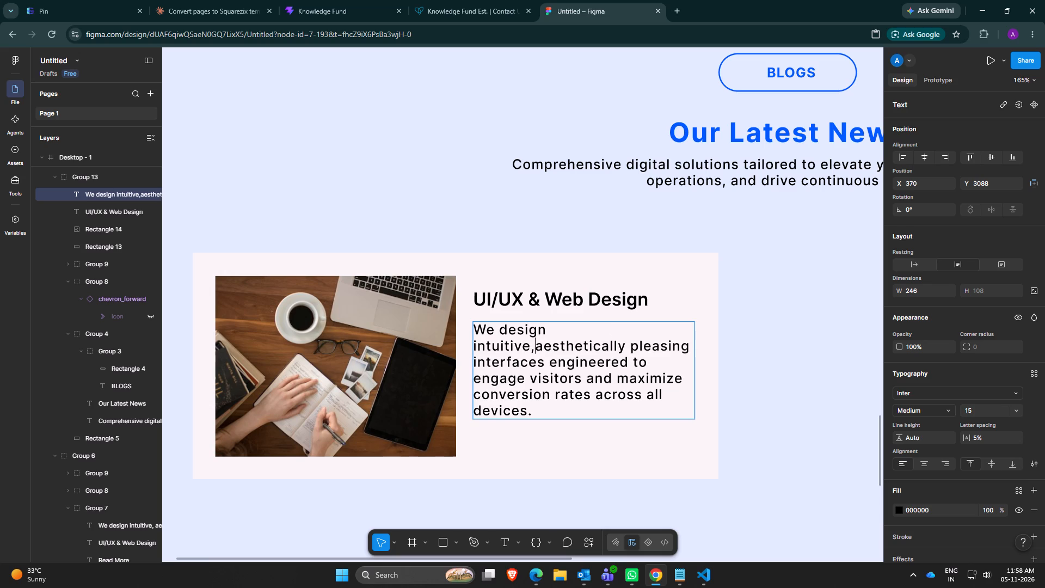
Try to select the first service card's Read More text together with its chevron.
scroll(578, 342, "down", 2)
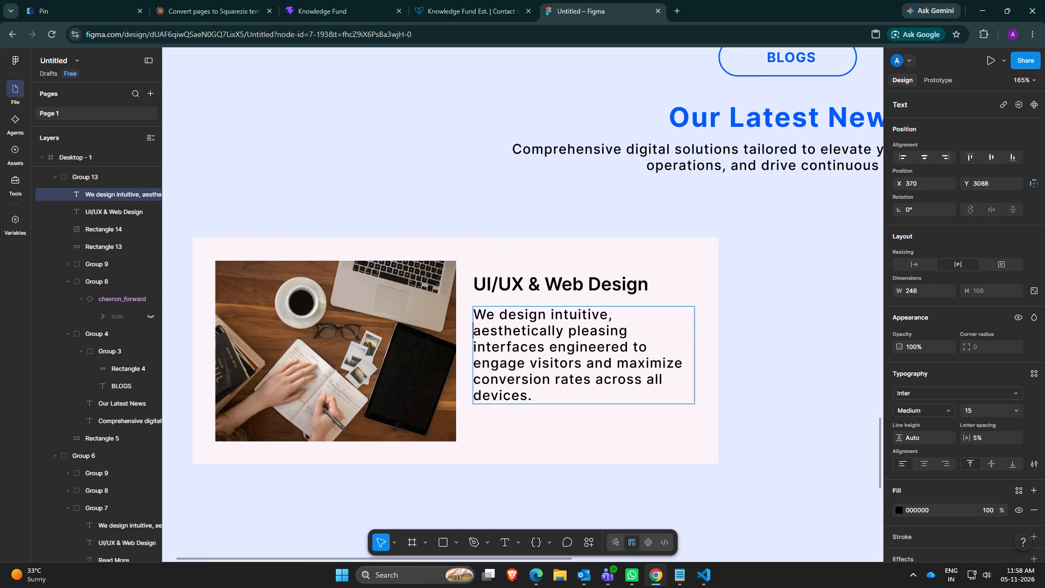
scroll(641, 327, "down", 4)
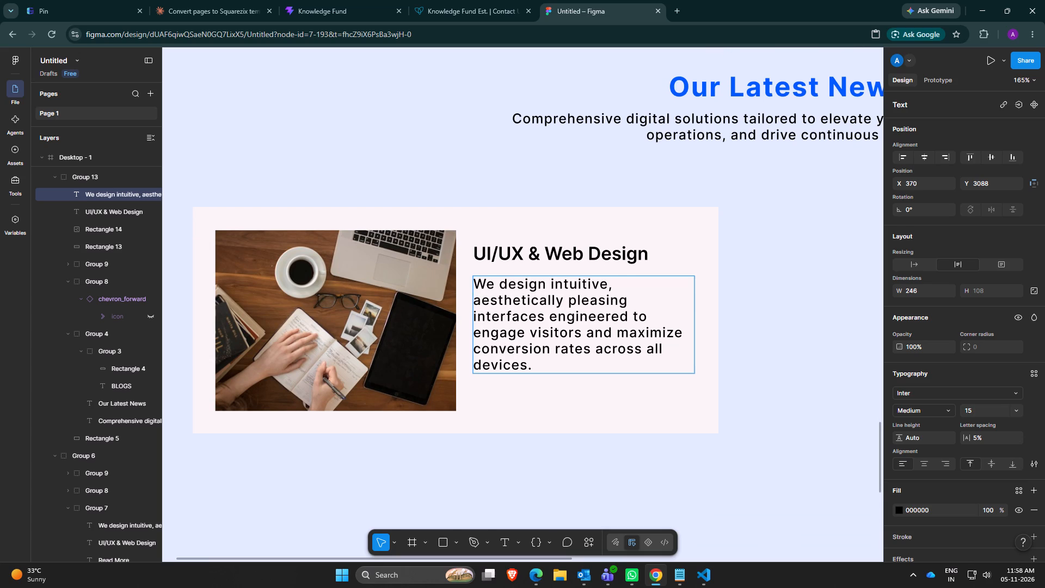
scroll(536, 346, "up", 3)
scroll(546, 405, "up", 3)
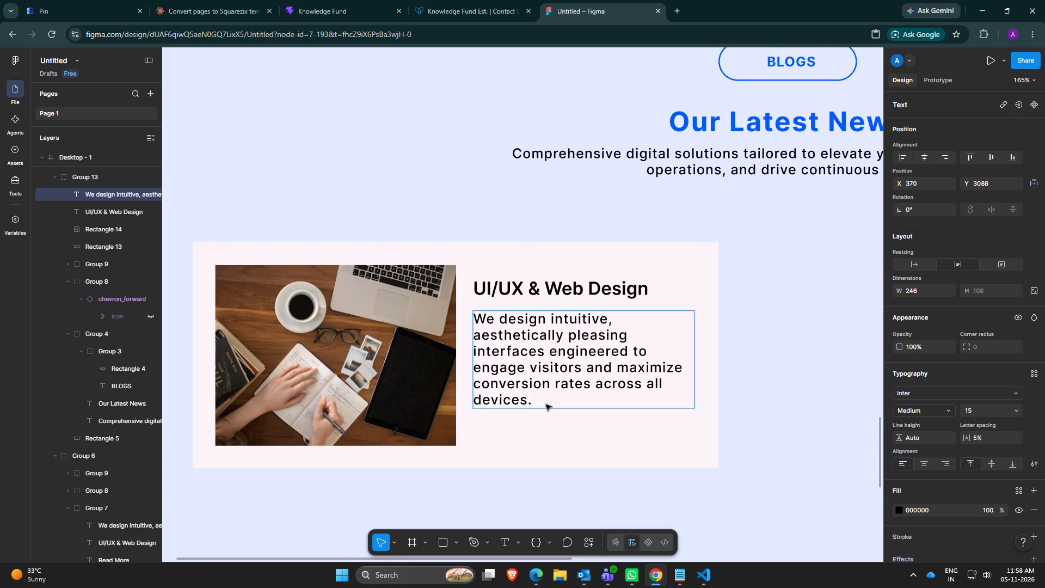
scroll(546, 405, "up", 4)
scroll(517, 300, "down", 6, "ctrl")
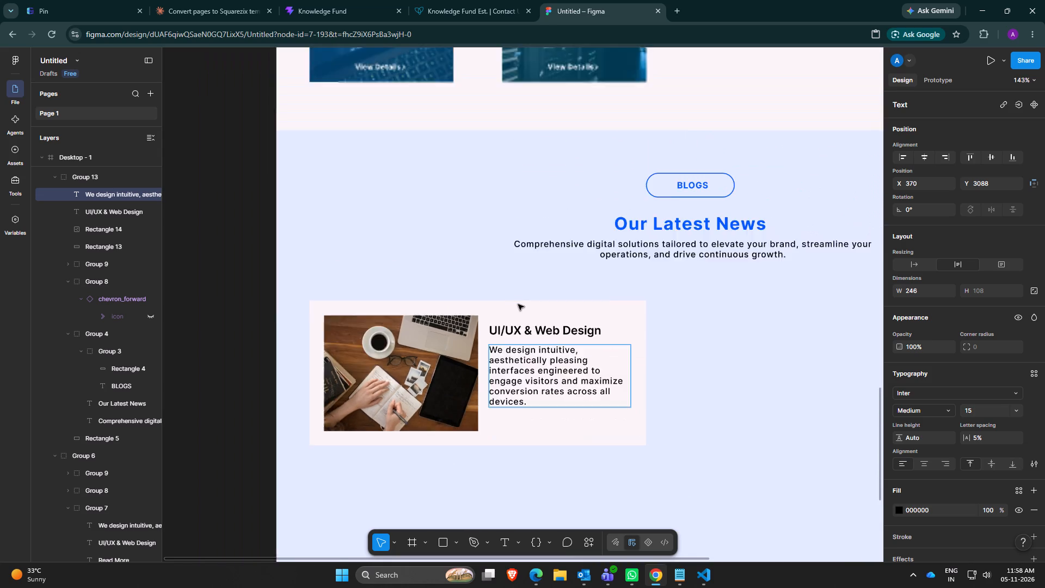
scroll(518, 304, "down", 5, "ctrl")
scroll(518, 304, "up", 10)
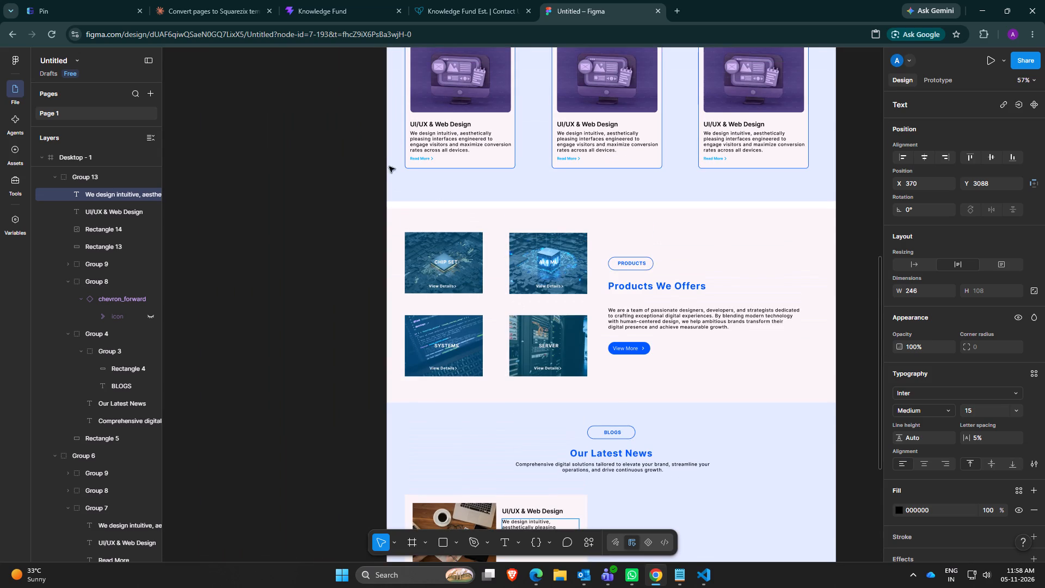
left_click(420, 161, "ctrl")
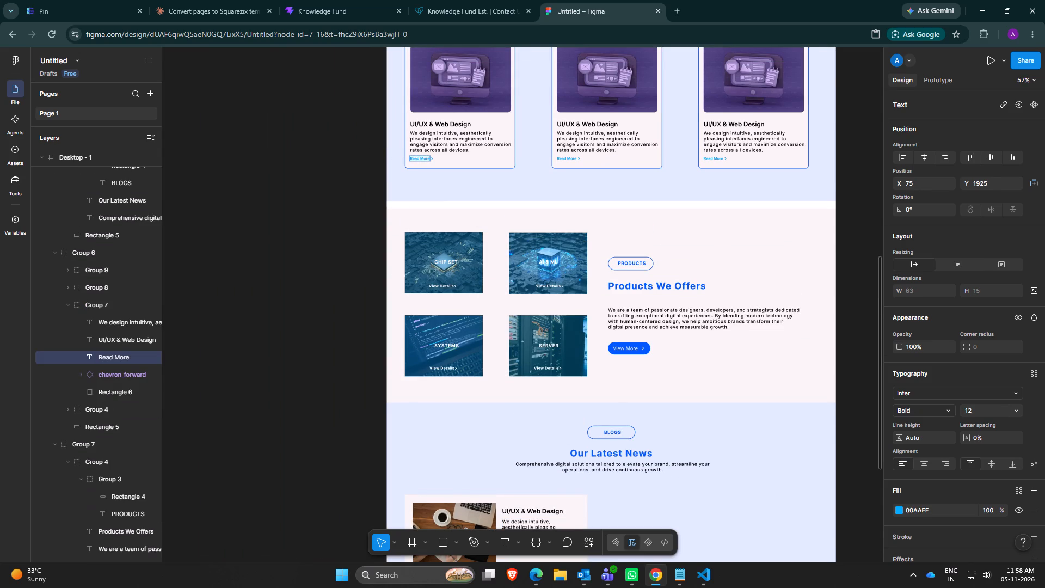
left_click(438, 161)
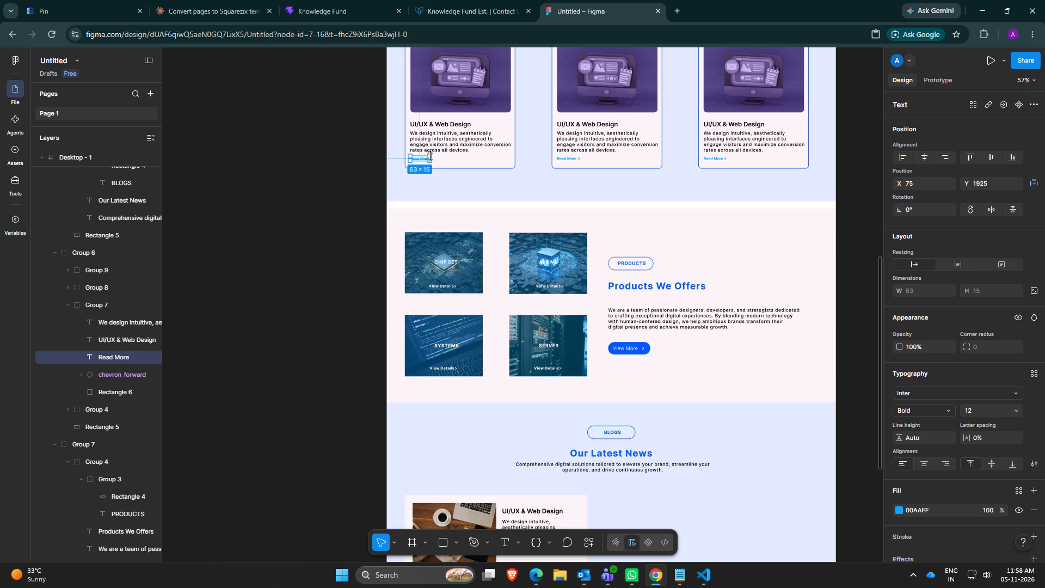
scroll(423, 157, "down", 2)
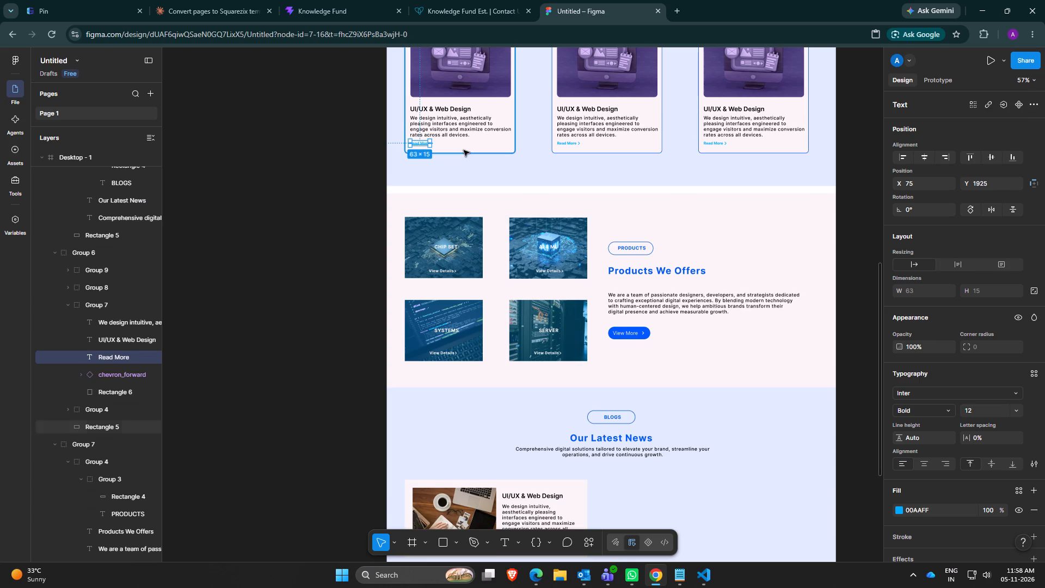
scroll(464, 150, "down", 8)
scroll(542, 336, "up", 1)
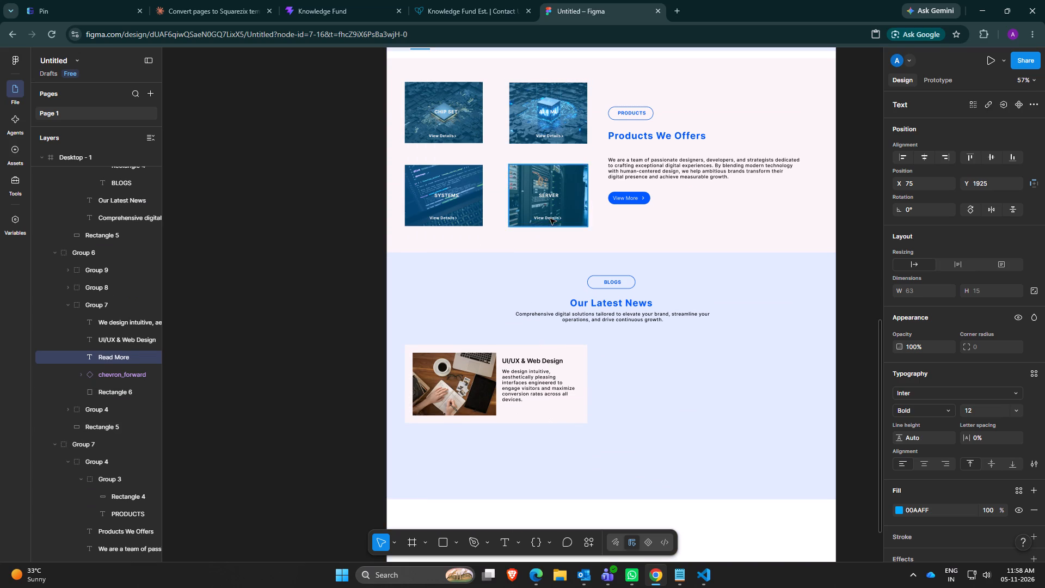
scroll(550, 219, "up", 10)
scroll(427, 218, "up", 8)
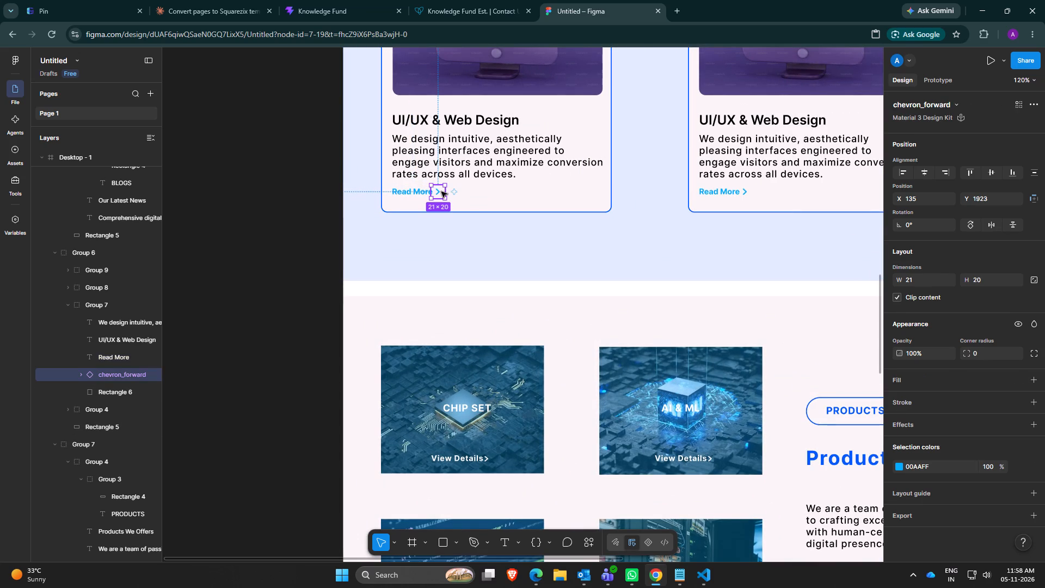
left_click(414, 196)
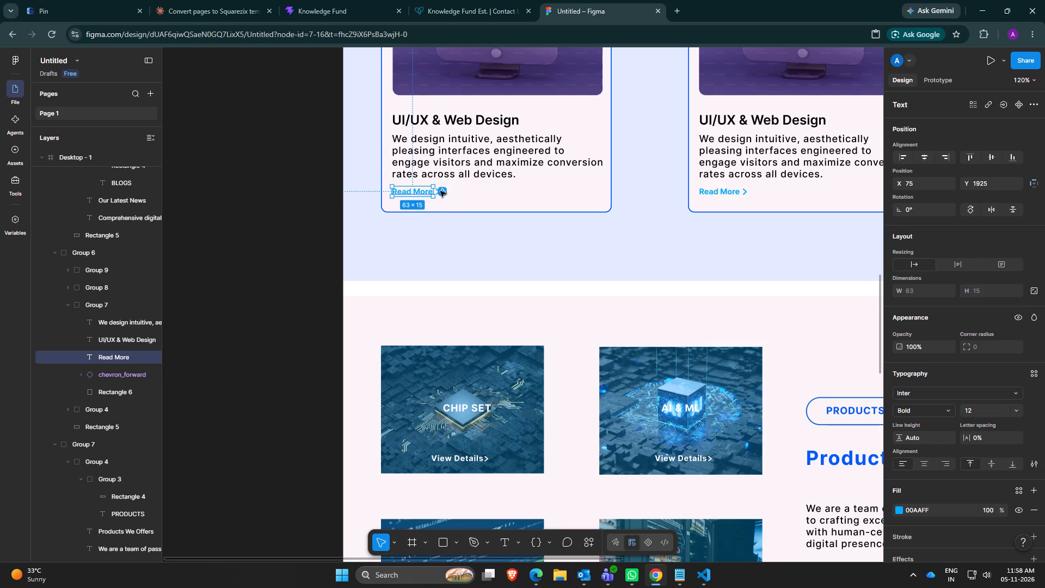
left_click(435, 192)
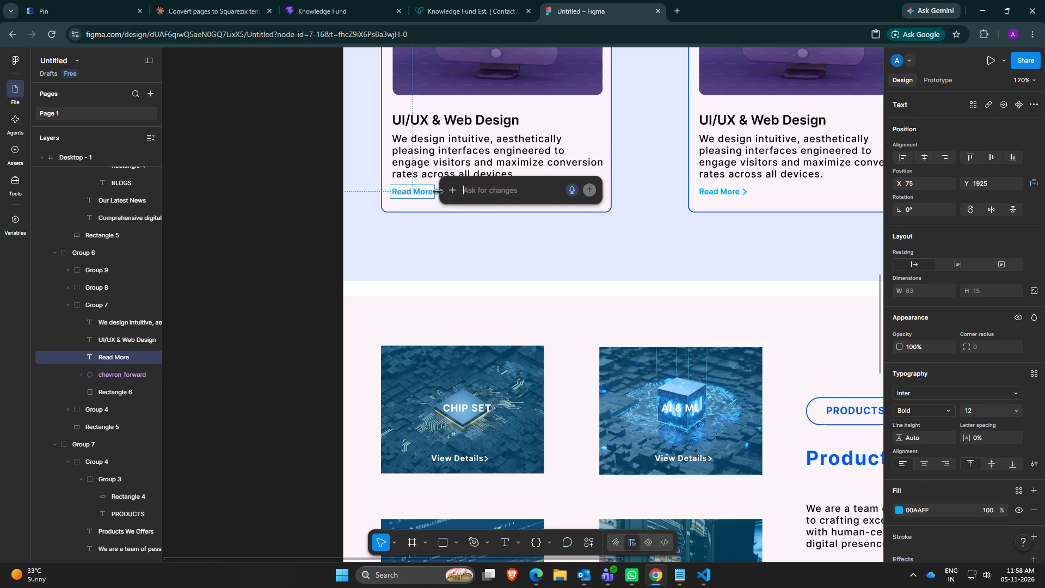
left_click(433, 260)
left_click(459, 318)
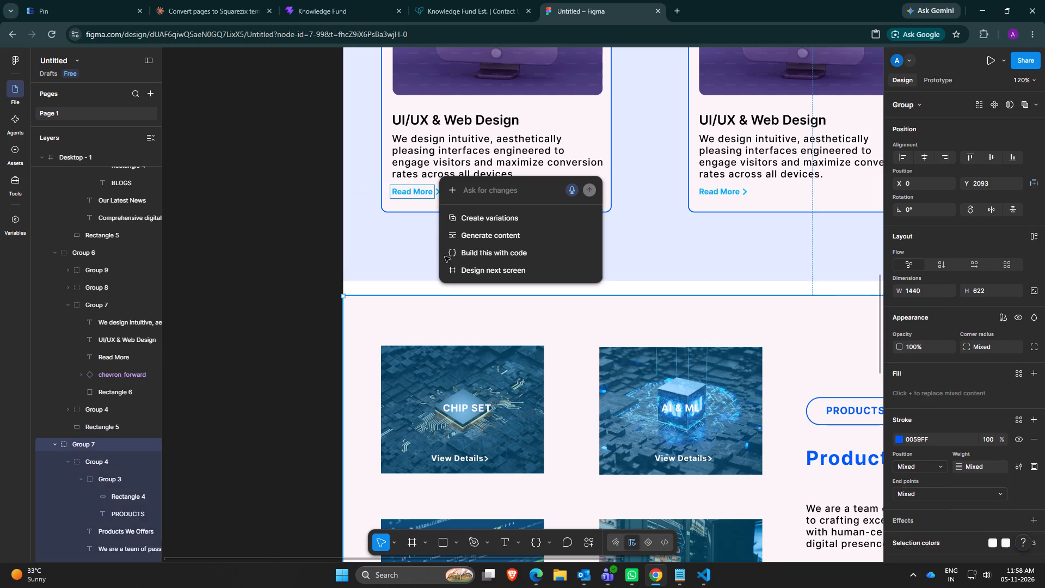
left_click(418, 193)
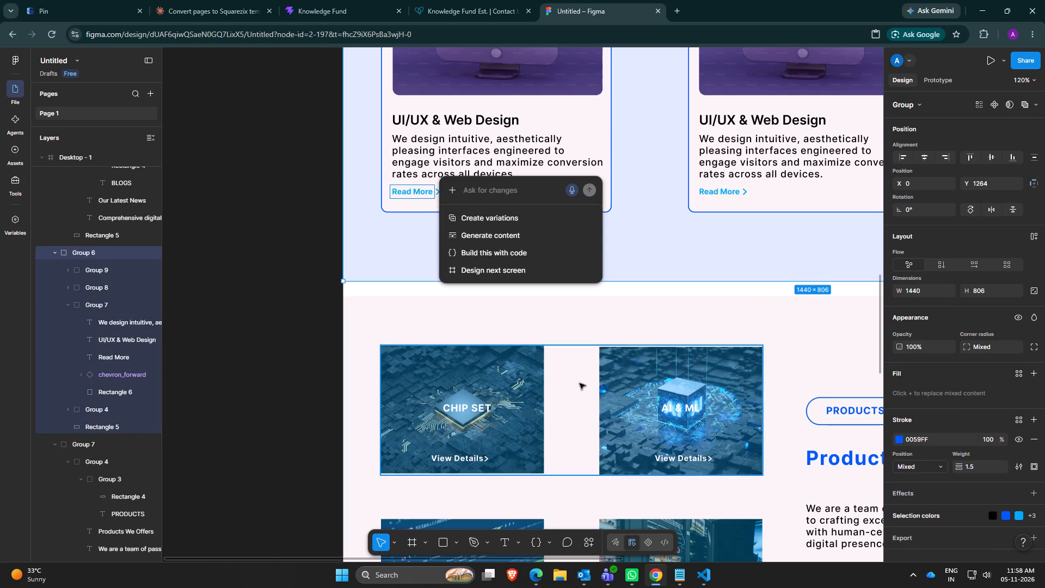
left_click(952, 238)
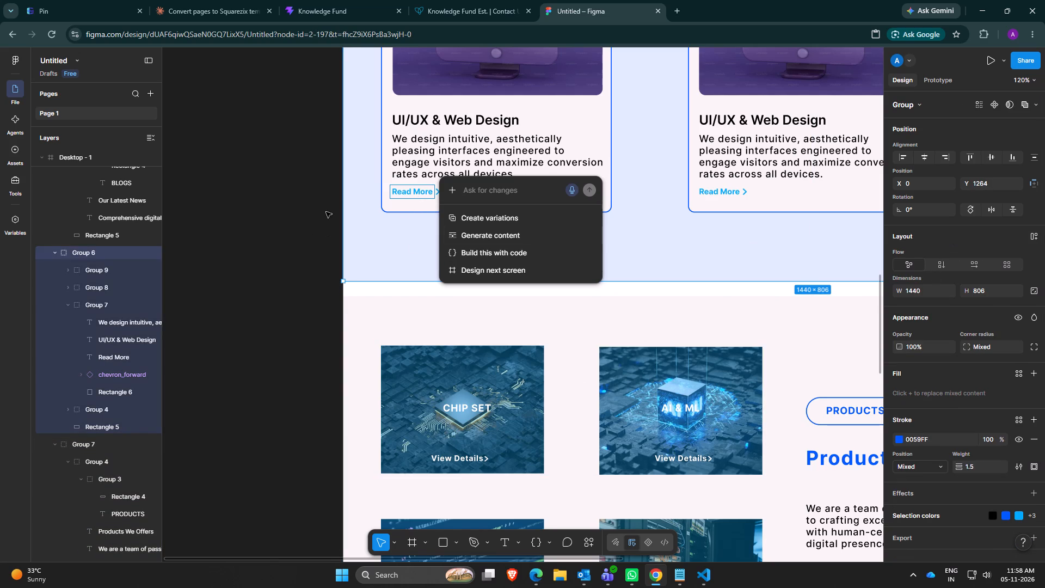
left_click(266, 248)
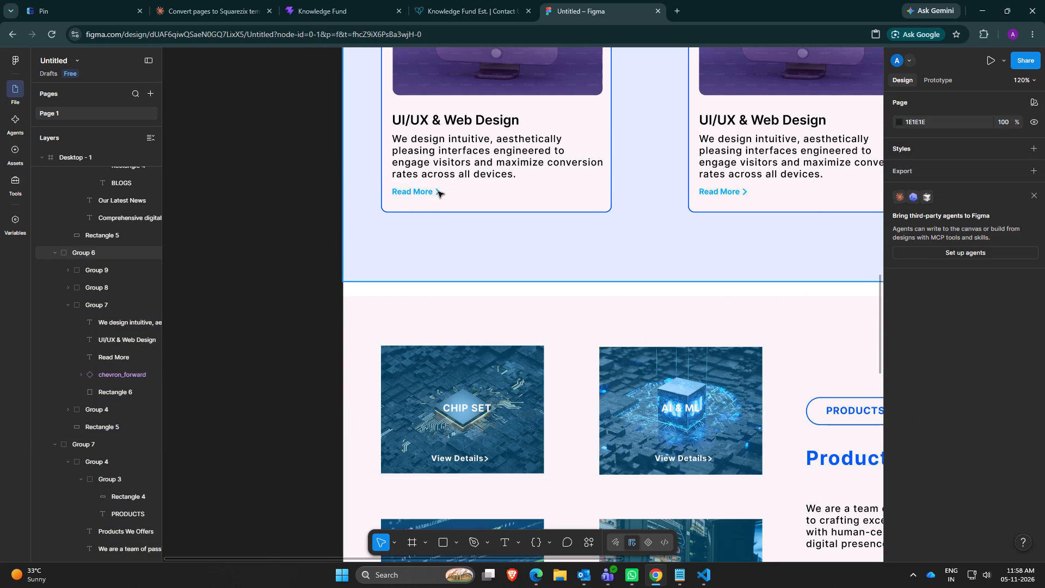
Select the first service card's Read More text together with its chevron icon.
left_click(438, 192)
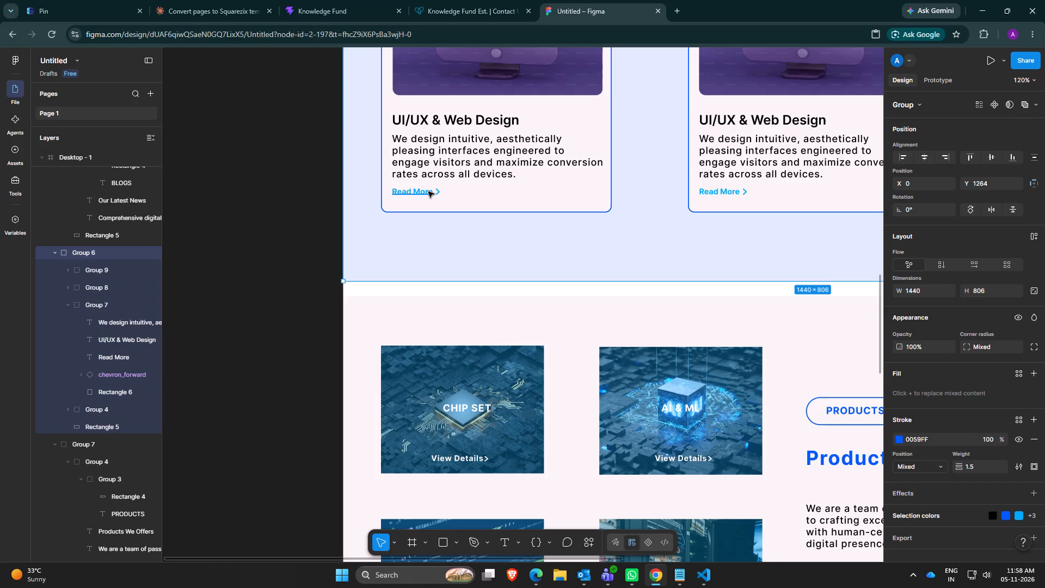
left_click(438, 192, "ctrl")
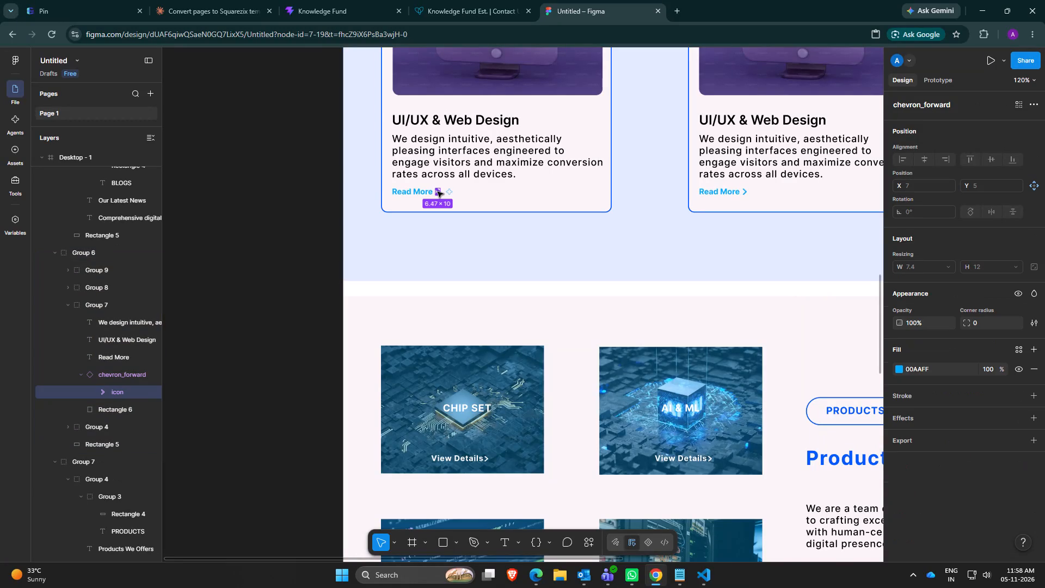
left_click(417, 191, "shift")
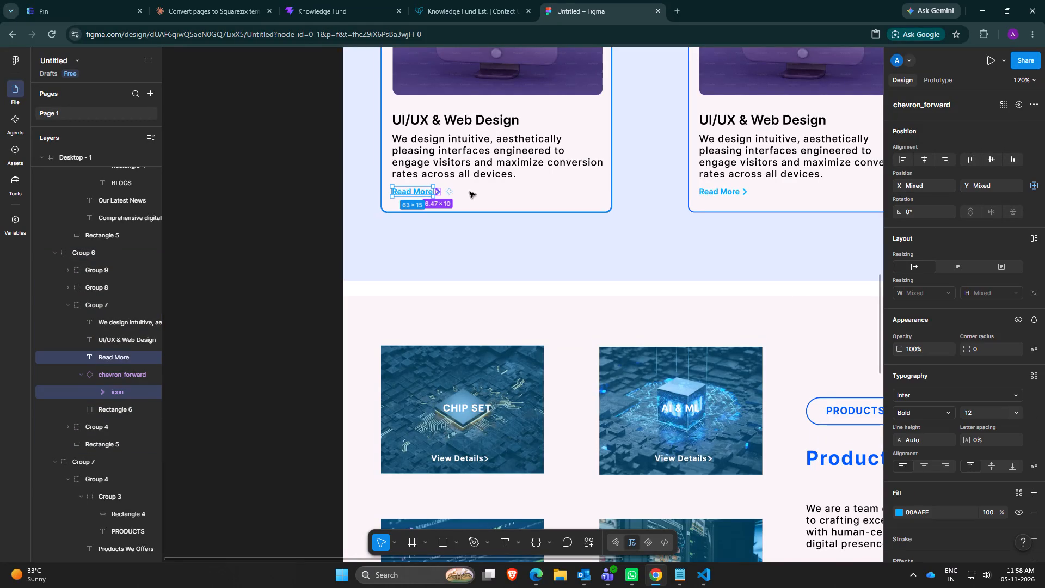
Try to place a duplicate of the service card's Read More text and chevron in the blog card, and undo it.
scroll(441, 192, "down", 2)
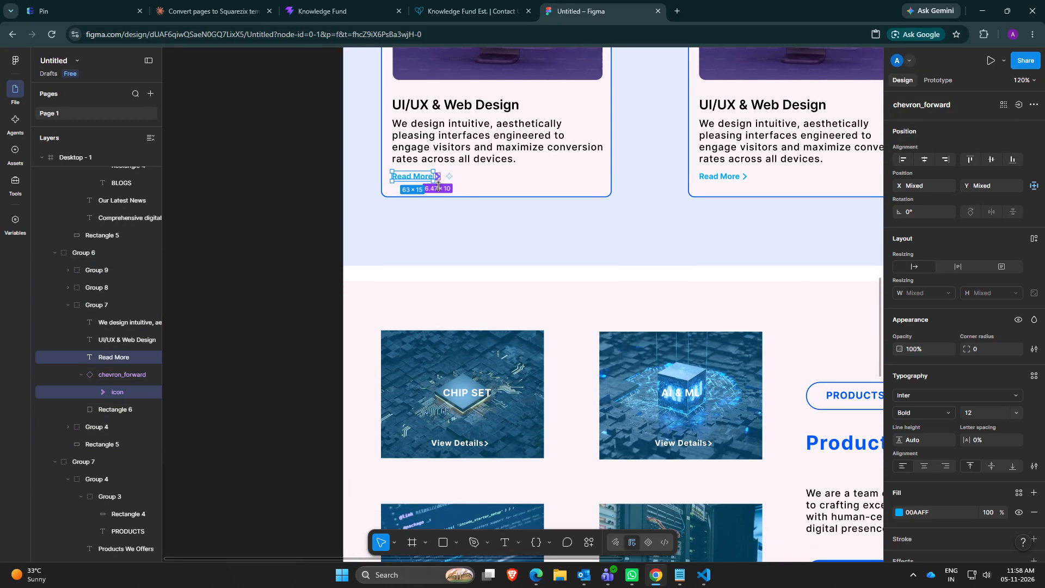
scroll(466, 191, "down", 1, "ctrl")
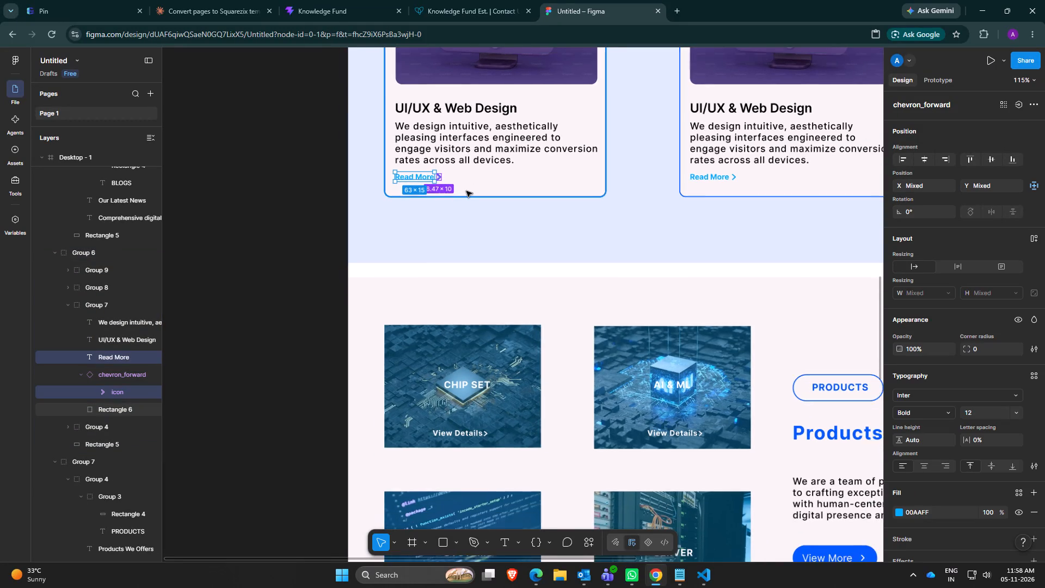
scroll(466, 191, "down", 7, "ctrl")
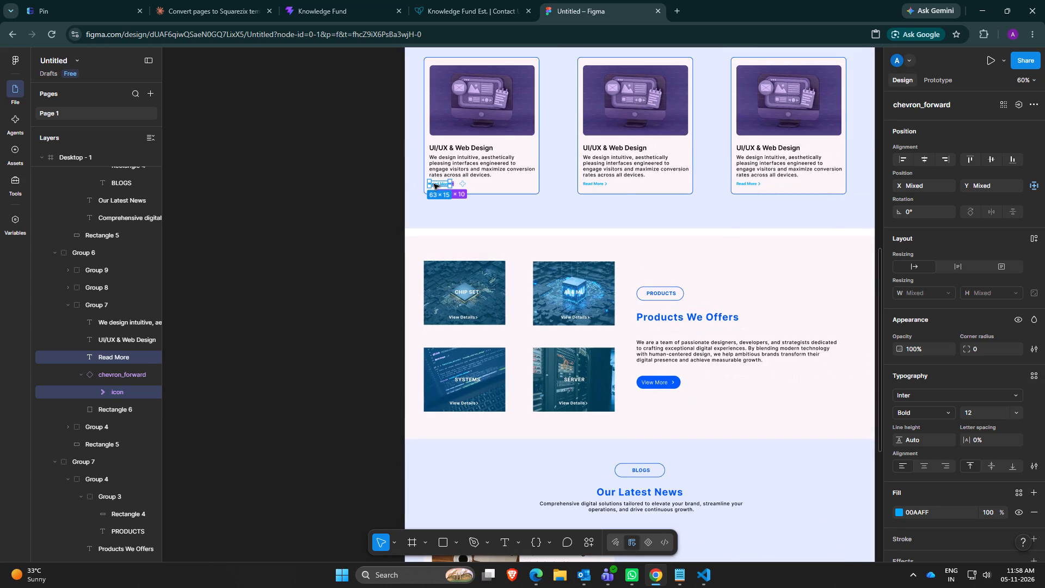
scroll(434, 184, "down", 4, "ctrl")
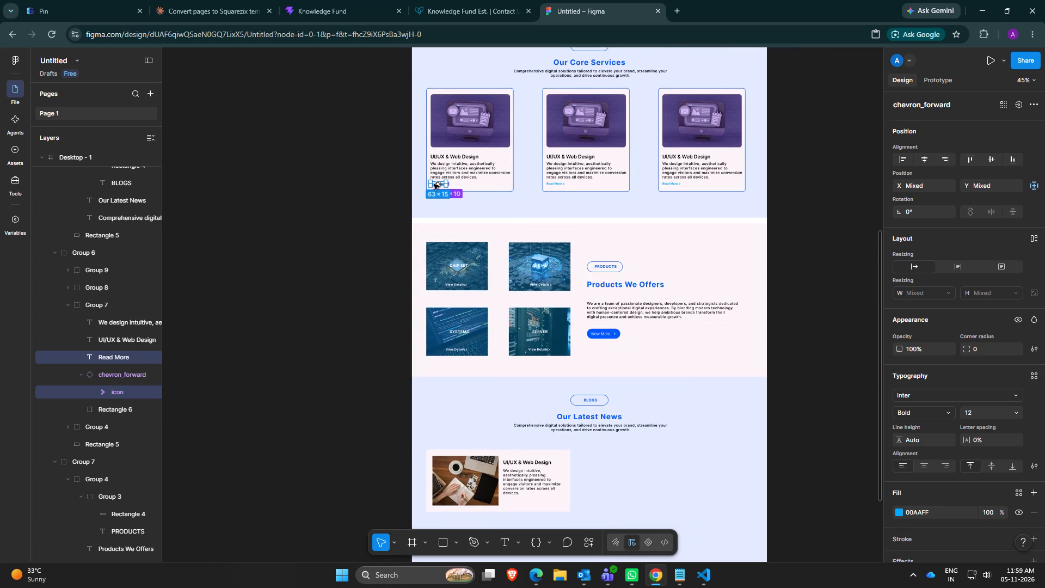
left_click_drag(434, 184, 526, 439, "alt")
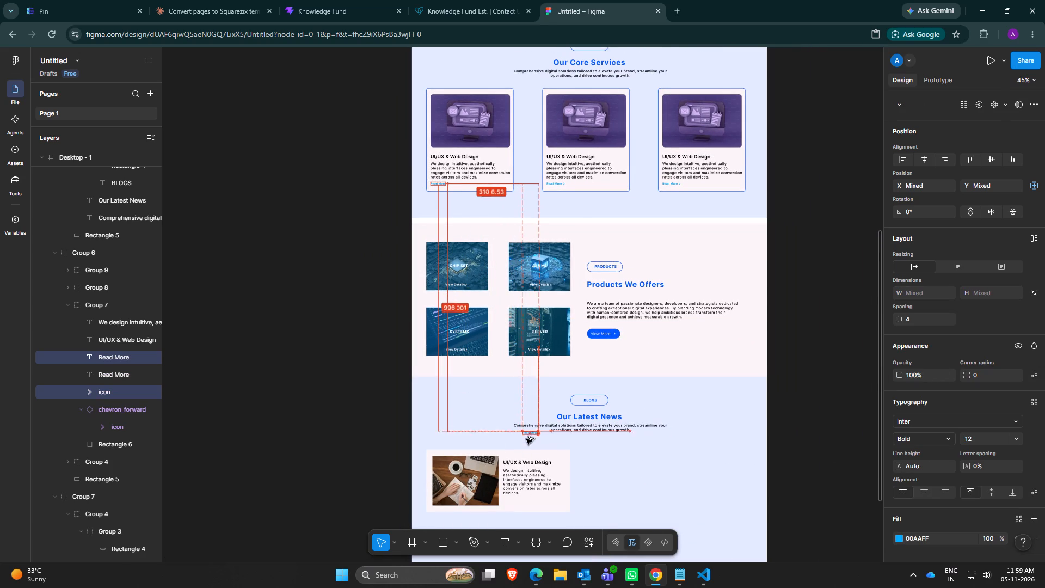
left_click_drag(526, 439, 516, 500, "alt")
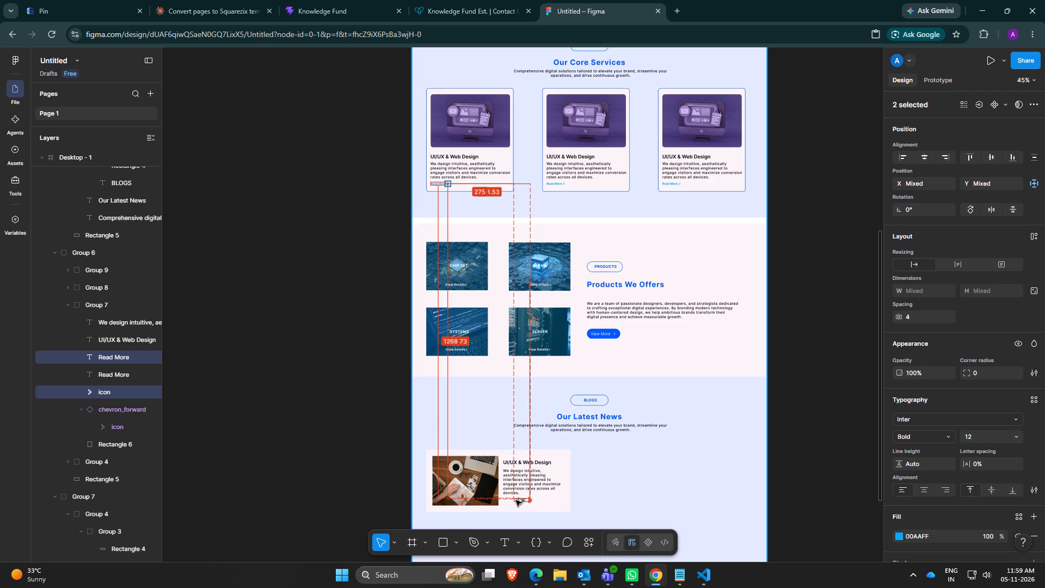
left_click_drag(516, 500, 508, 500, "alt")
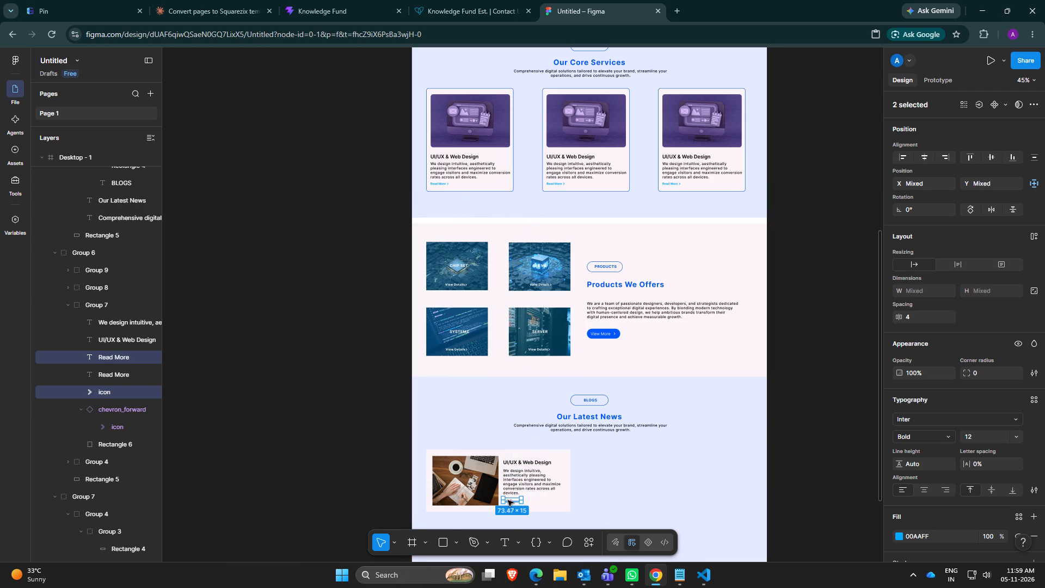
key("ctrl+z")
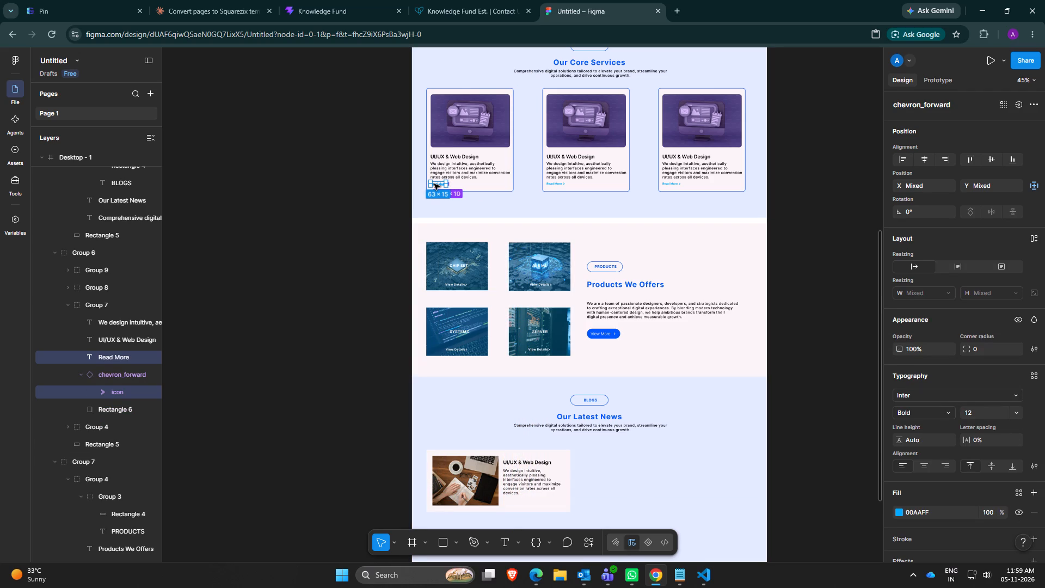
Copy the first service card's Read More text and chevron and paste them into the blog card below its description.
key("ctrl+c")
scroll(561, 318, "down", 7)
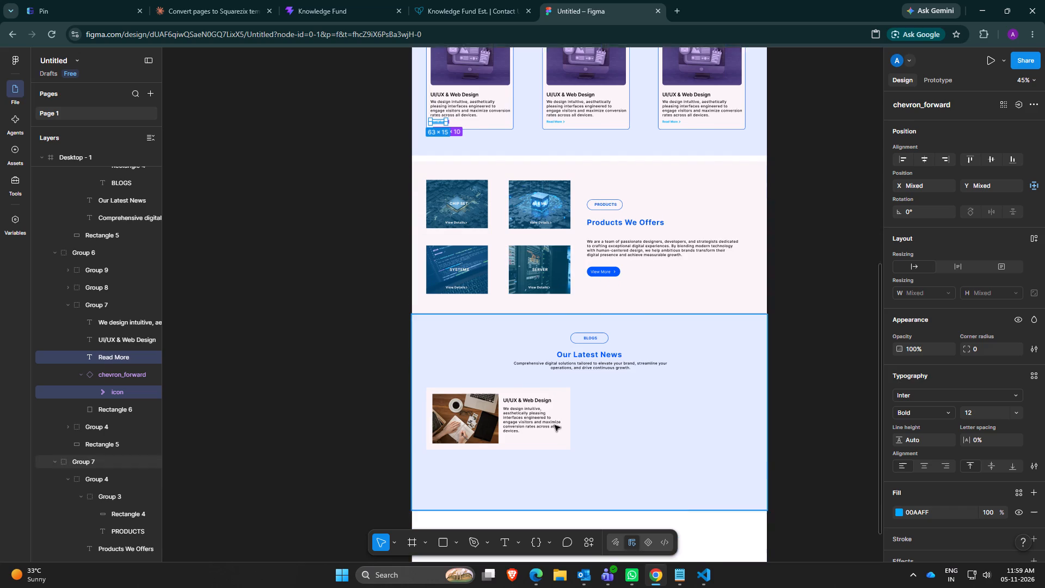
left_click(536, 362, "ctrl")
left_click(507, 378, "ctrl")
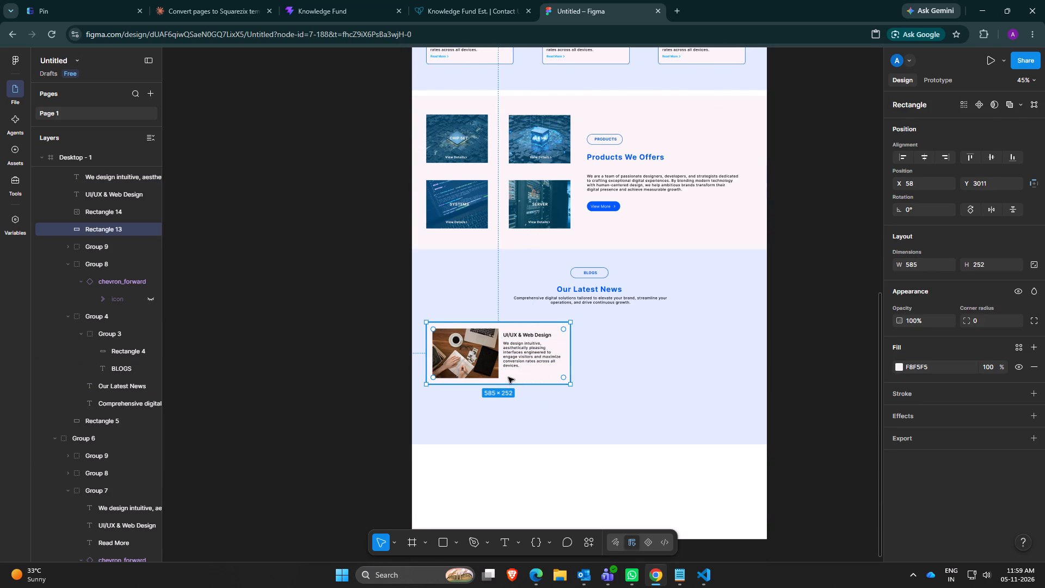
right_click(515, 373)
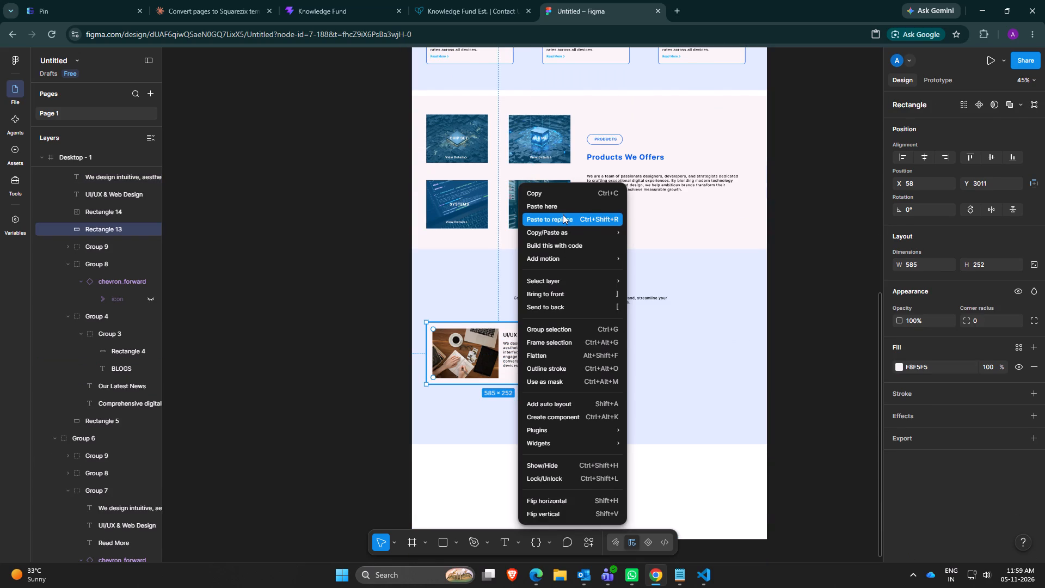
left_click(562, 210)
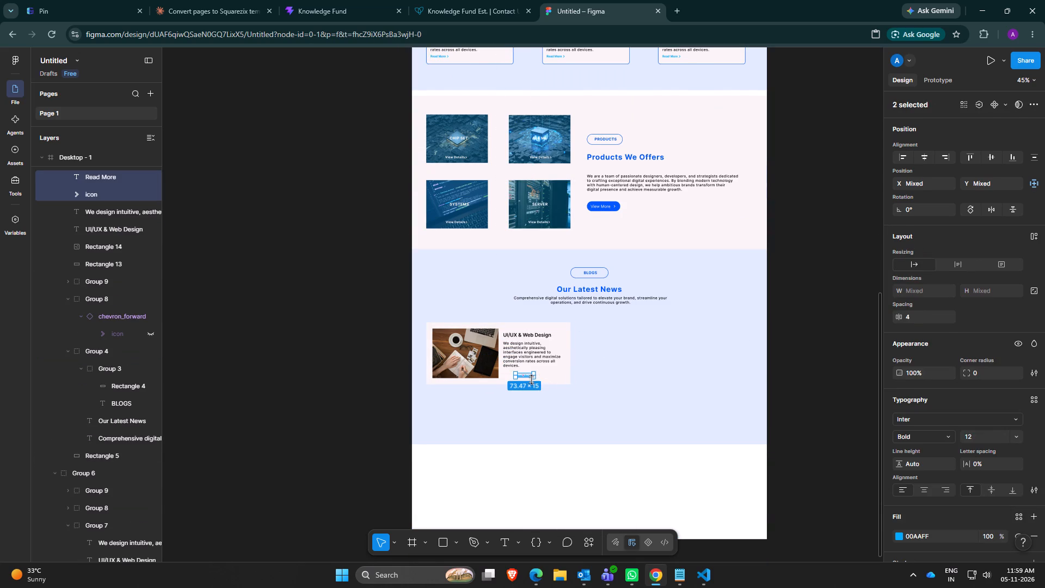
Move the blog card's Read More text and chevron together to just below the description, aligned with its left edge.
scroll(525, 377, "up", 13, "ctrl")
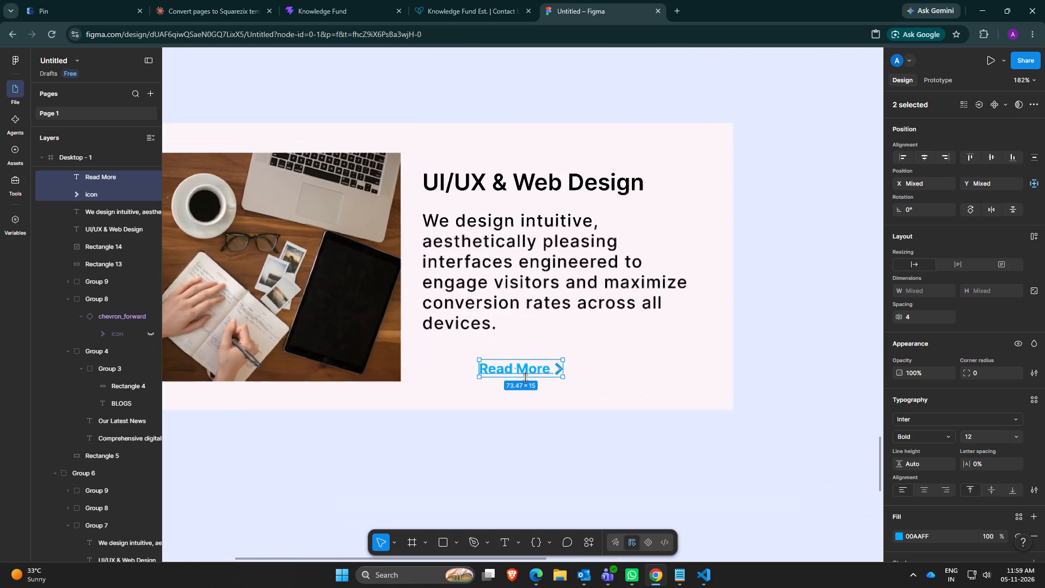
scroll(525, 377, "up", 5, "ctrl")
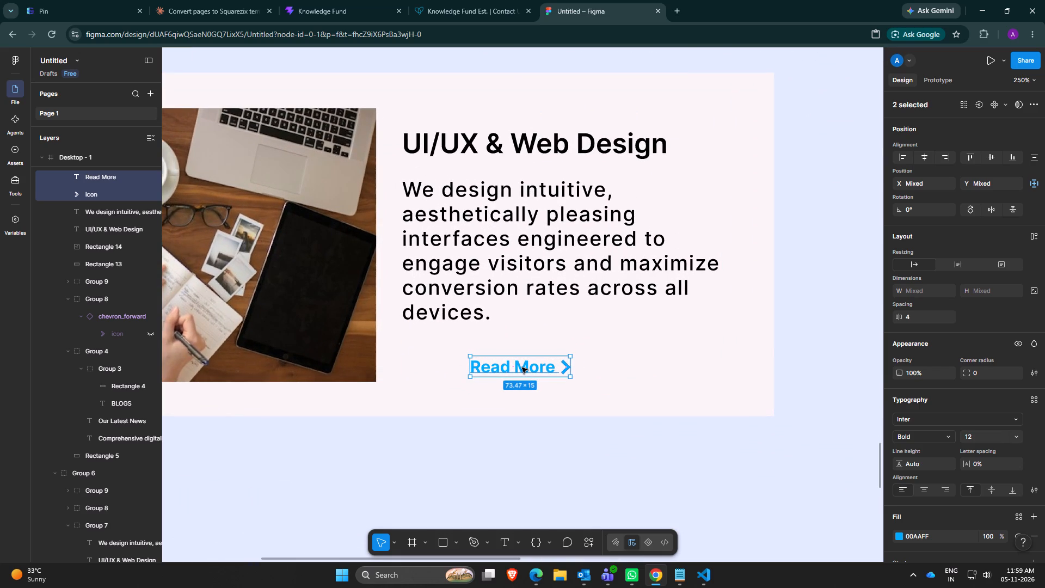
left_click_drag(522, 367, 474, 362, "ctrl")
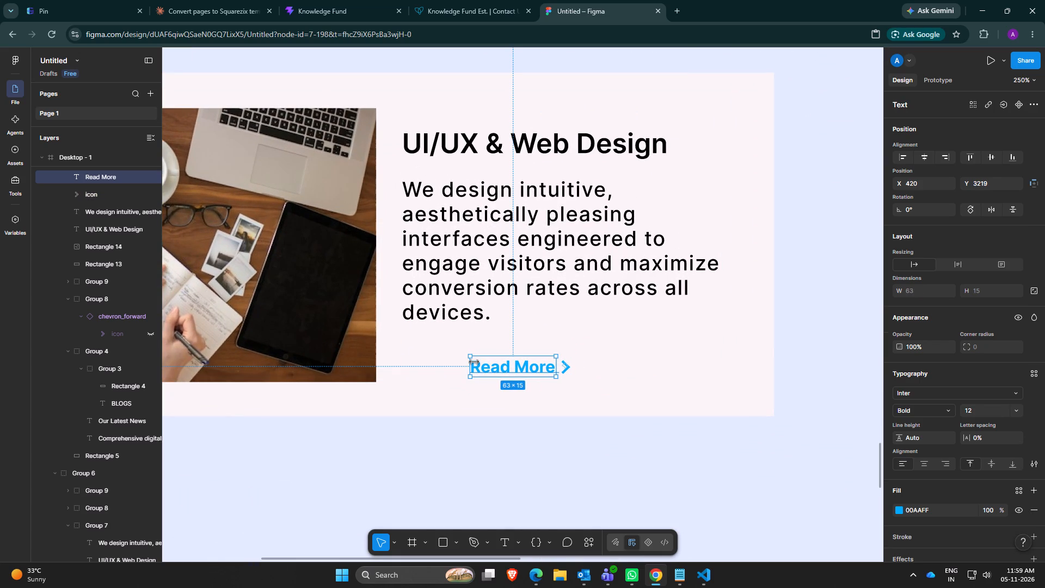
left_click(491, 360)
left_click(508, 344)
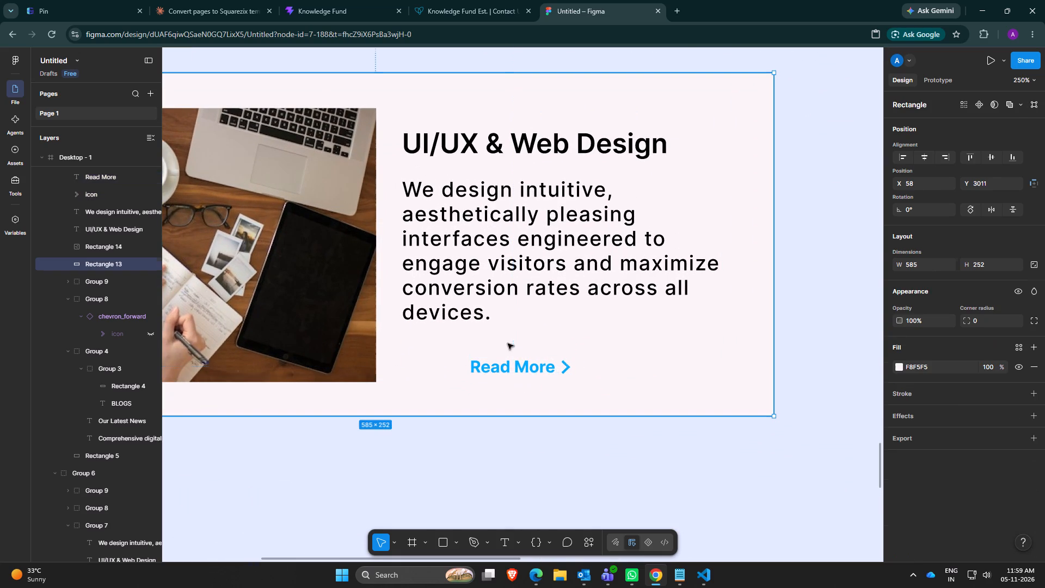
left_click(564, 364, "ctrl")
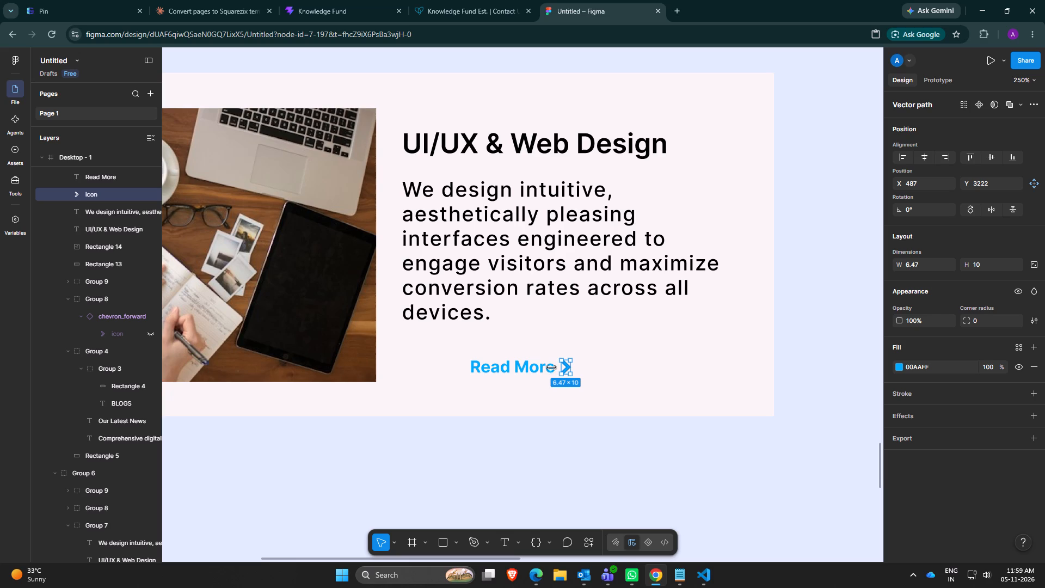
left_click(521, 372, "shift")
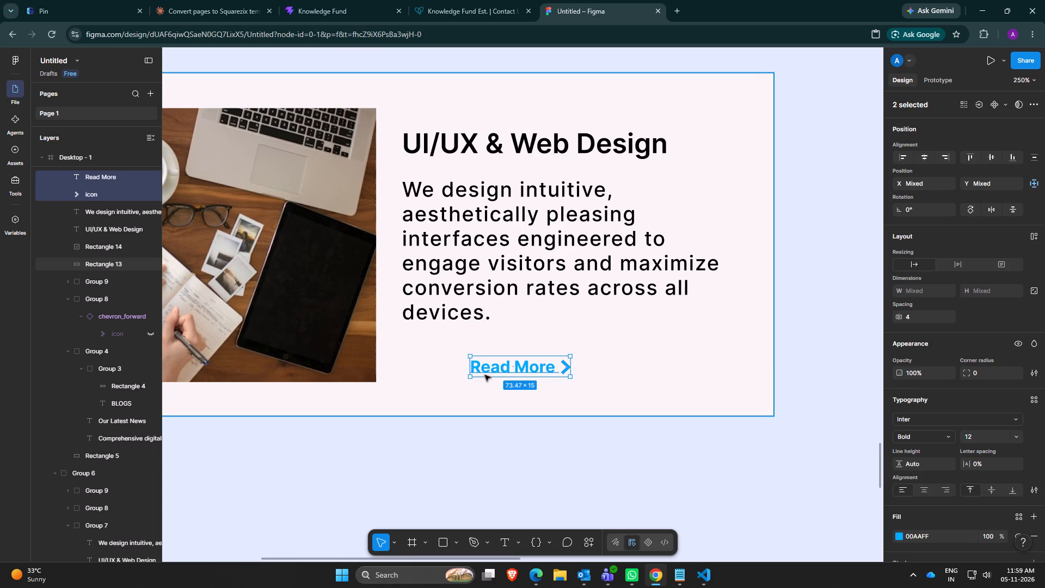
left_click_drag(488, 366, 420, 353)
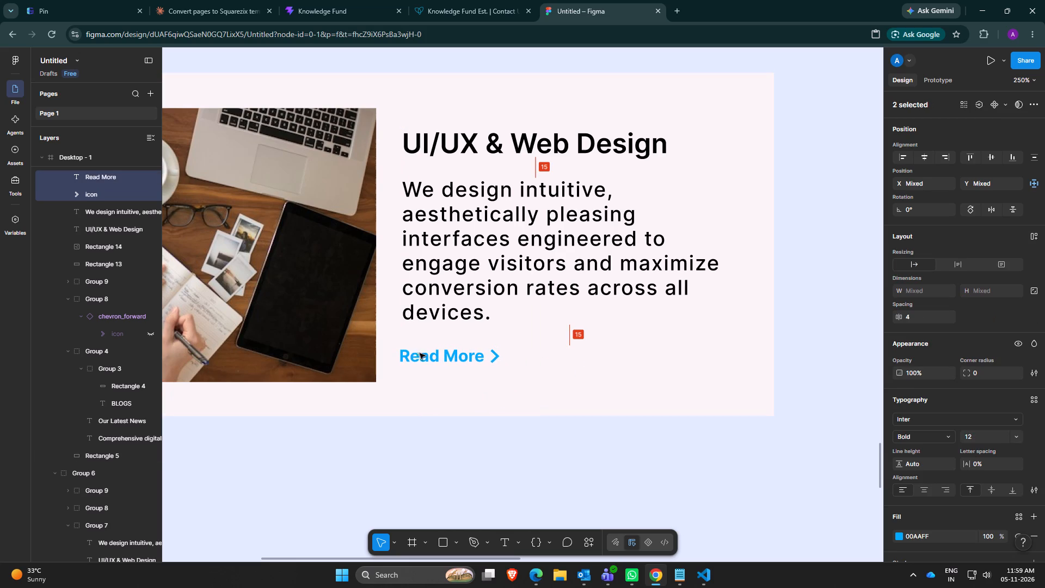
left_click_drag(420, 353, 419, 346)
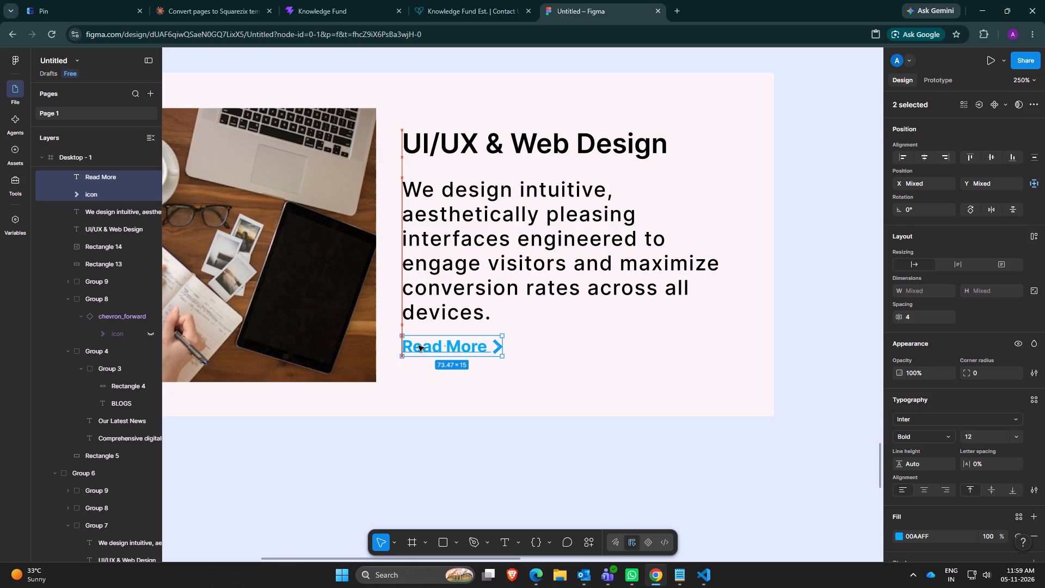
left_click_drag(419, 346, 418, 347)
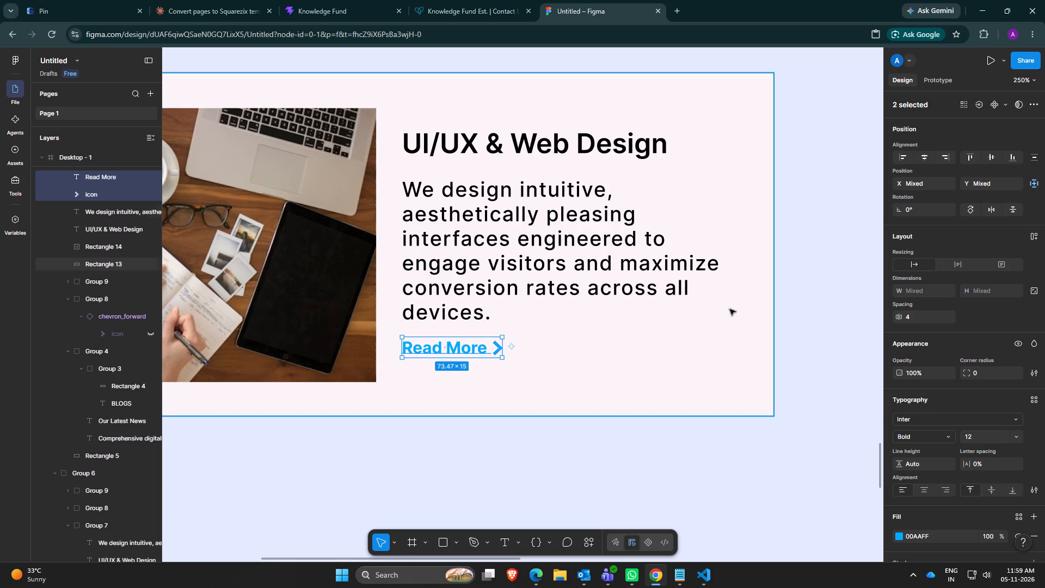
scroll(641, 344, "down", 11, "ctrl")
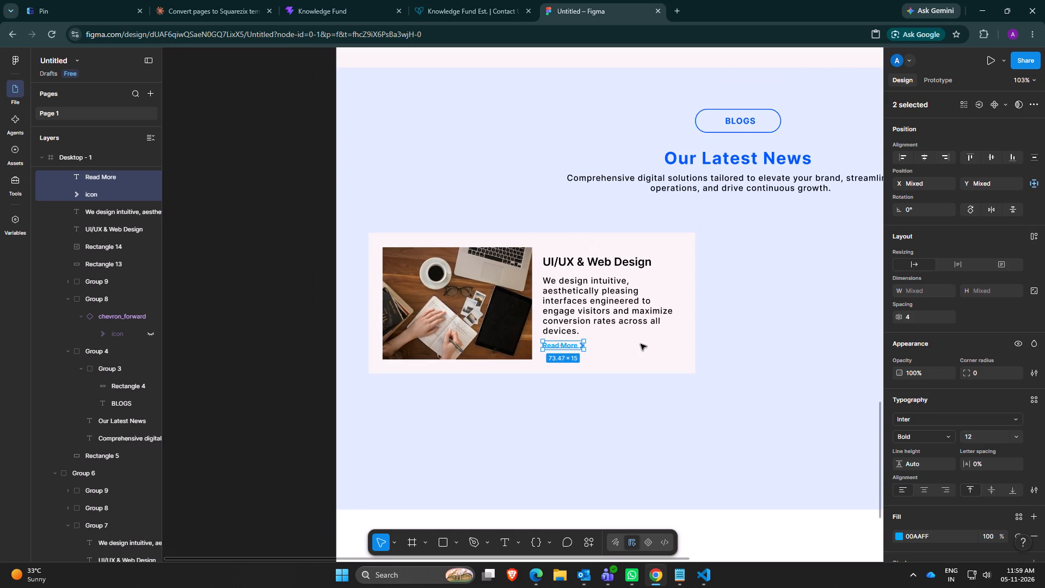
scroll(641, 344, "down", 2)
scroll(607, 376, "down", 2)
left_click(588, 368)
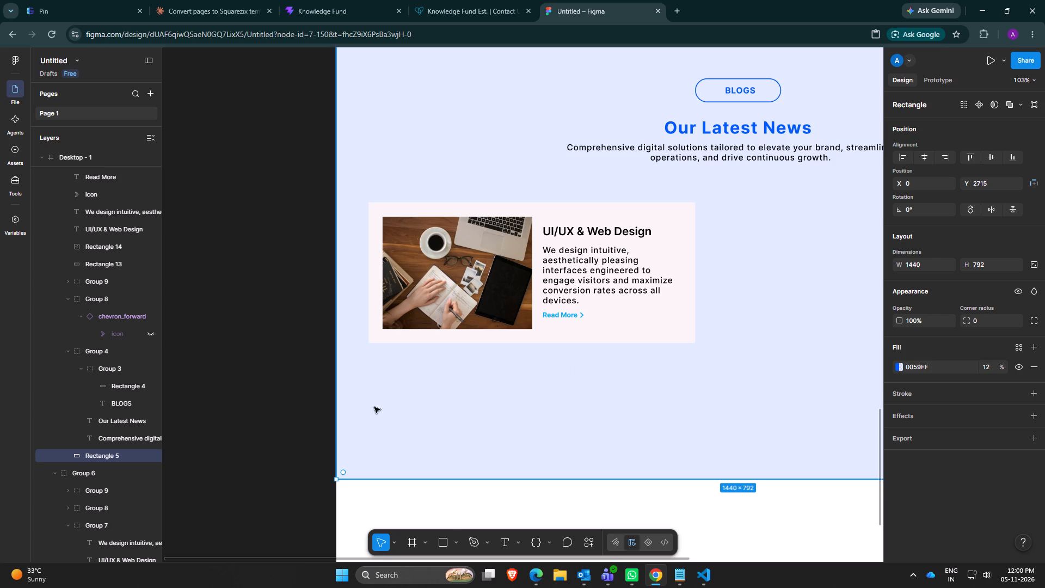
Rename the blog card's UI/UX & Web Design heading layer as BLOGS 1.
left_click(121, 456)
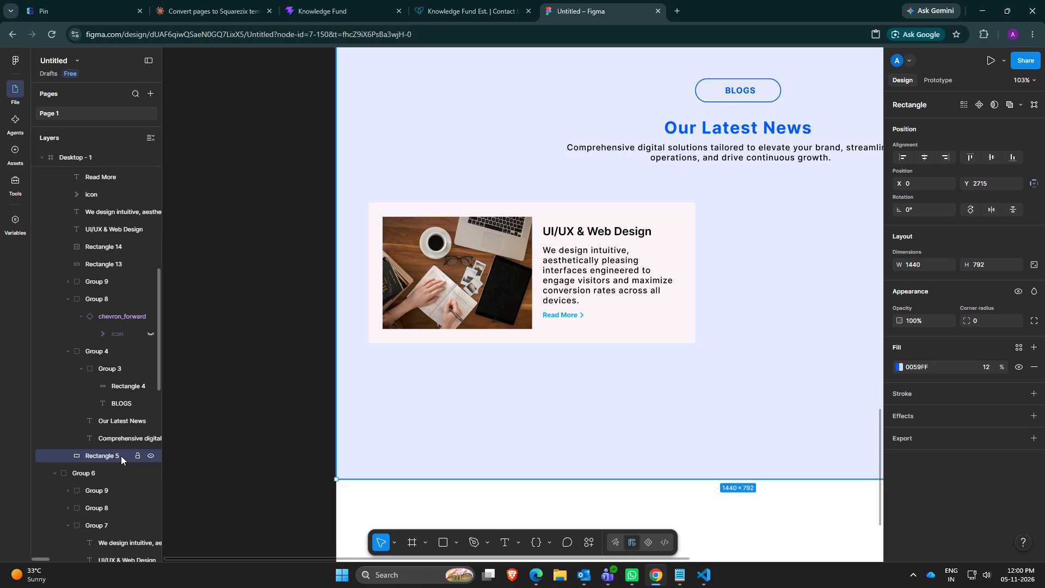
left_click(125, 405, "ctrl")
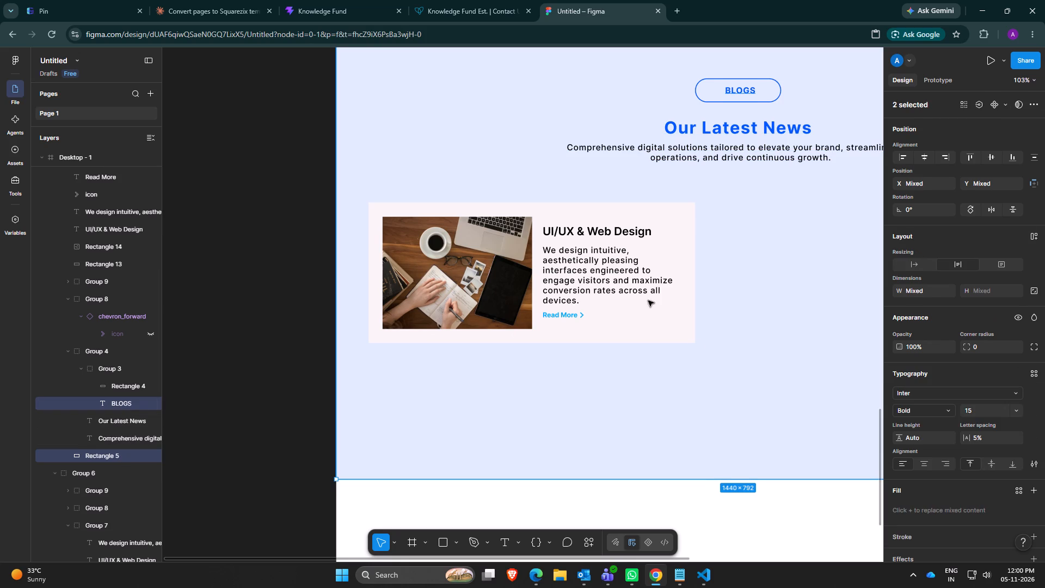
scroll(705, 347, "up", 2)
scroll(130, 477, "down", 3)
scroll(78, 477, "down", 2)
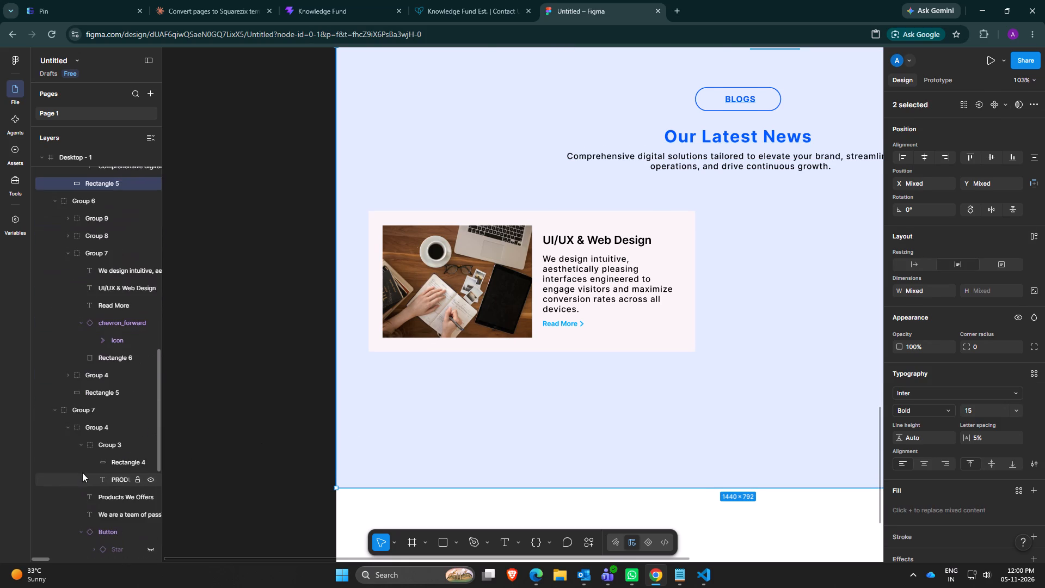
scroll(106, 424, "up", 2)
left_click(115, 383)
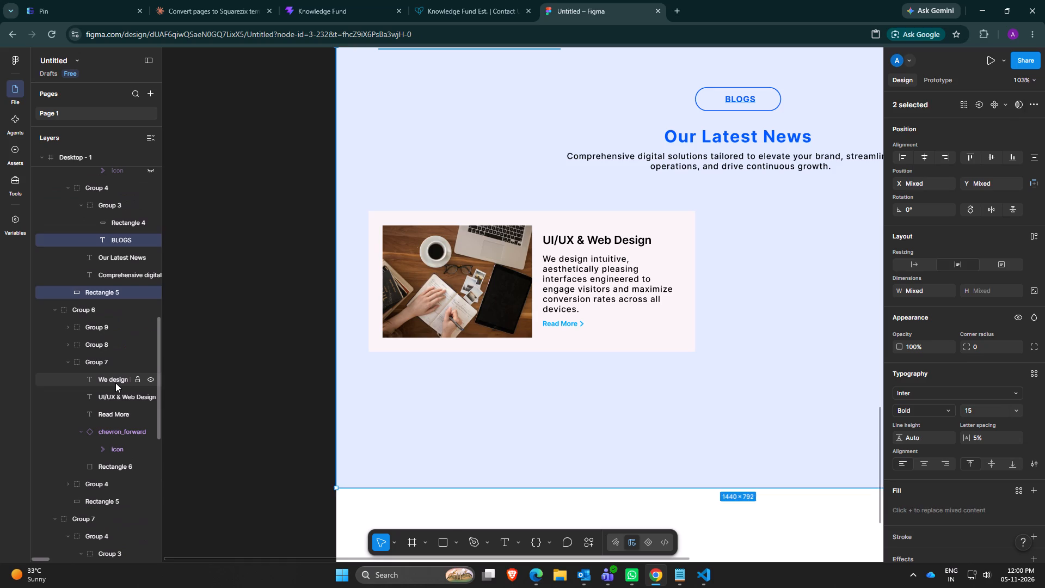
left_click(114, 390)
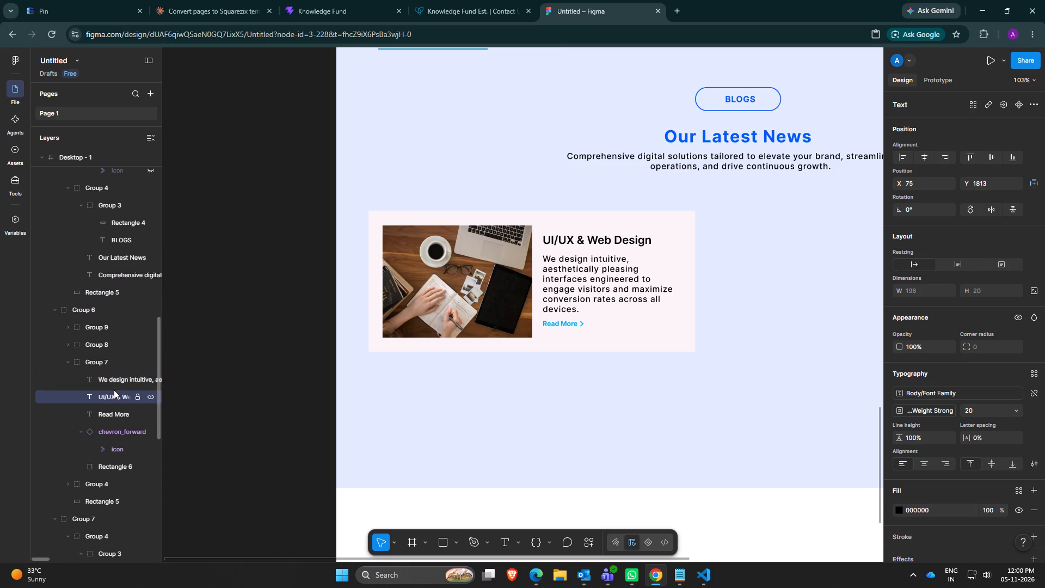
scroll(114, 390, "down", 7)
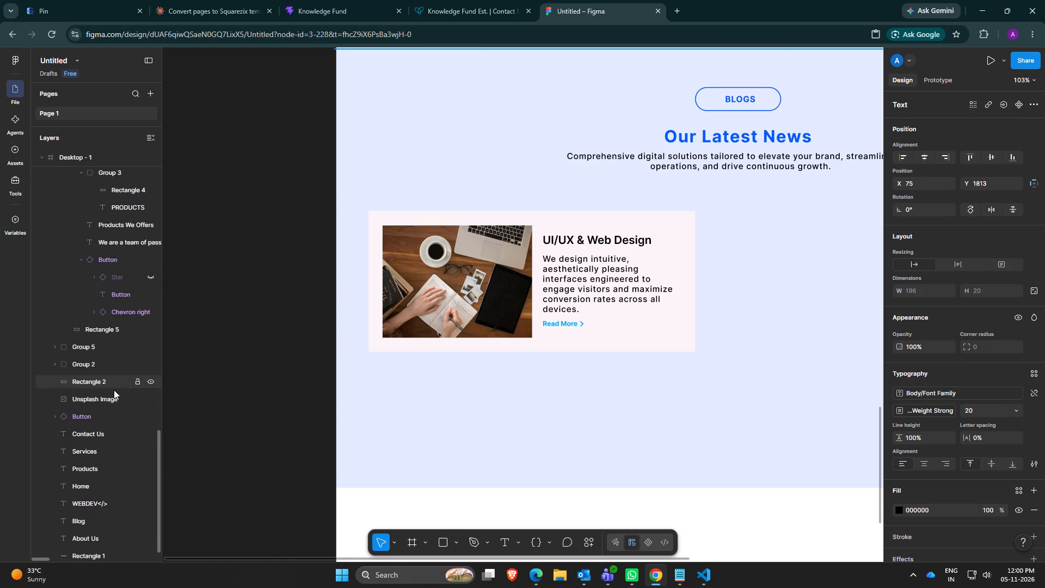
scroll(114, 390, "down", 4)
scroll(114, 390, "up", 11)
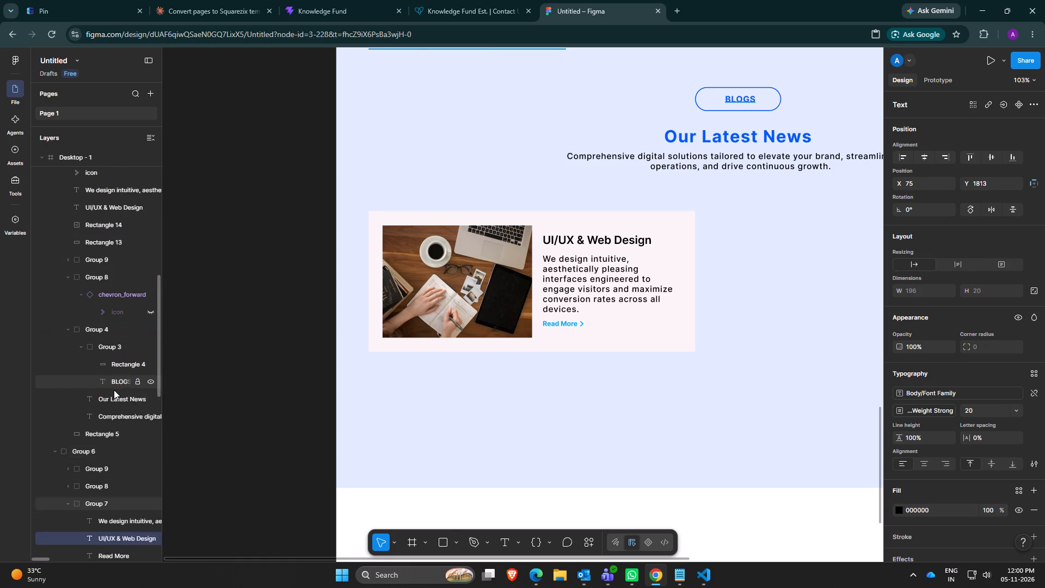
scroll(114, 390, "up", 1)
left_click(109, 328)
double_click(109, 328)
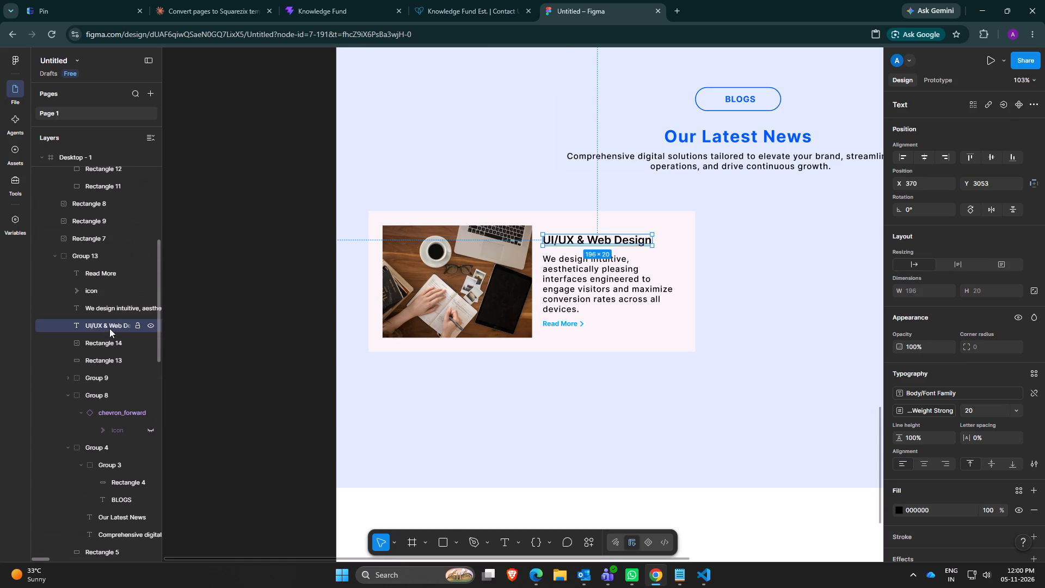
key("BackSpace")
type("BLOGS !")
key("Return")
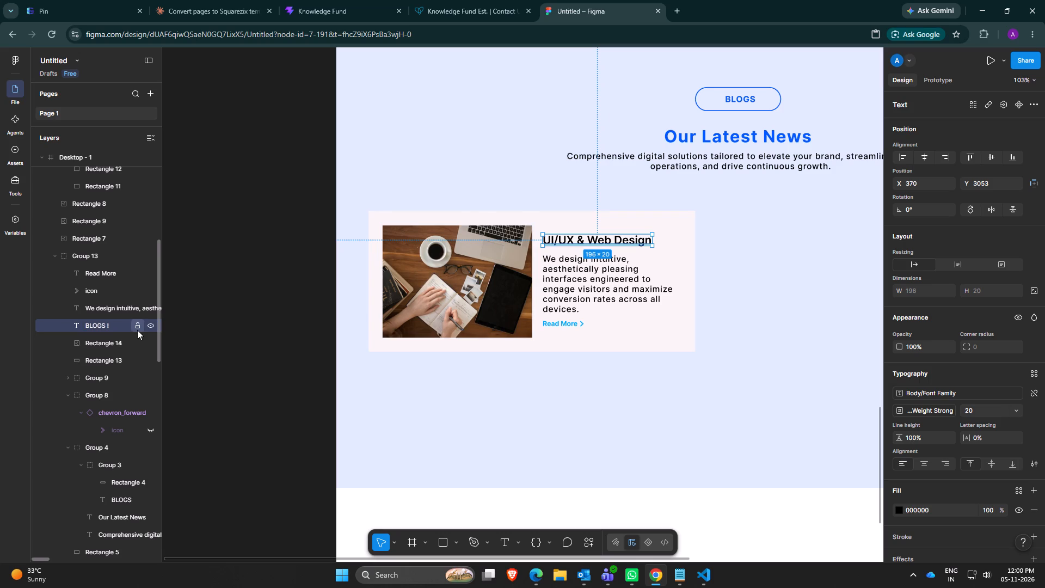
double_click(108, 328)
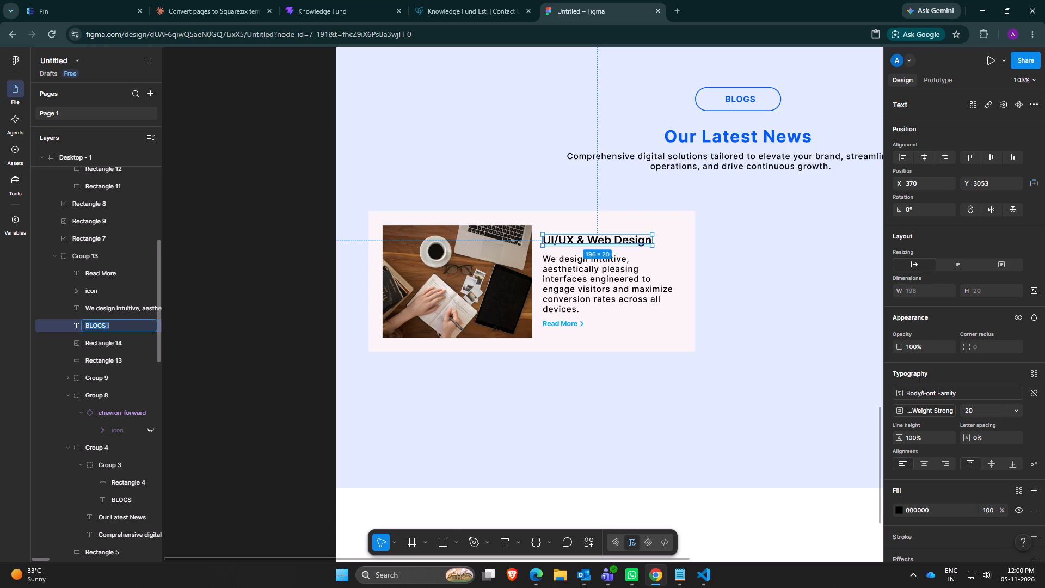
left_click(121, 320)
key("BackSpace")
key("1")
key("Return")
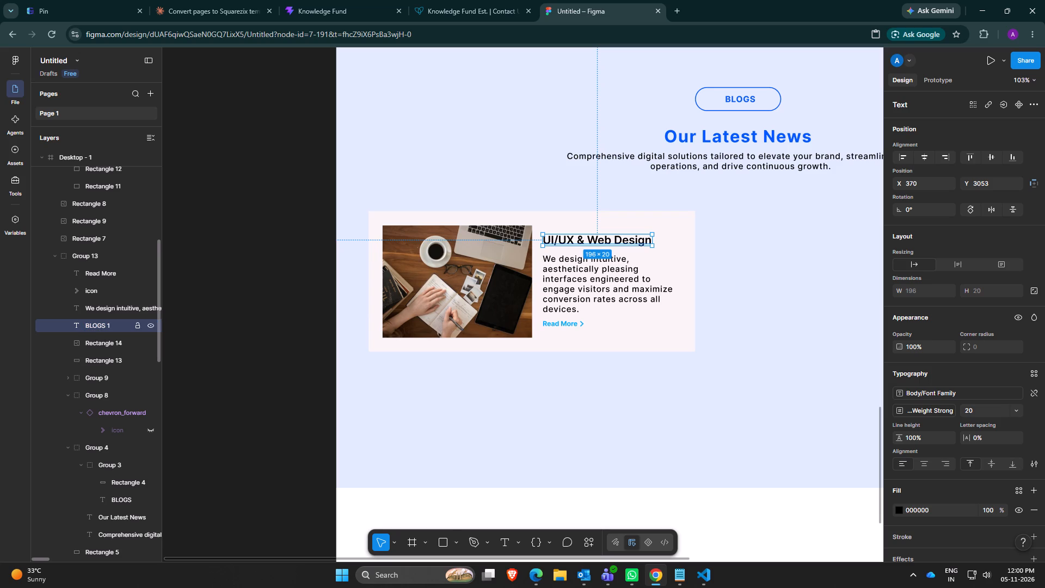
Replace the blog card's heading text with "Blog what we write".
double_click(604, 241)
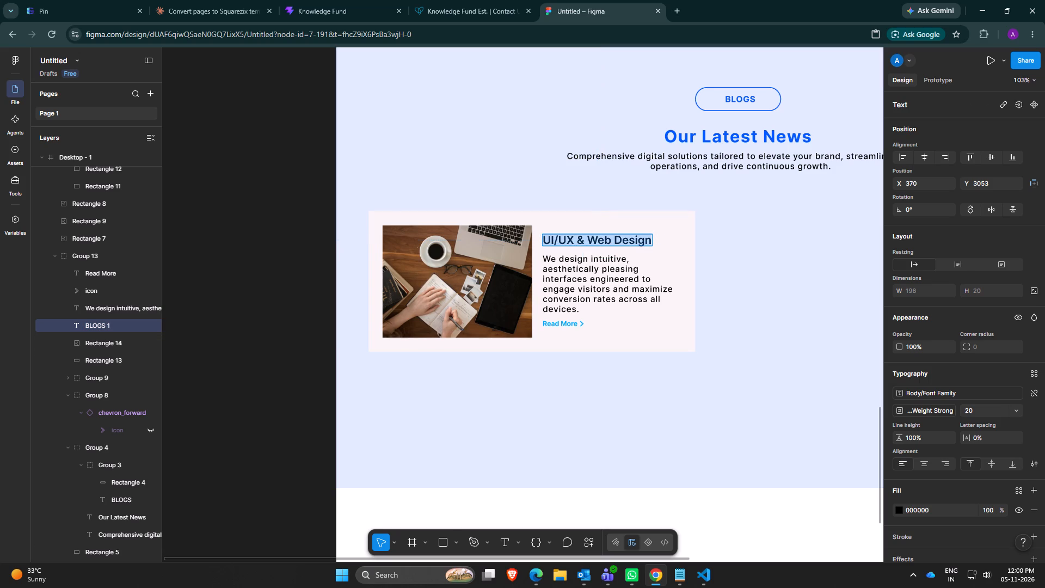
key("BackSpace")
type("Blog")
key("space")
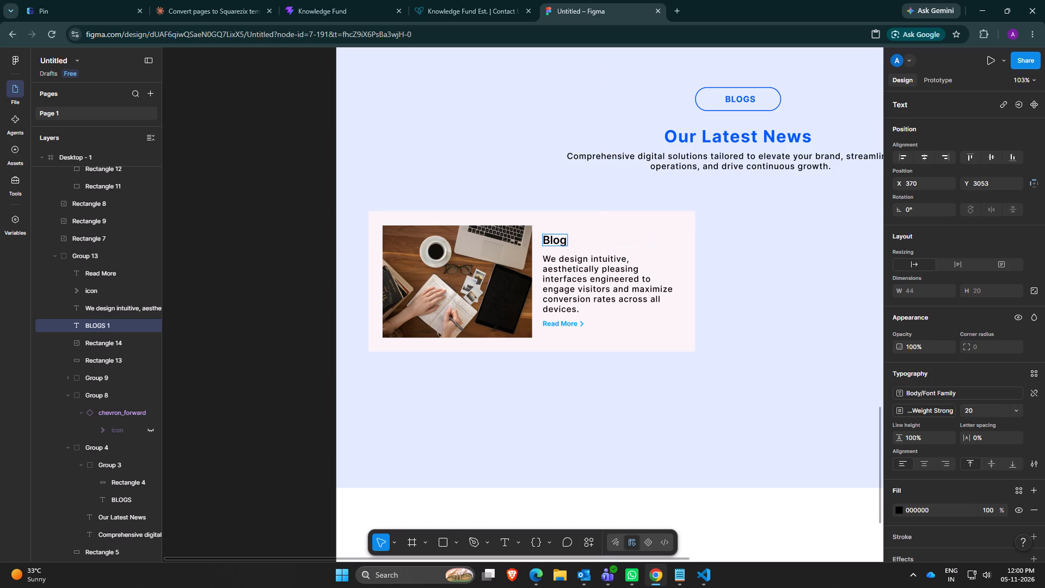
type("what we write")
key("Return")
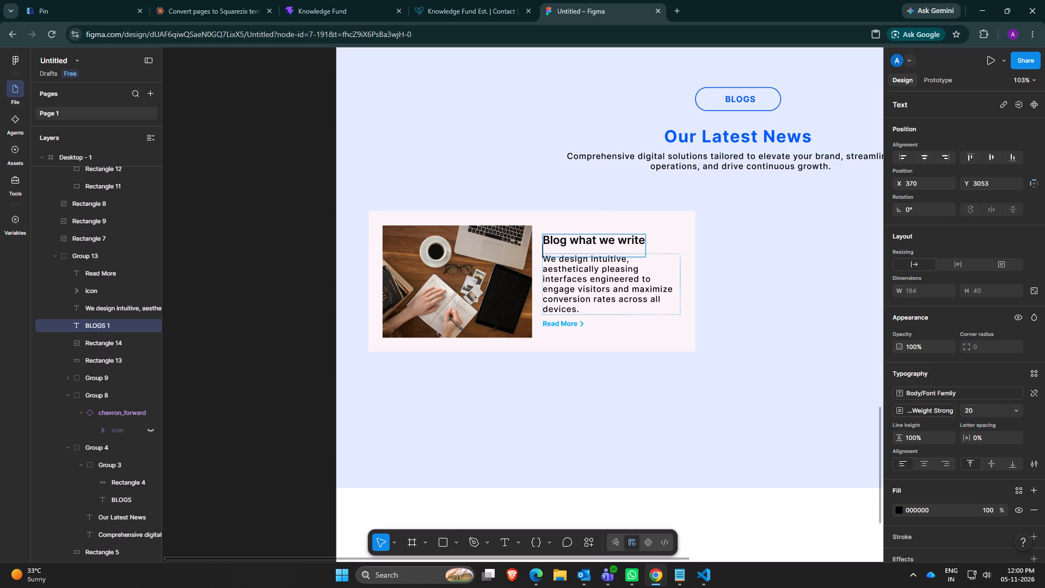
key("BackSpace")
key("Return")
key("BackSpace")
left_click(591, 301)
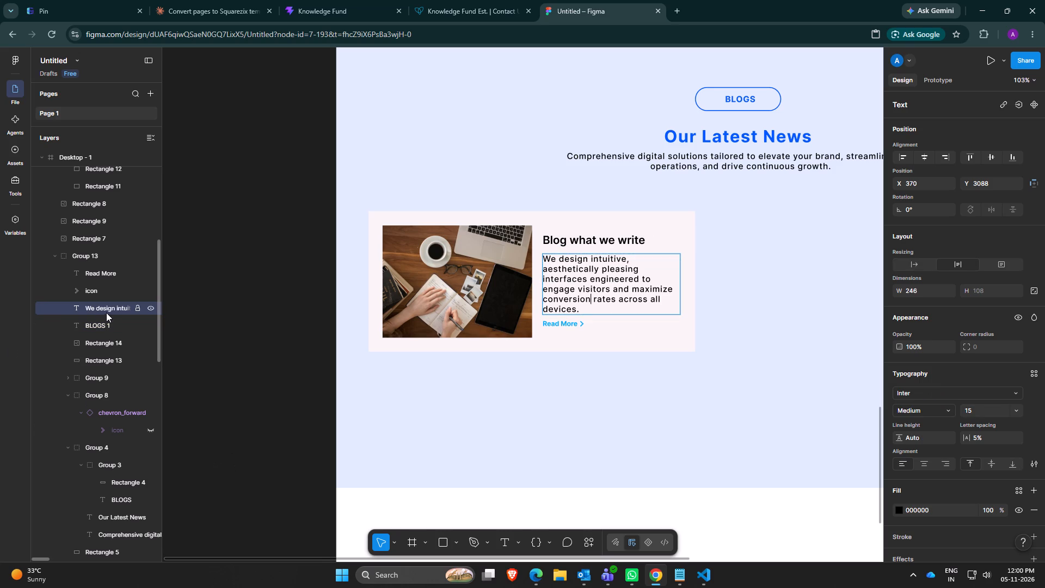
Group the blog card's heading, description, Read More text, chevron icon, image and background rectangle together.
left_click(101, 330)
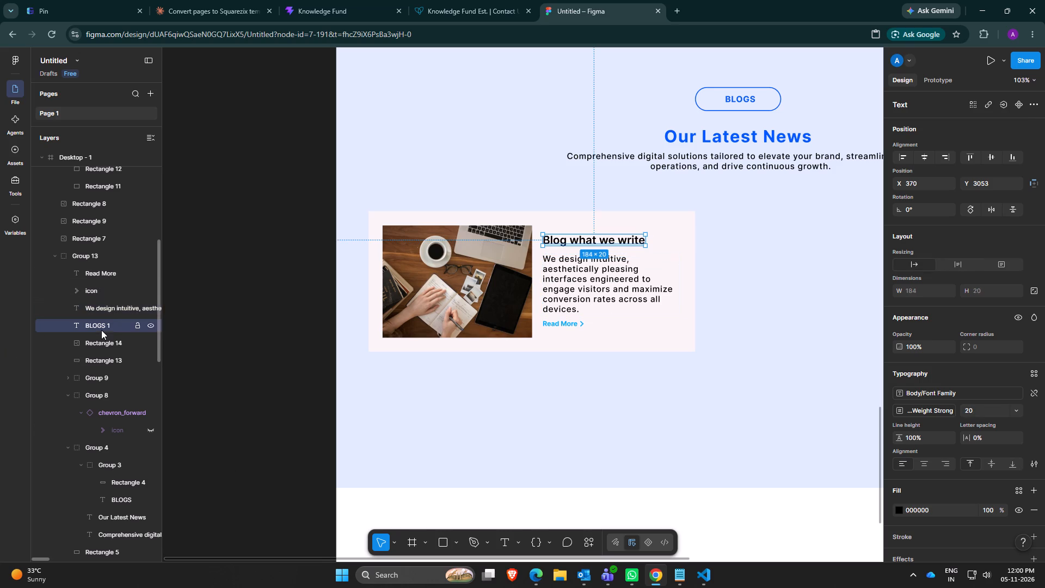
left_click(110, 308, "ctrl")
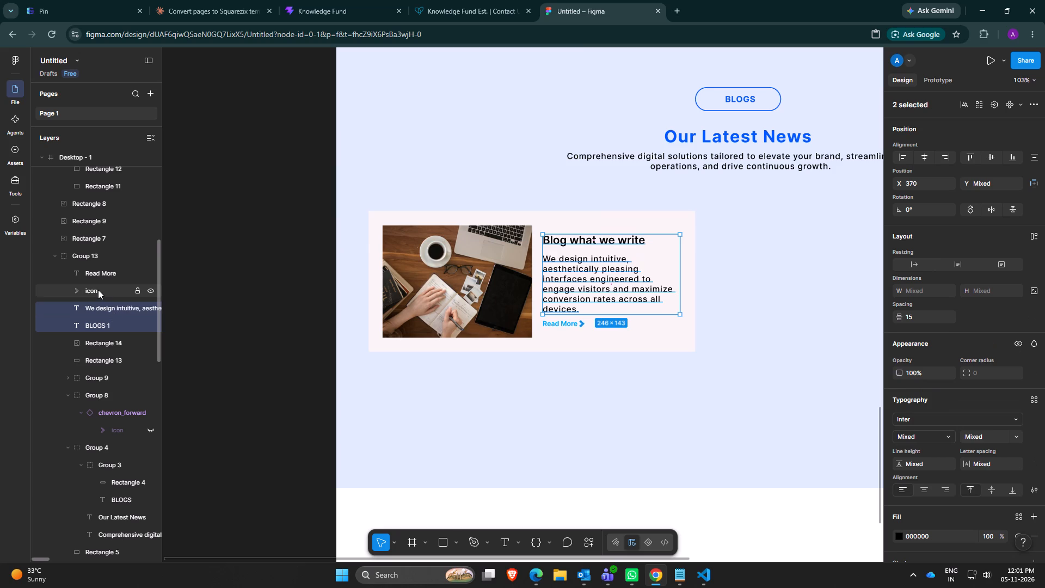
left_click(98, 290, "ctrl")
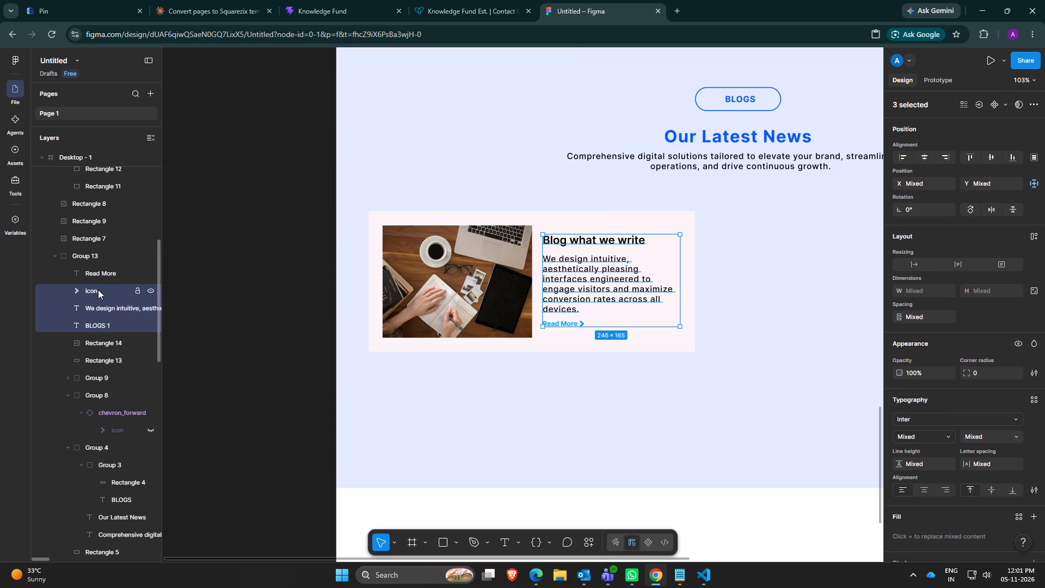
left_click(97, 273, "ctrl")
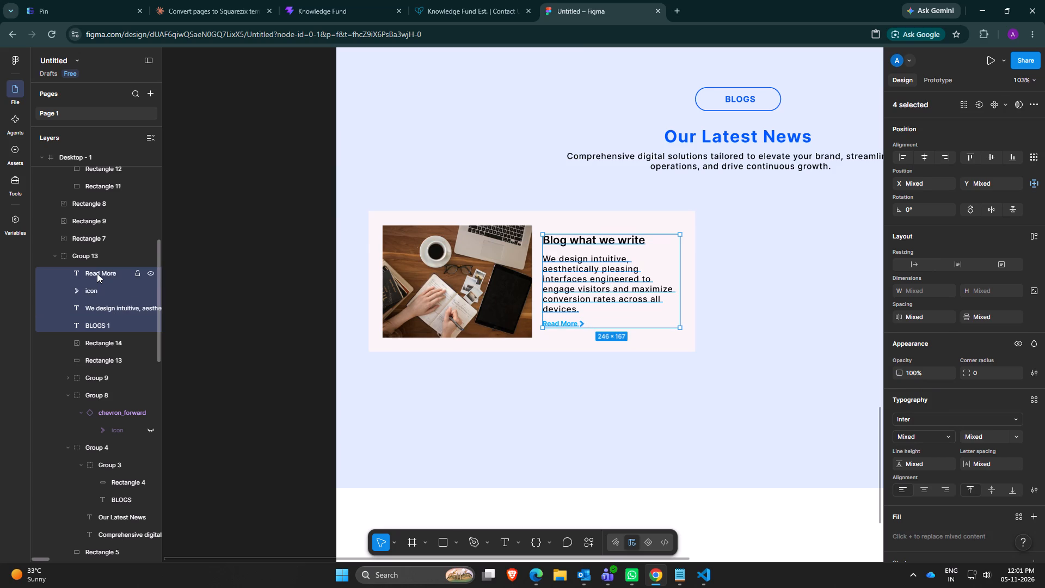
left_click(107, 345, "ctrl")
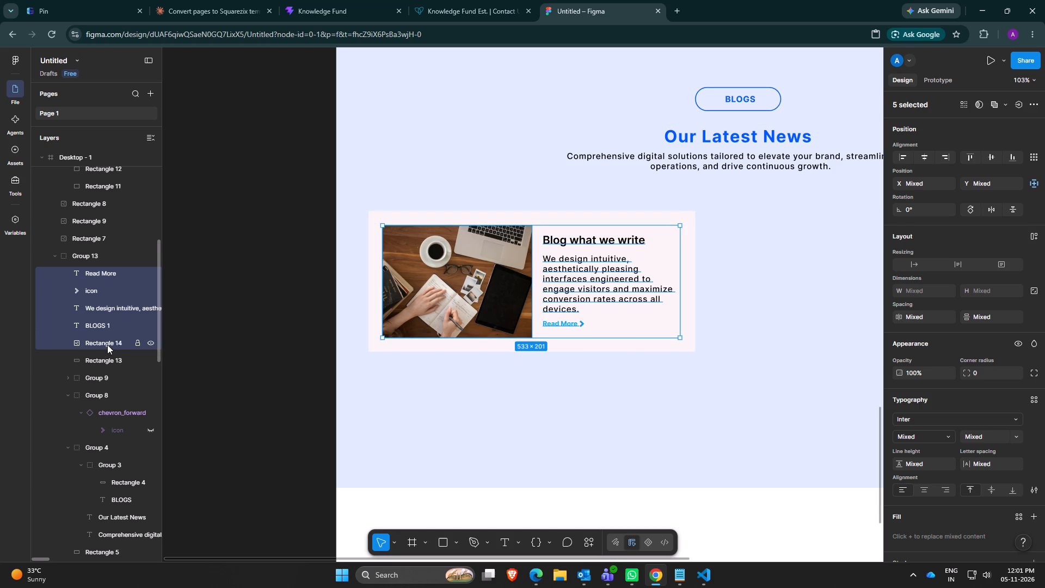
left_click(107, 357, "ctrl")
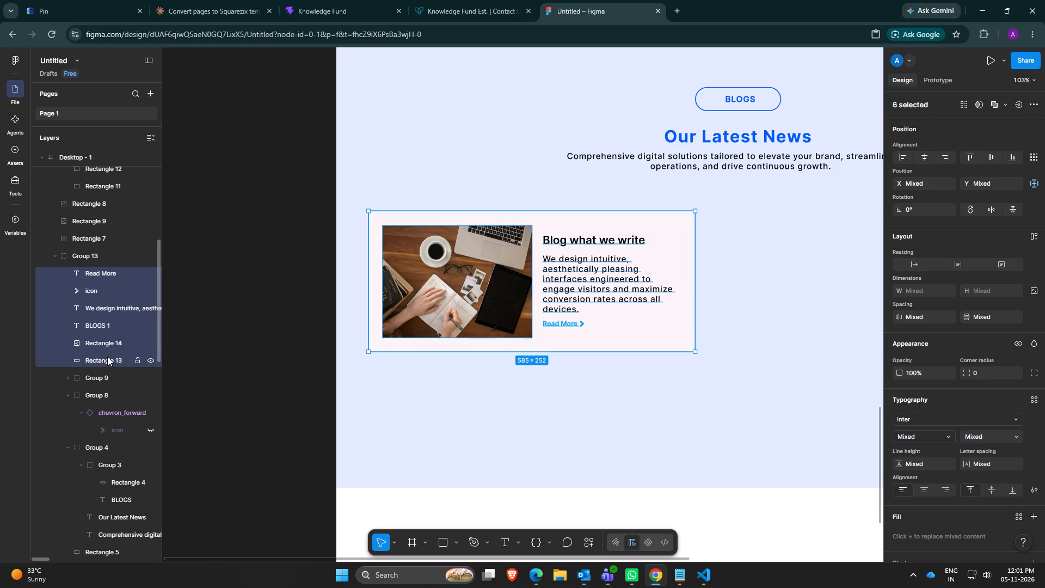
scroll(107, 357, "up", 4)
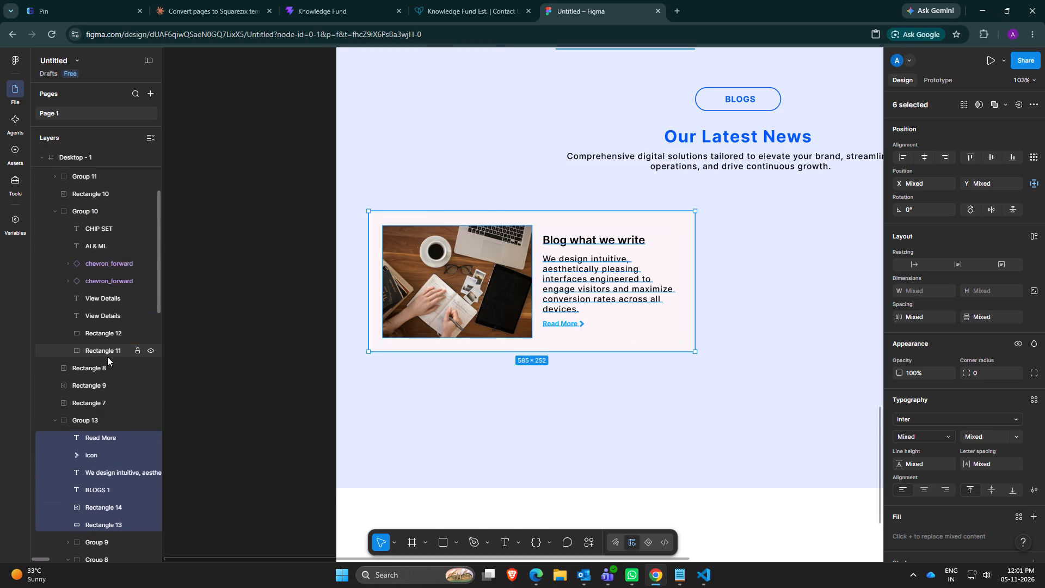
scroll(107, 357, "up", 3)
scroll(107, 357, "down", 4)
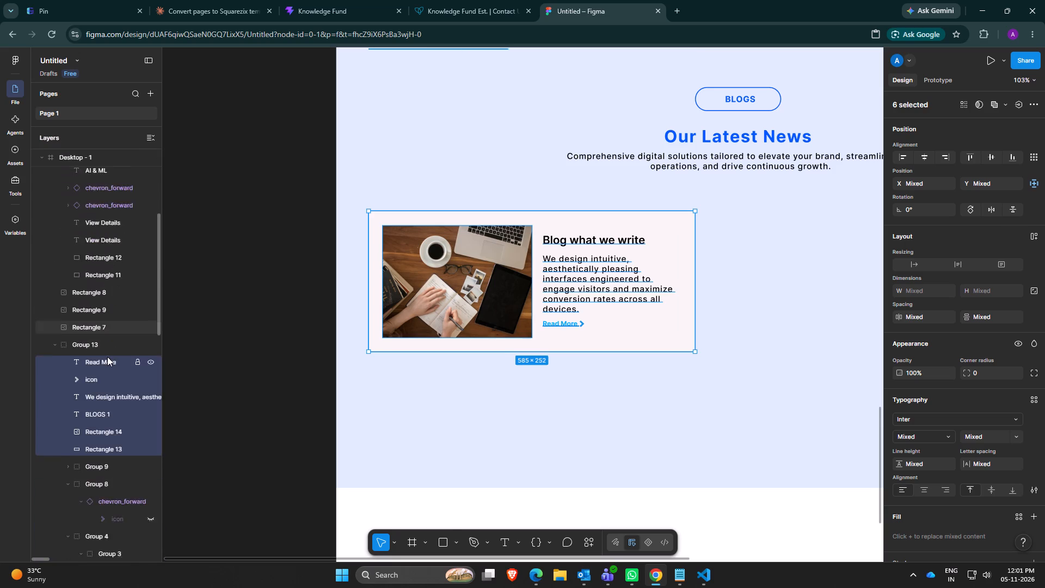
scroll(107, 357, "down", 2)
scroll(107, 357, "up", 2)
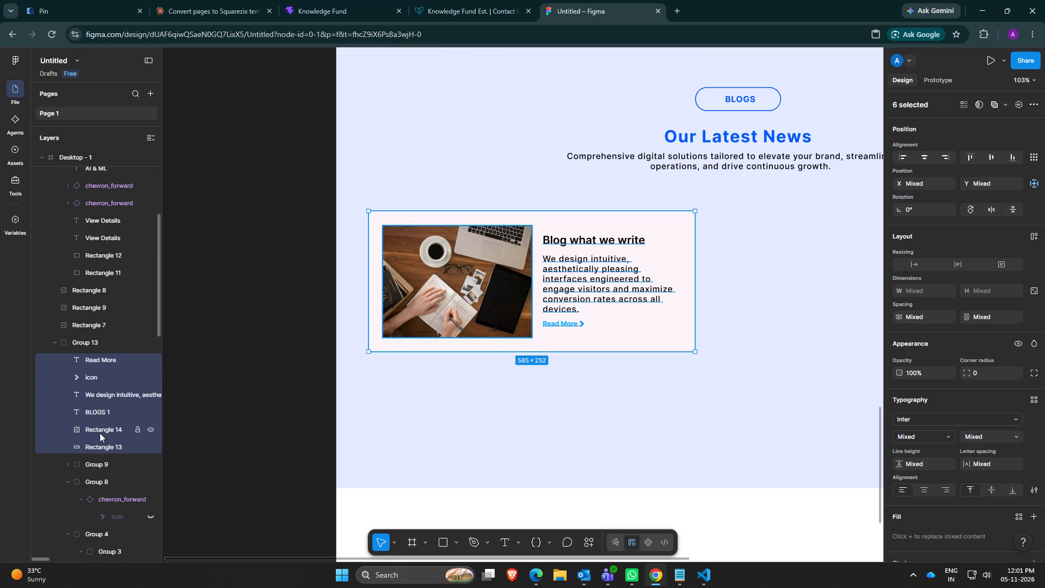
key("ctrl+g")
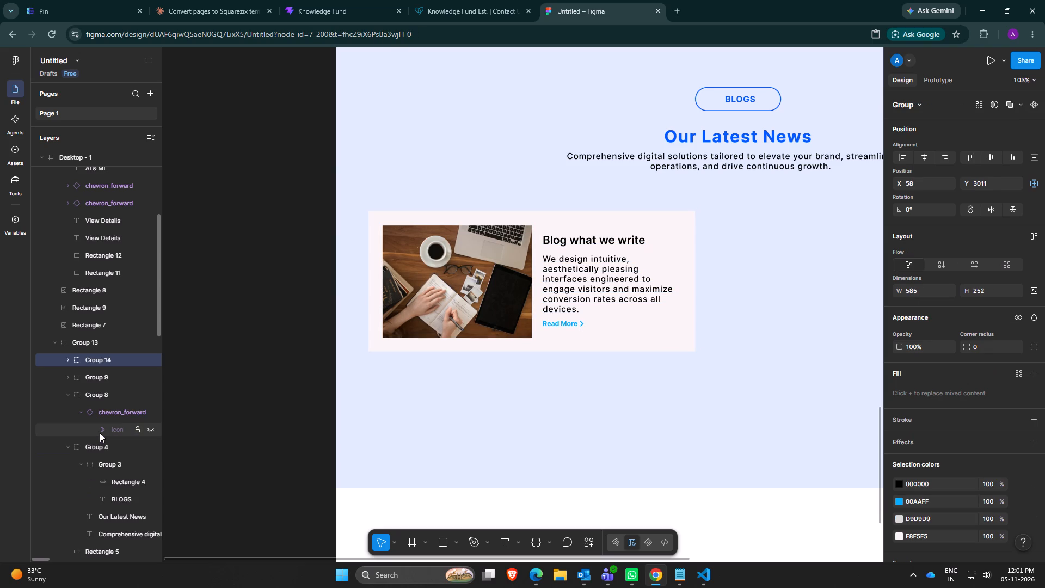
left_click(64, 357)
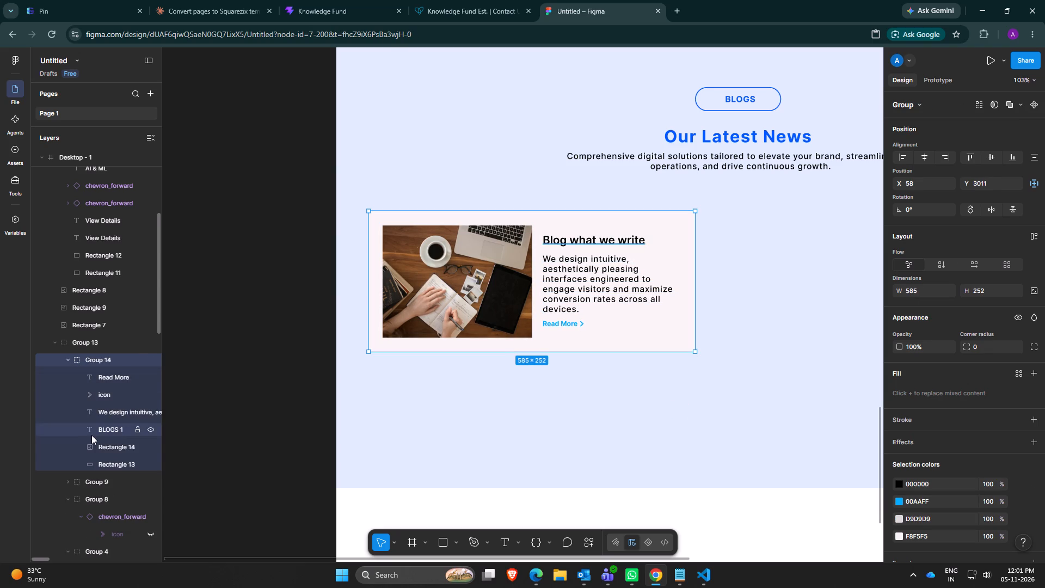
left_click(108, 447)
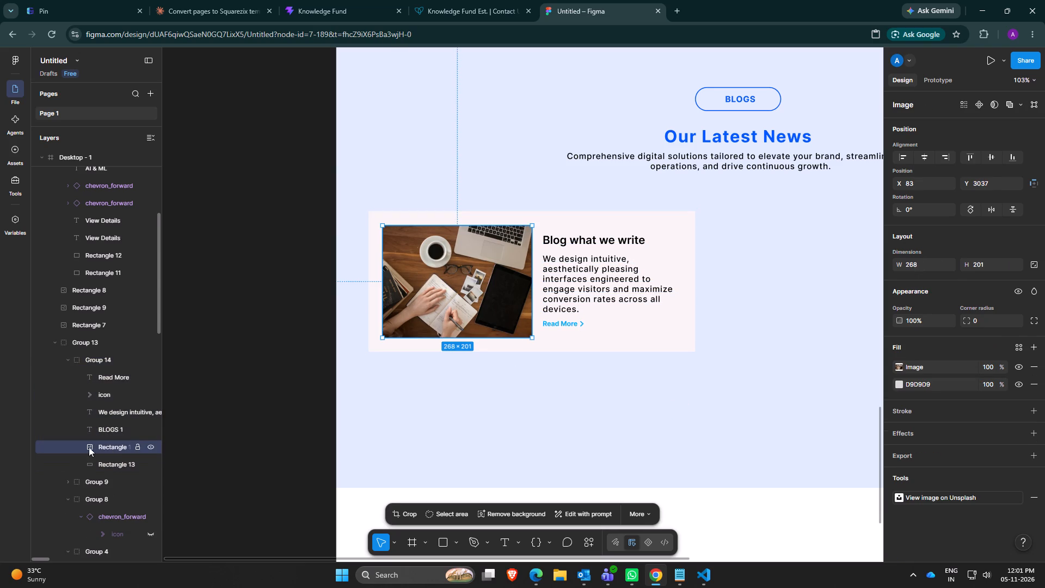
Duplicate the blog card group and place the copy beside the original, level with it, at about X 741, Y 3011.
left_click(89, 360)
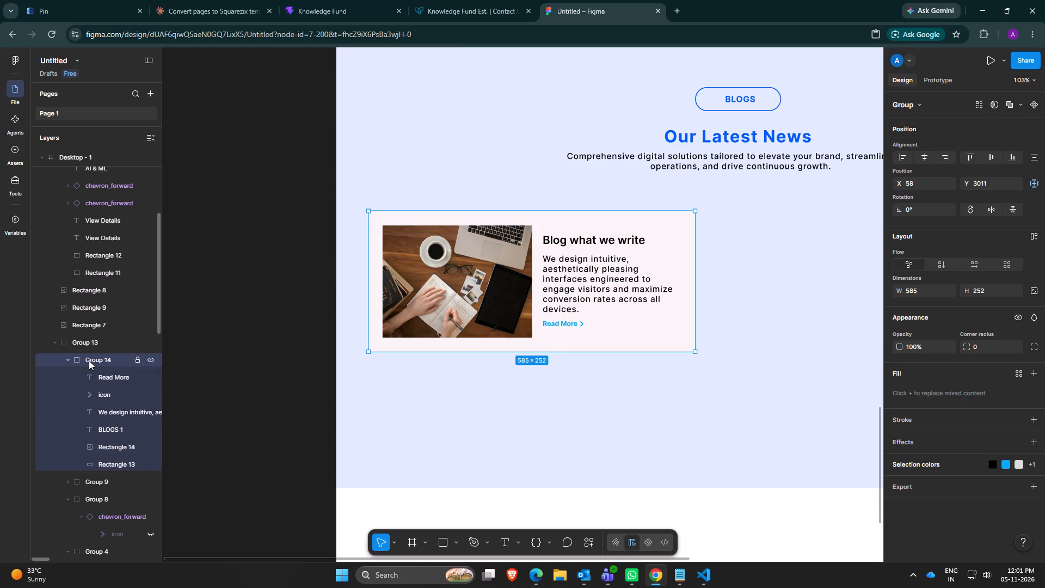
scroll(496, 412, "down", 7, "ctrl")
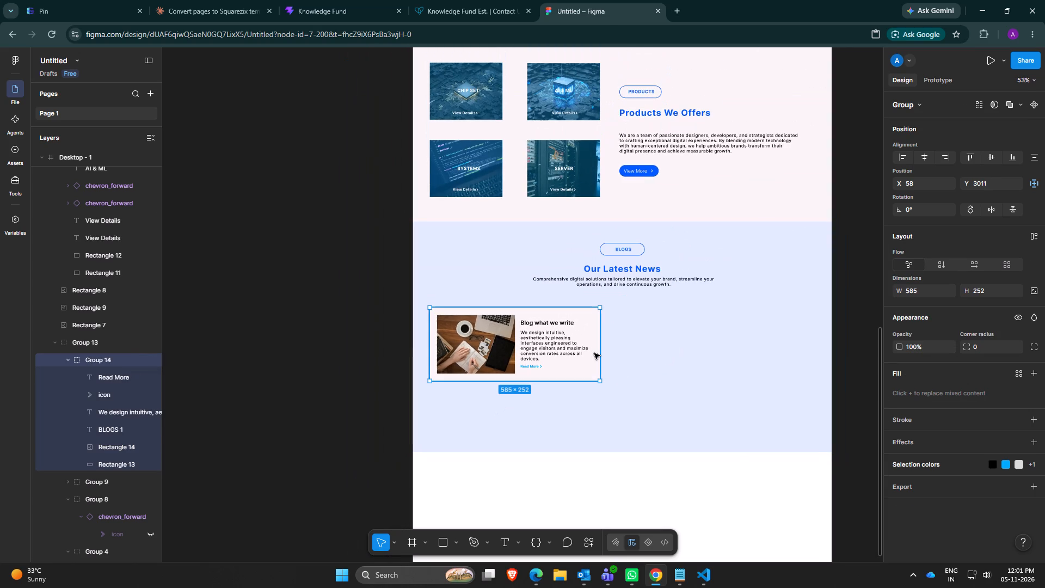
left_click_drag(594, 353, 641, 344, "alt")
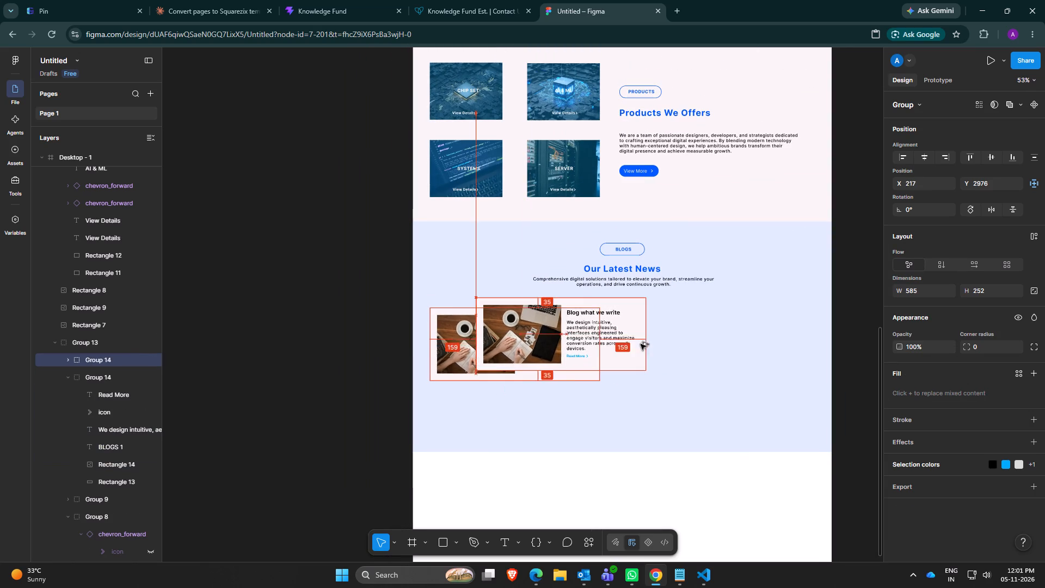
left_click_drag(641, 344, 790, 356, "alt")
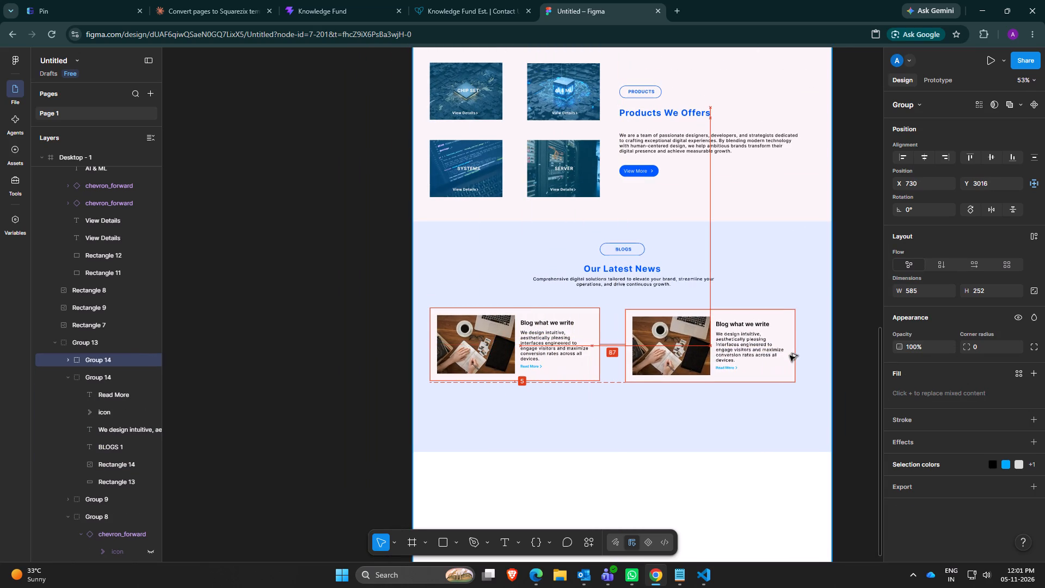
left_click_drag(790, 356, 794, 354, "alt")
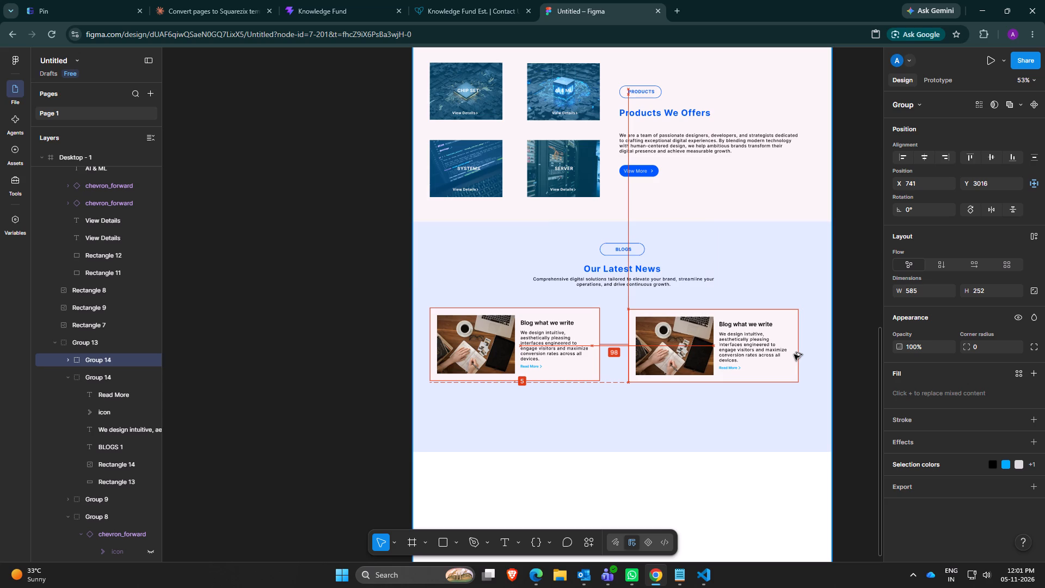
left_click_drag(794, 354, 794, 352, "alt")
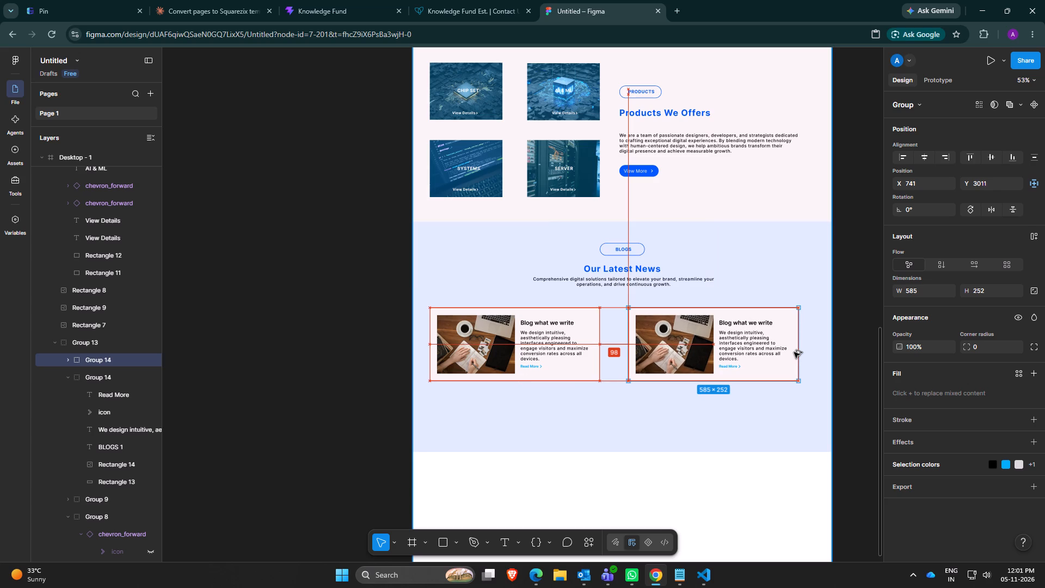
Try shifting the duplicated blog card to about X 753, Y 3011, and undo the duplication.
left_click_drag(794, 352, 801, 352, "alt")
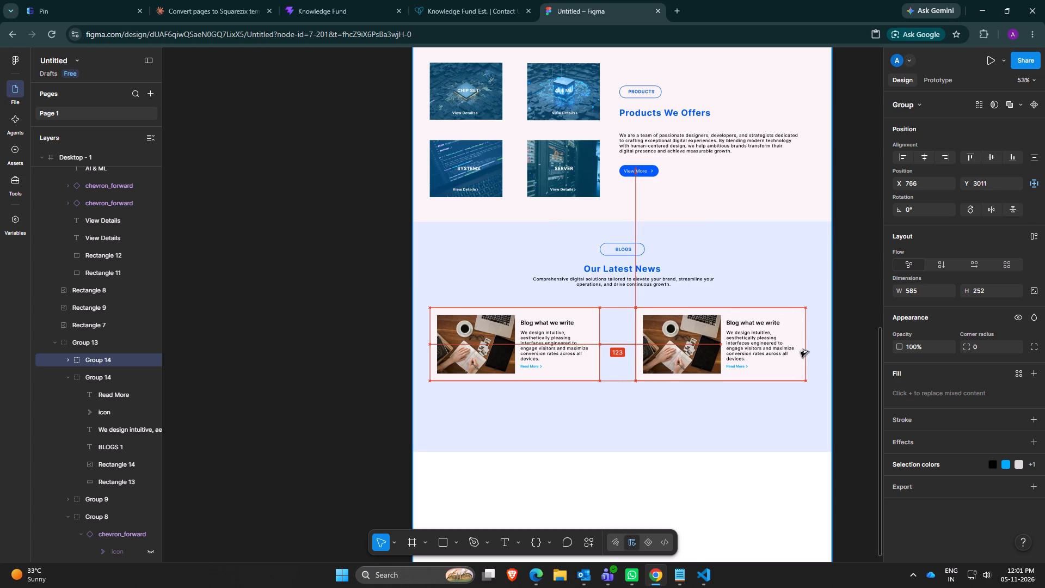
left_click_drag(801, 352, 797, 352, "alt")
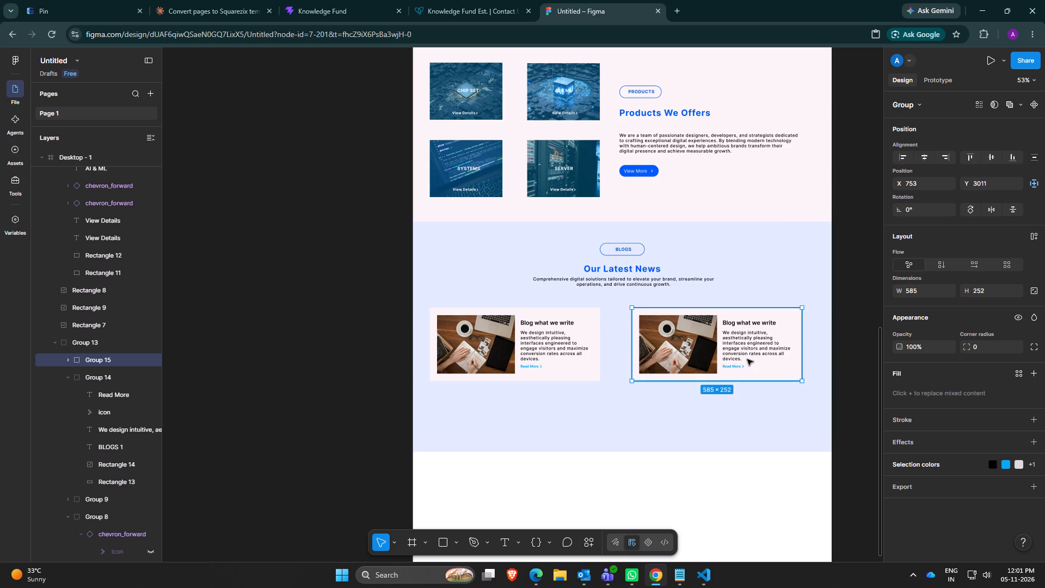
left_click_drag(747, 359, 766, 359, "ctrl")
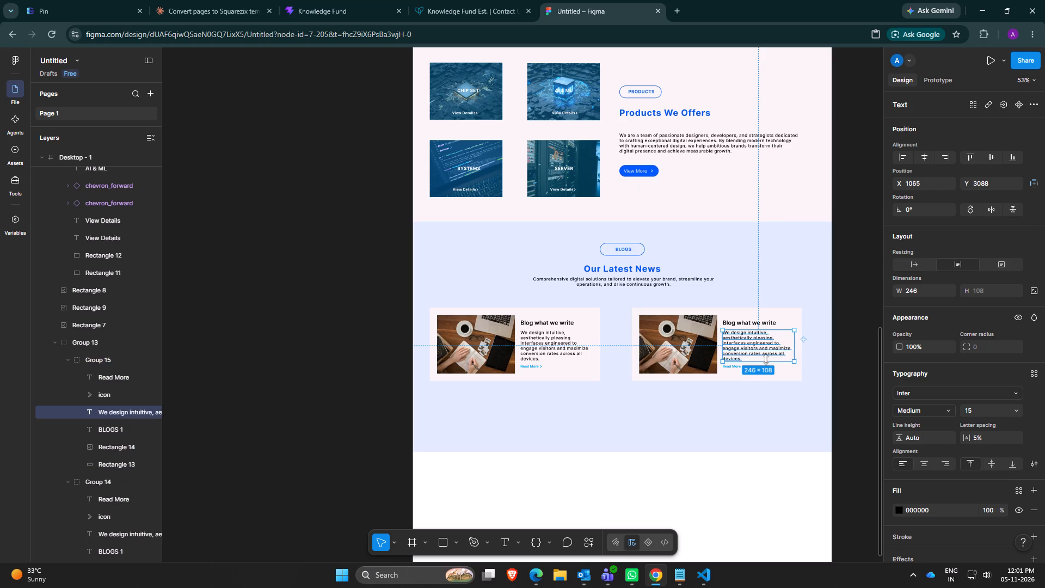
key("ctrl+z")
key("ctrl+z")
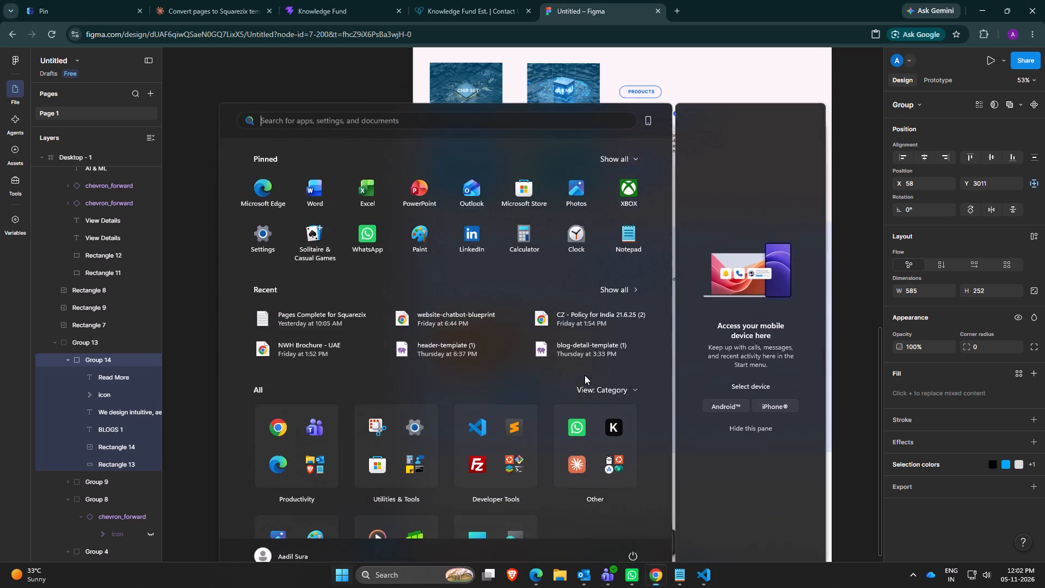
Duplicate the first blog card group and place the copy beside it, level with it, at about X 797, Y 3011.
left_click_drag(585, 375, 753, 375, "alt")
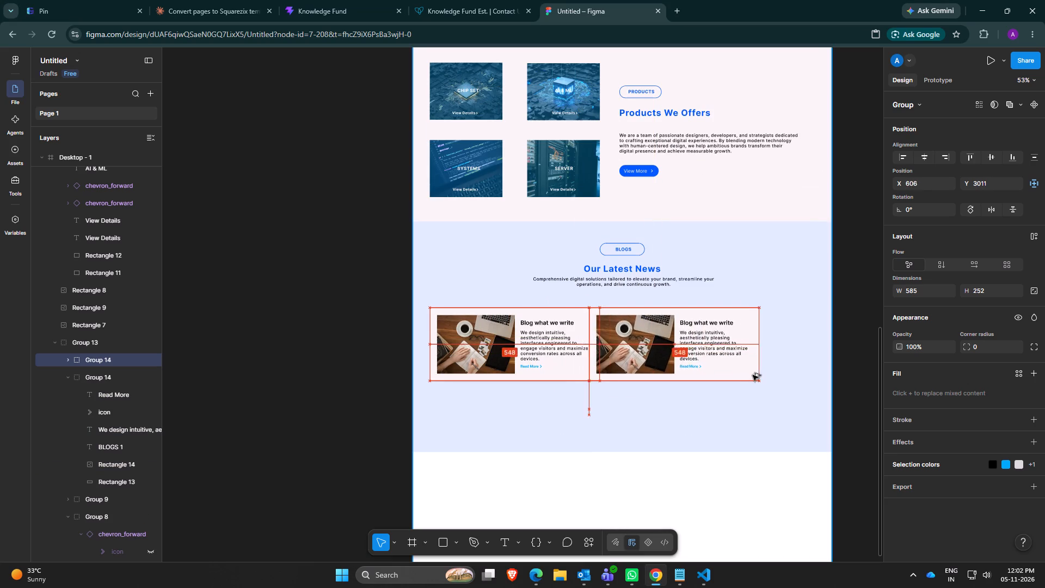
left_click_drag(753, 375, 798, 376, "alt")
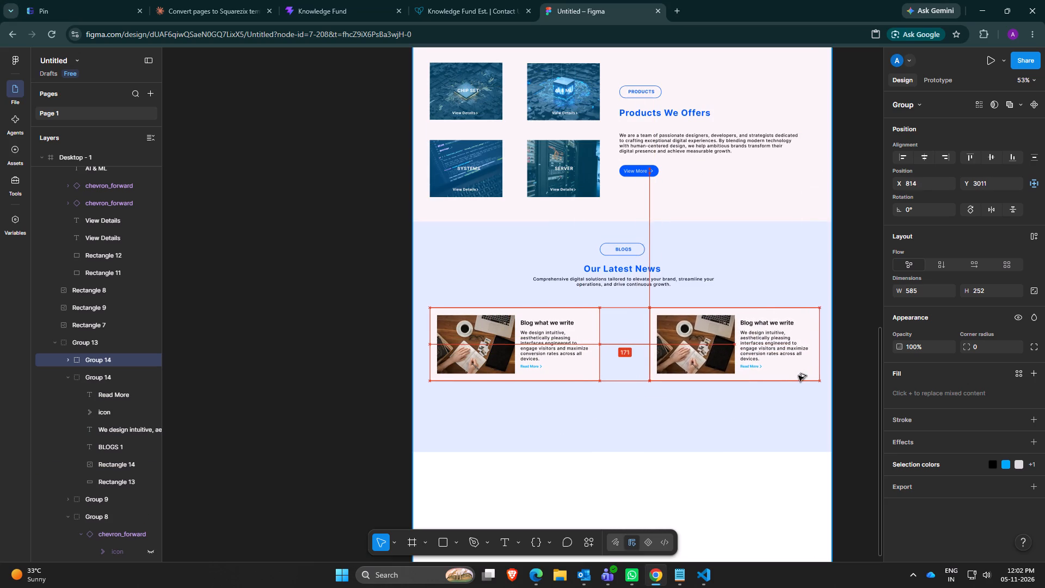
left_click_drag(798, 376, 797, 376, "alt")
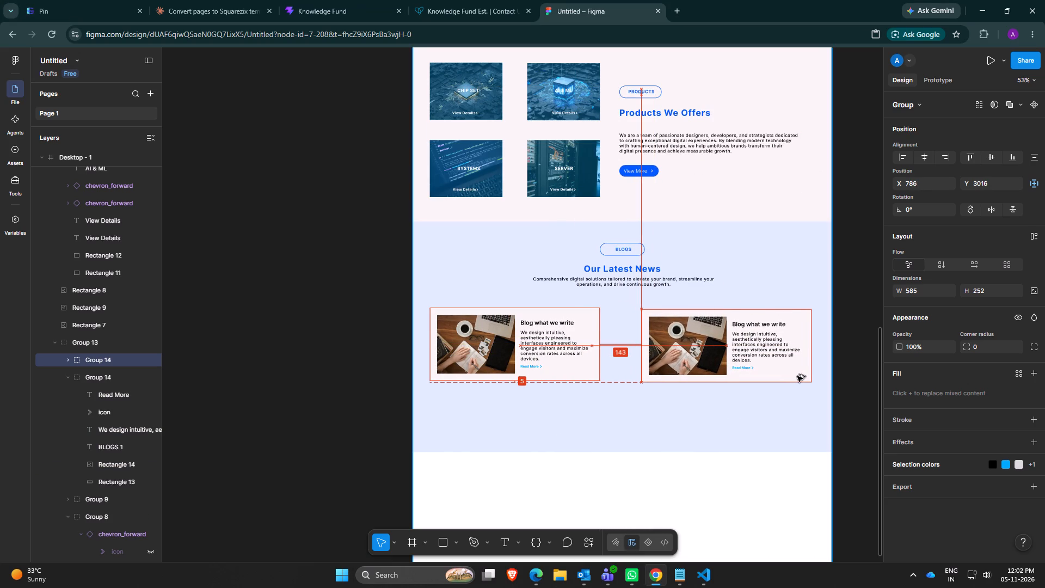
left_click_drag(797, 376, 801, 376, "alt")
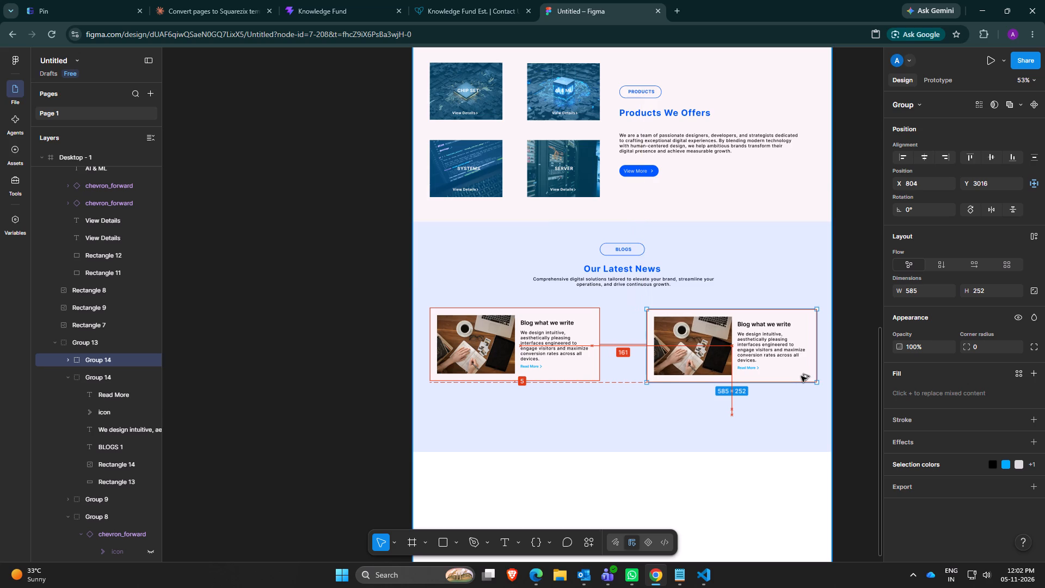
left_click_drag(801, 376, 801, 375, "alt")
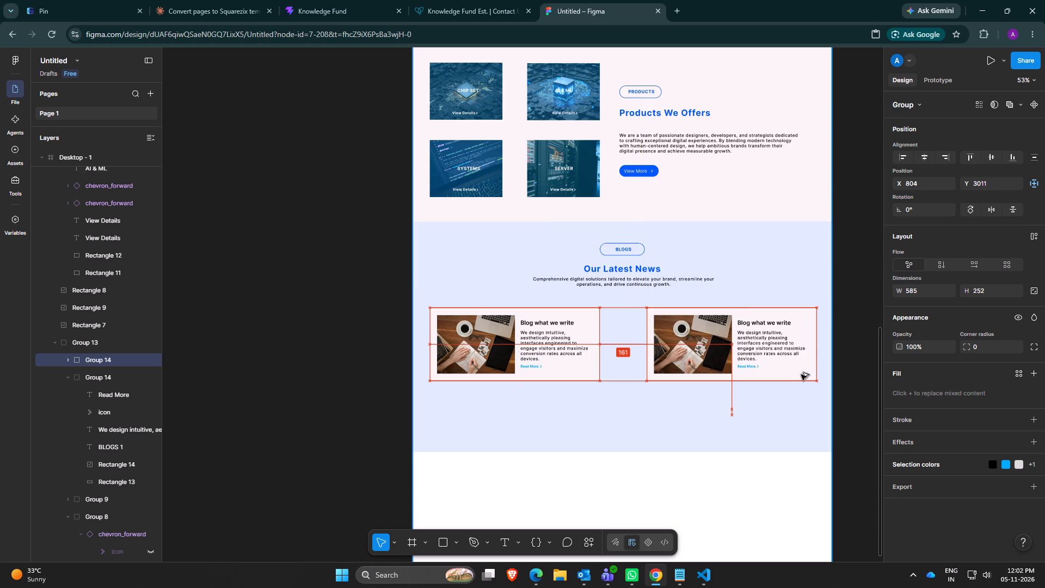
left_click_drag(801, 375, 802, 375, "alt")
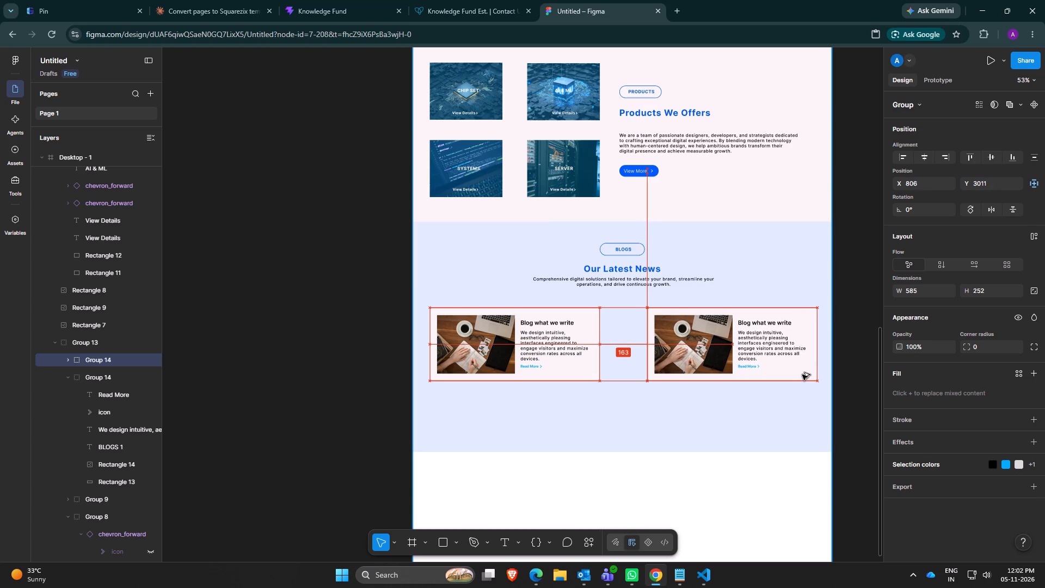
left_click_drag(802, 375, 800, 375, "alt")
Duplicate the first blog card and place the copy directly below it at about X 58, Y 3334.
scroll(573, 364, "down", 2)
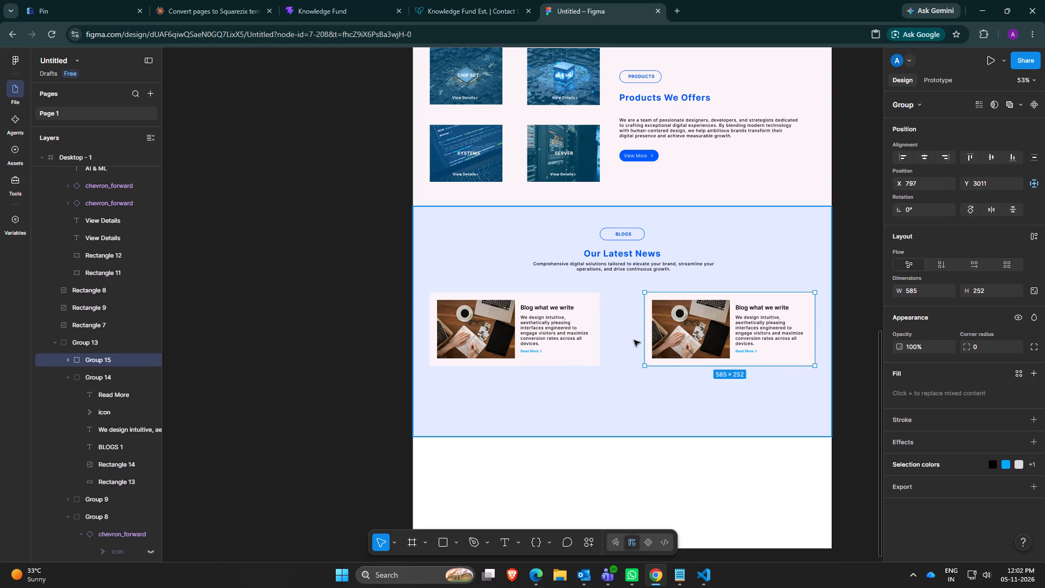
left_click(614, 407)
scroll(557, 383, "down", 2)
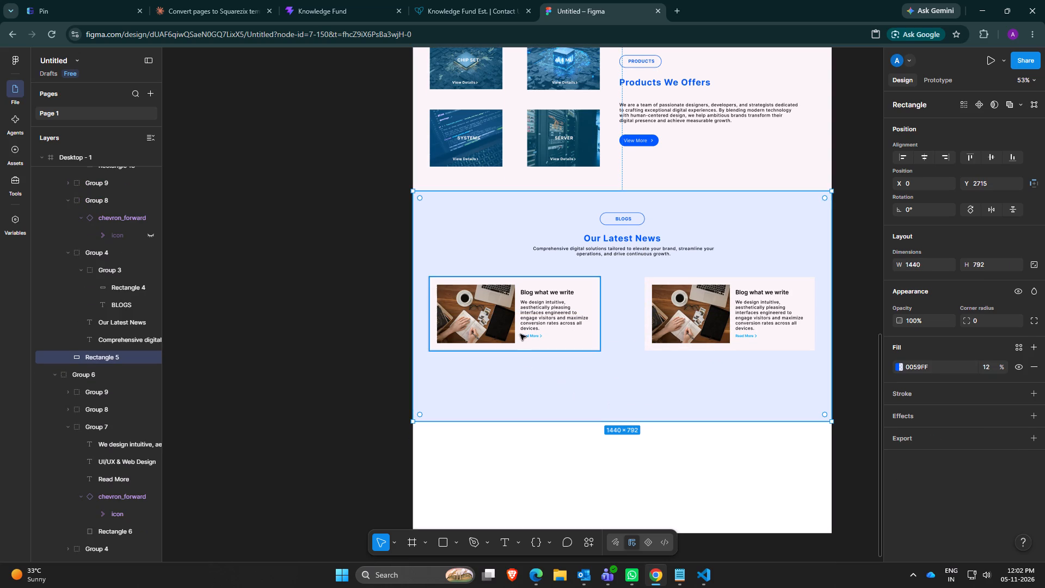
left_click(570, 335)
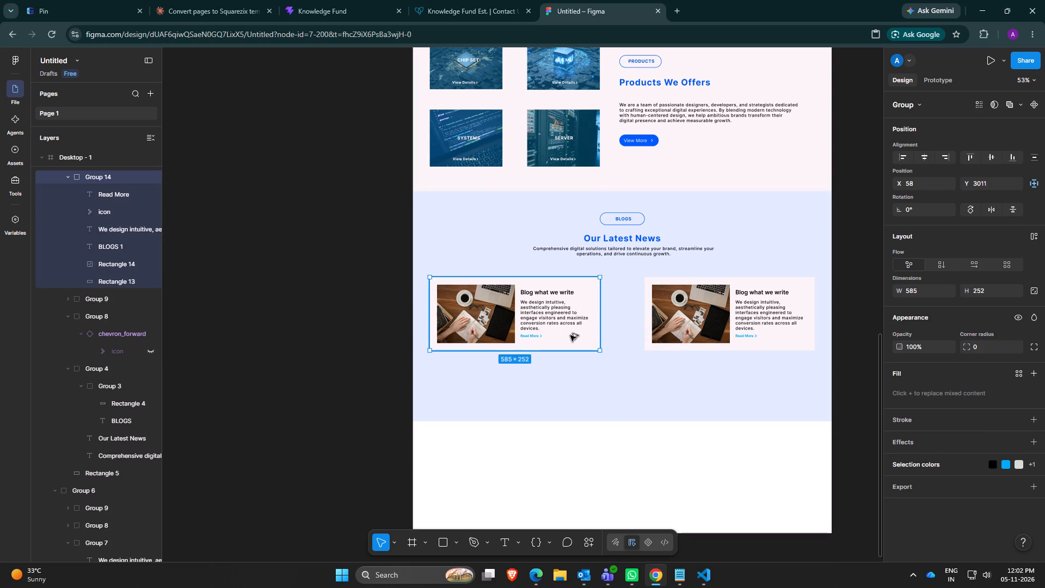
left_click_drag(570, 335, 573, 422, "alt")
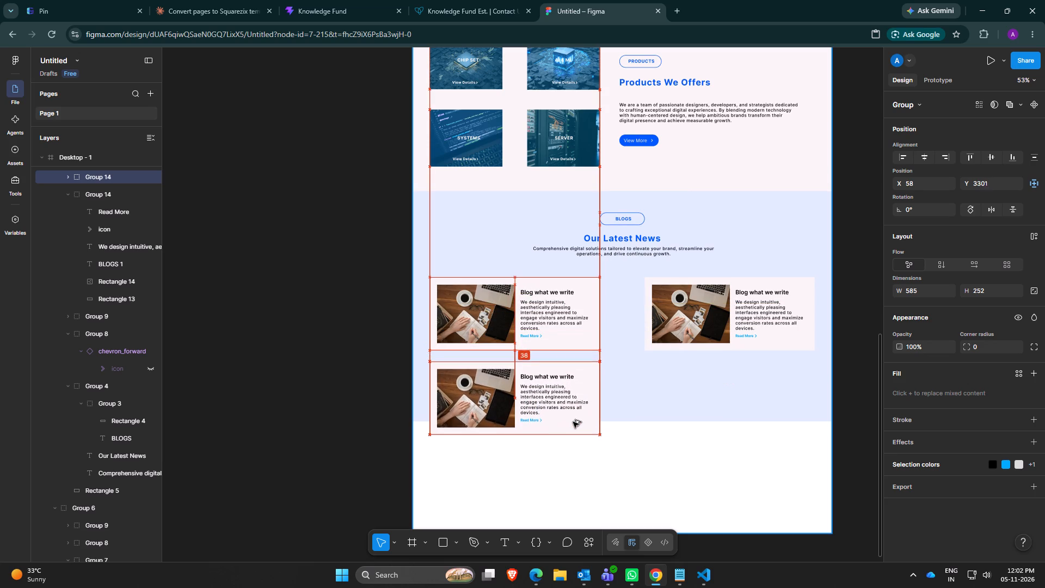
left_click_drag(573, 422, 573, 426, "alt")
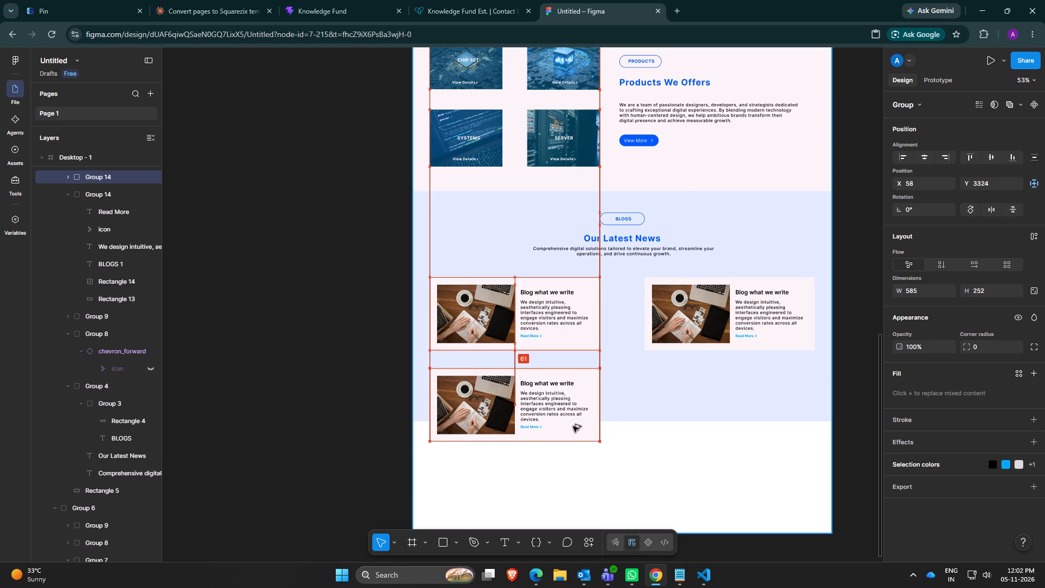
left_click_drag(573, 426, 571, 428, "alt")
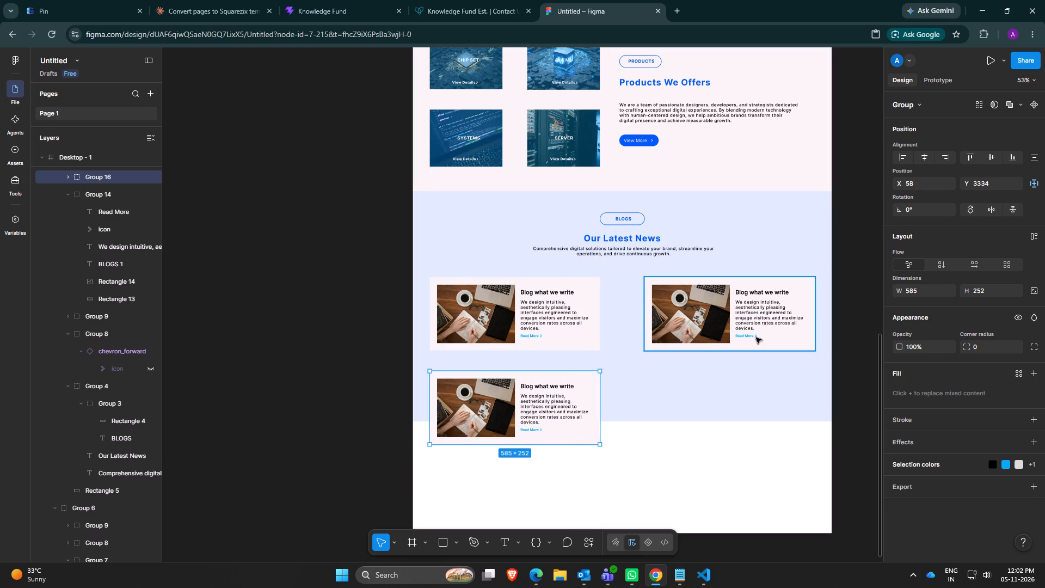
Duplicate the second blog card and place the copy directly below it, level with the lower-row card, completing a two-by-two grid.
left_click(756, 338)
left_click_drag(756, 338, 756, 345, "alt")
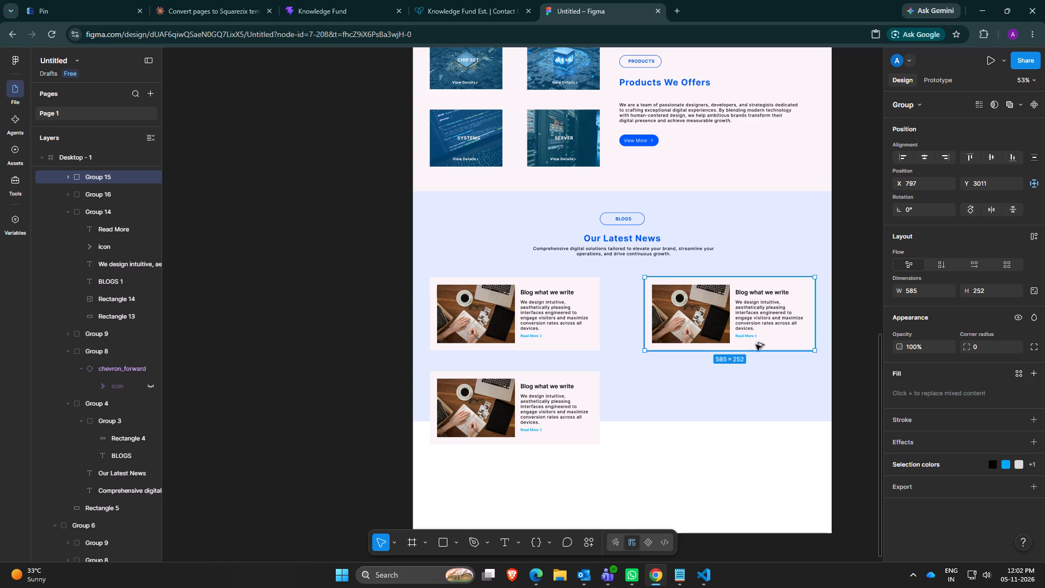
left_click_drag(756, 345, 753, 433, "alt")
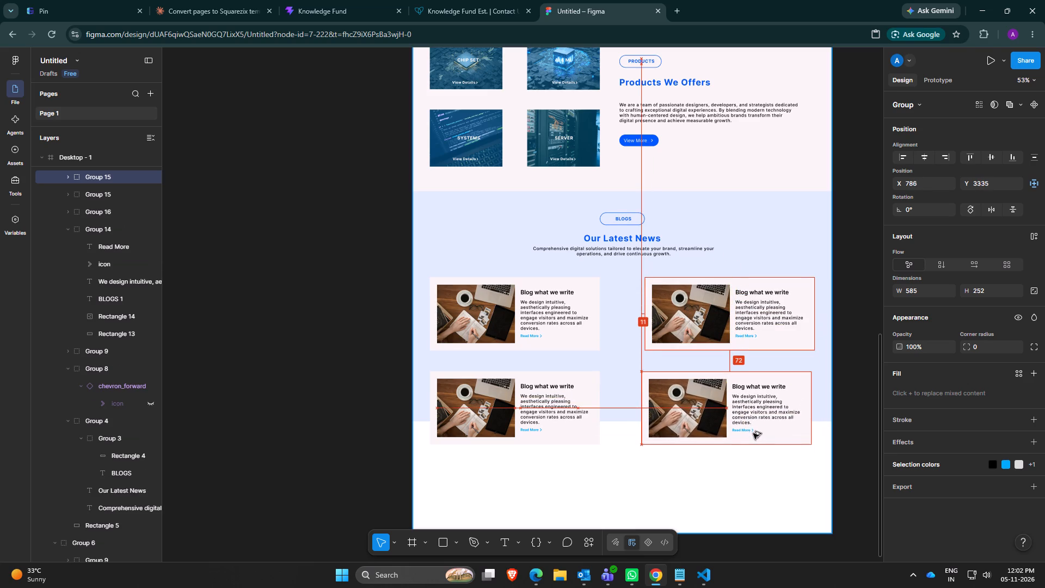
left_click_drag(753, 433, 757, 432, "alt")
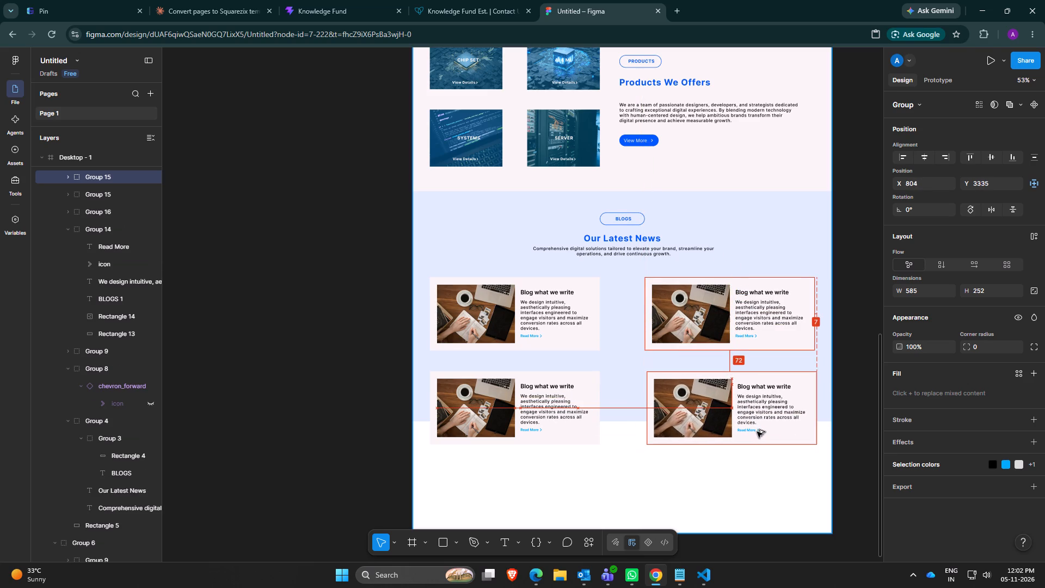
left_click_drag(757, 432, 756, 430, "alt")
Extend the Our Latest News section's light blue background rectangle downward to a height of about 953, enclosing the lower row of cards.
left_click(624, 415)
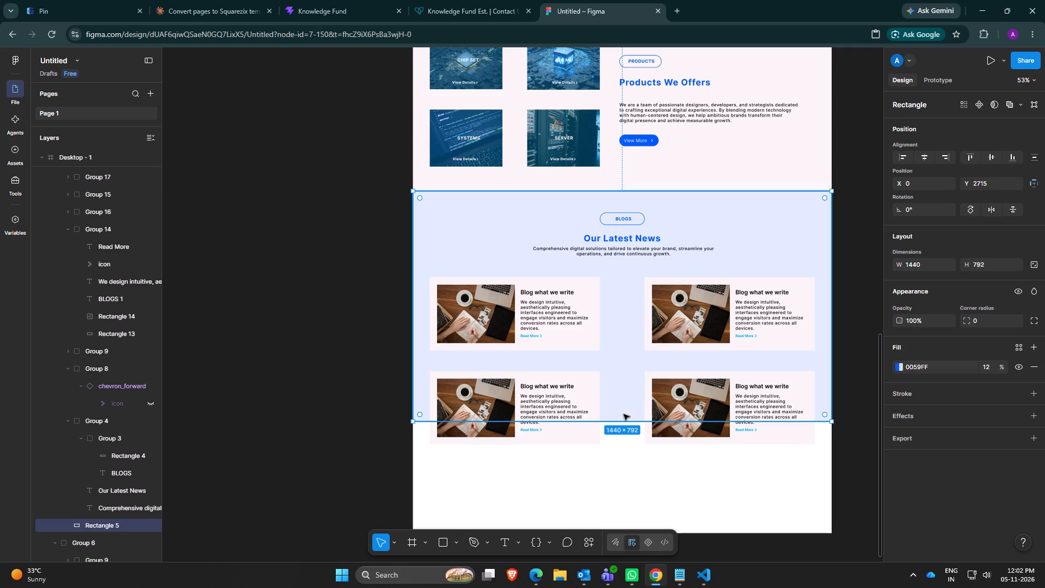
left_click_drag(628, 422, 629, 471)
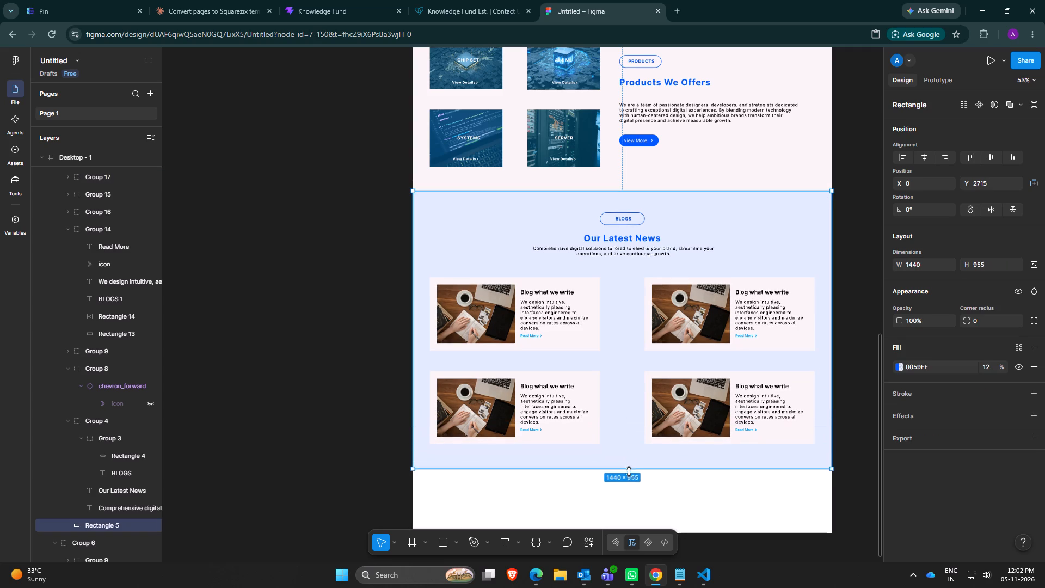
left_click_drag(629, 471, 628, 465)
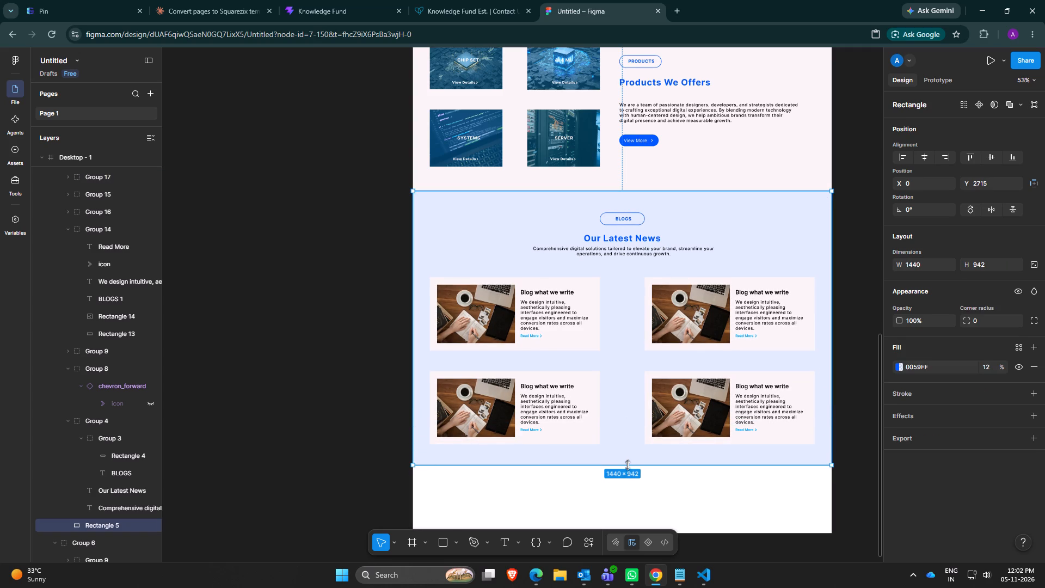
left_click_drag(628, 465, 628, 468)
scroll(625, 344, "down", 10)
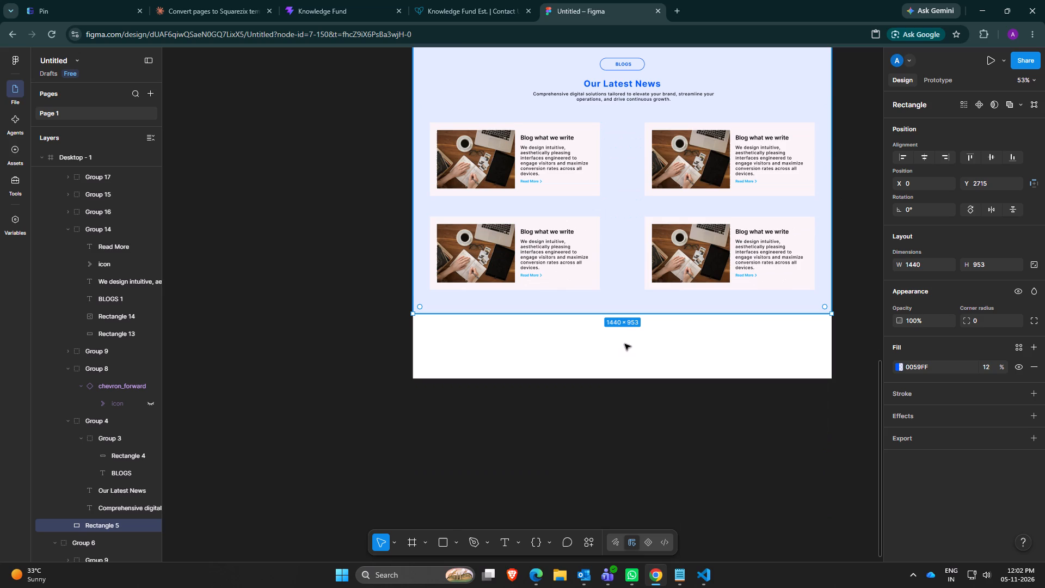
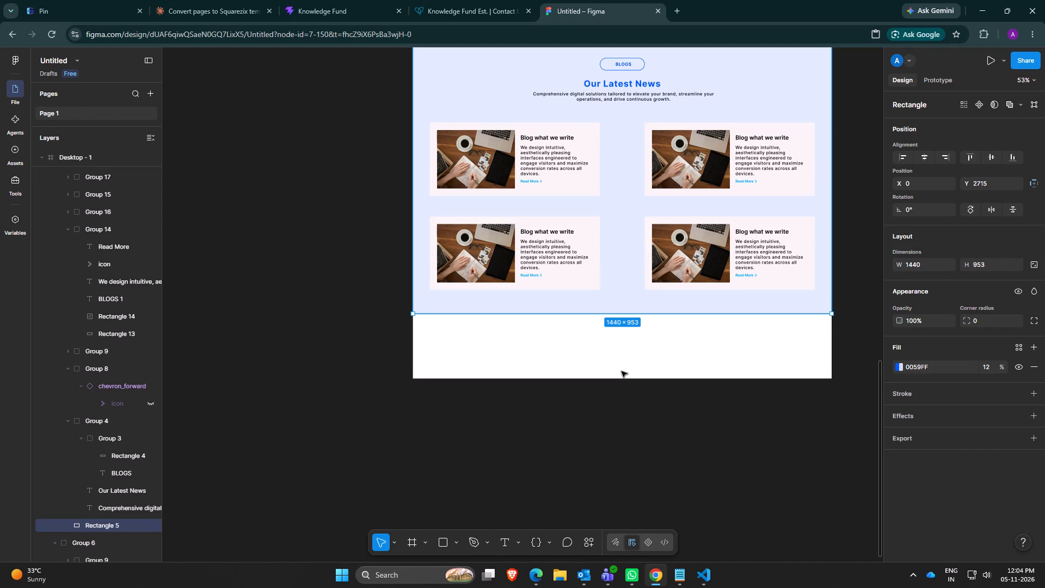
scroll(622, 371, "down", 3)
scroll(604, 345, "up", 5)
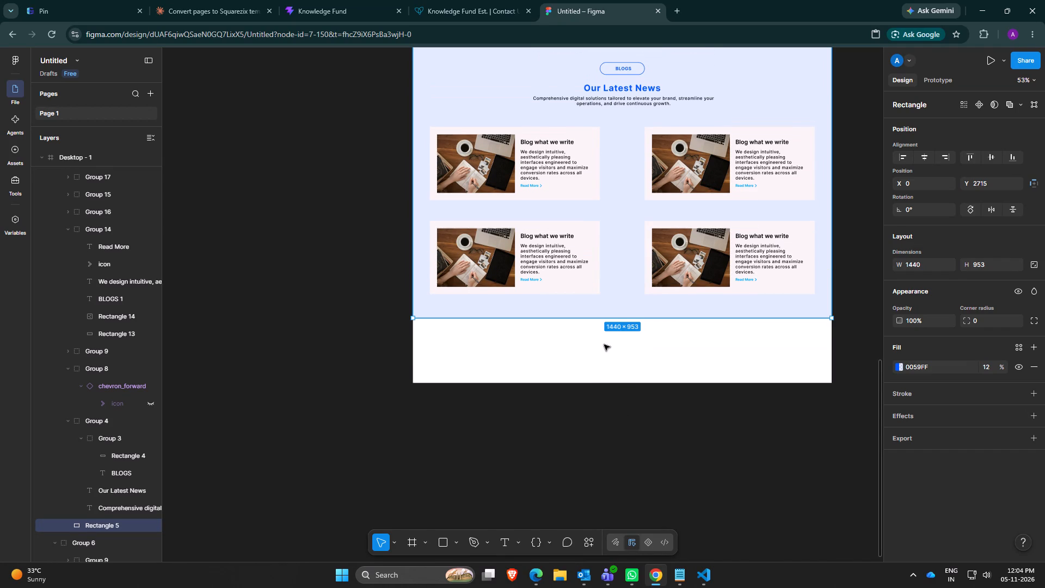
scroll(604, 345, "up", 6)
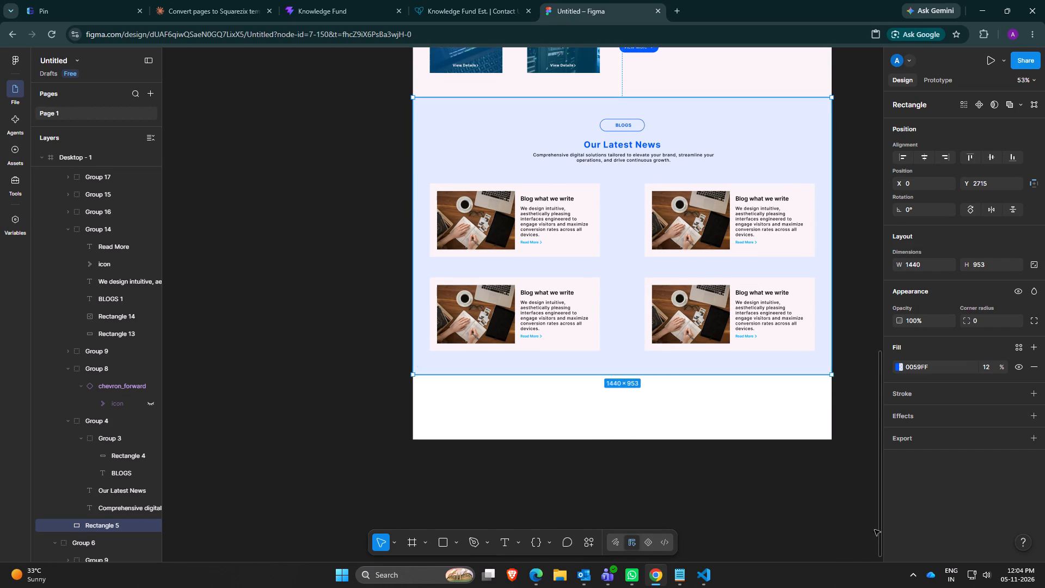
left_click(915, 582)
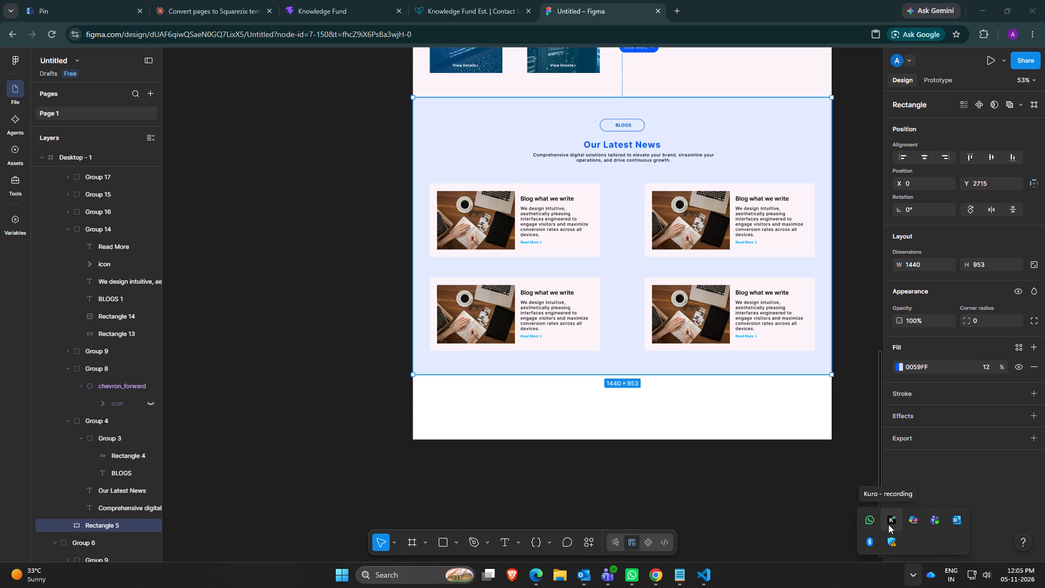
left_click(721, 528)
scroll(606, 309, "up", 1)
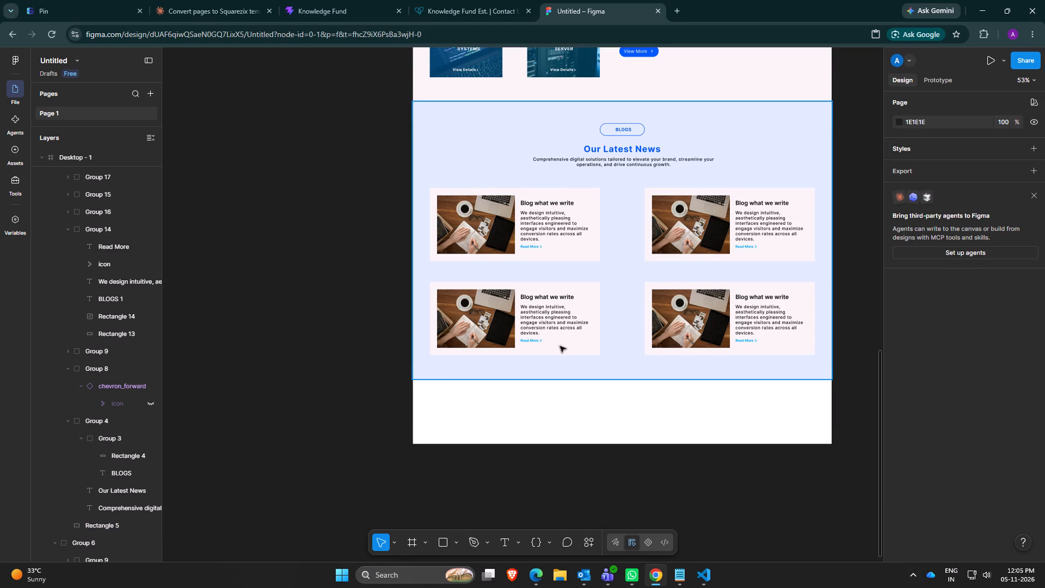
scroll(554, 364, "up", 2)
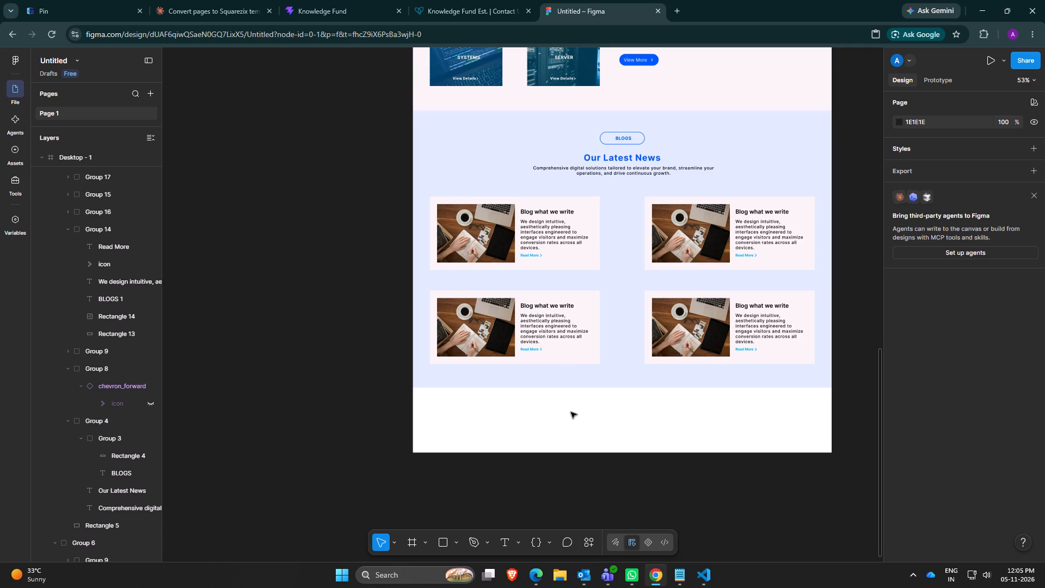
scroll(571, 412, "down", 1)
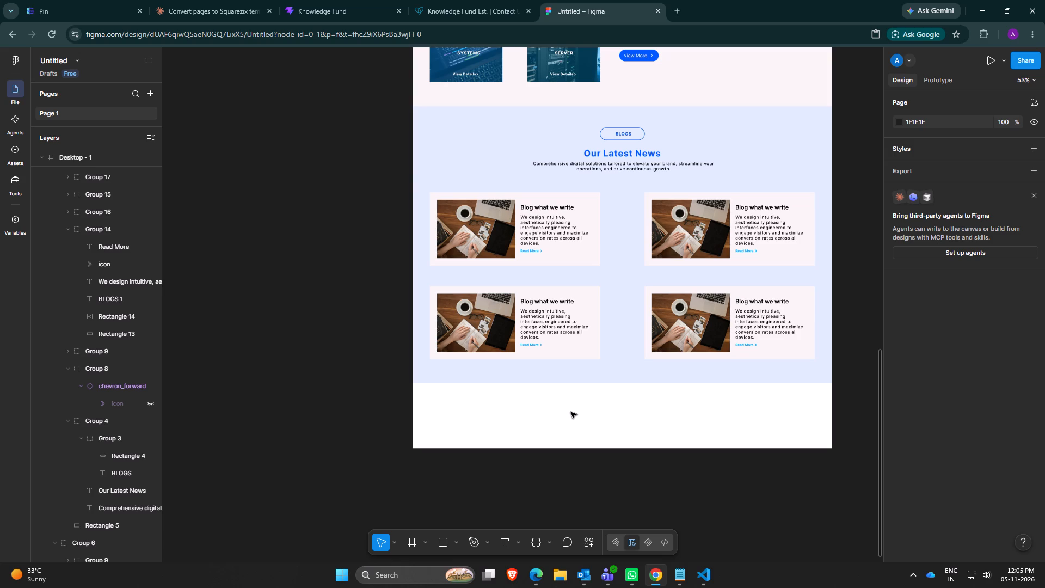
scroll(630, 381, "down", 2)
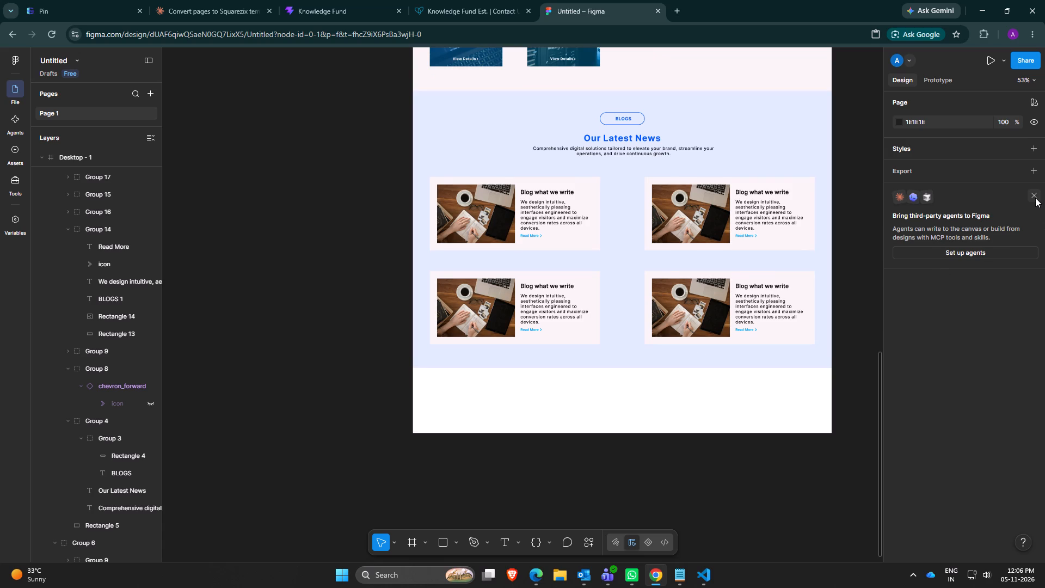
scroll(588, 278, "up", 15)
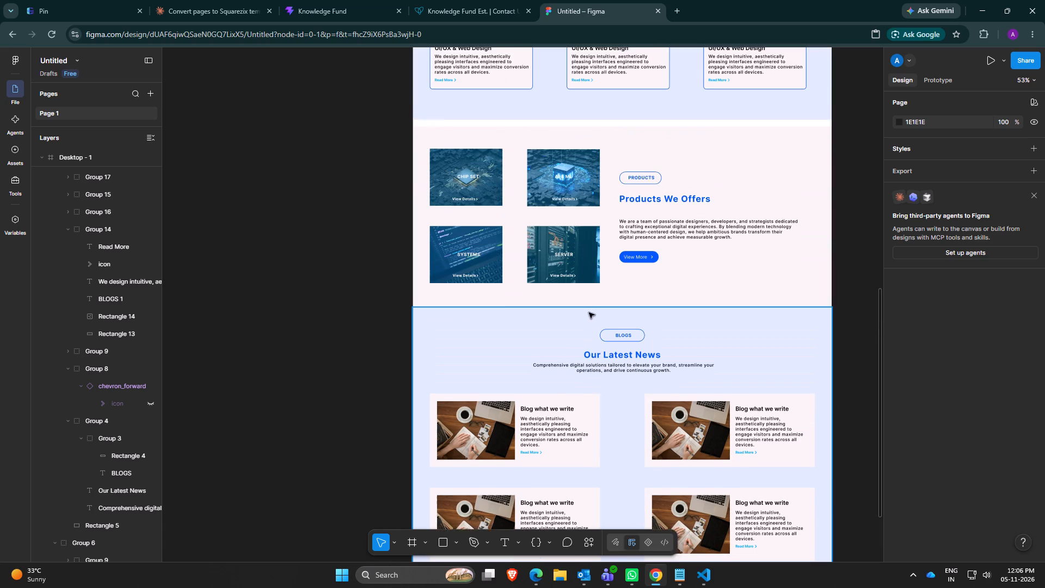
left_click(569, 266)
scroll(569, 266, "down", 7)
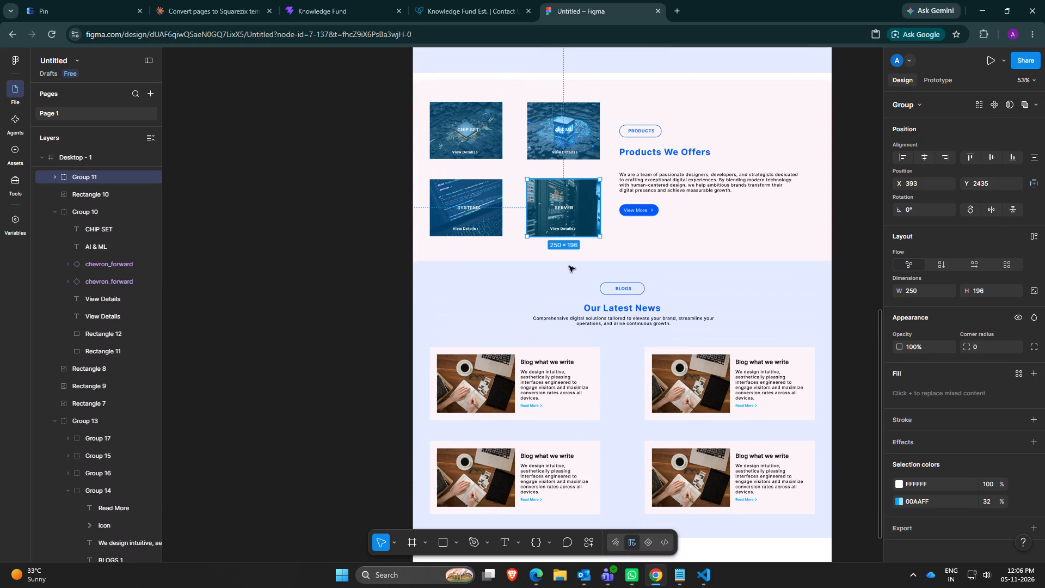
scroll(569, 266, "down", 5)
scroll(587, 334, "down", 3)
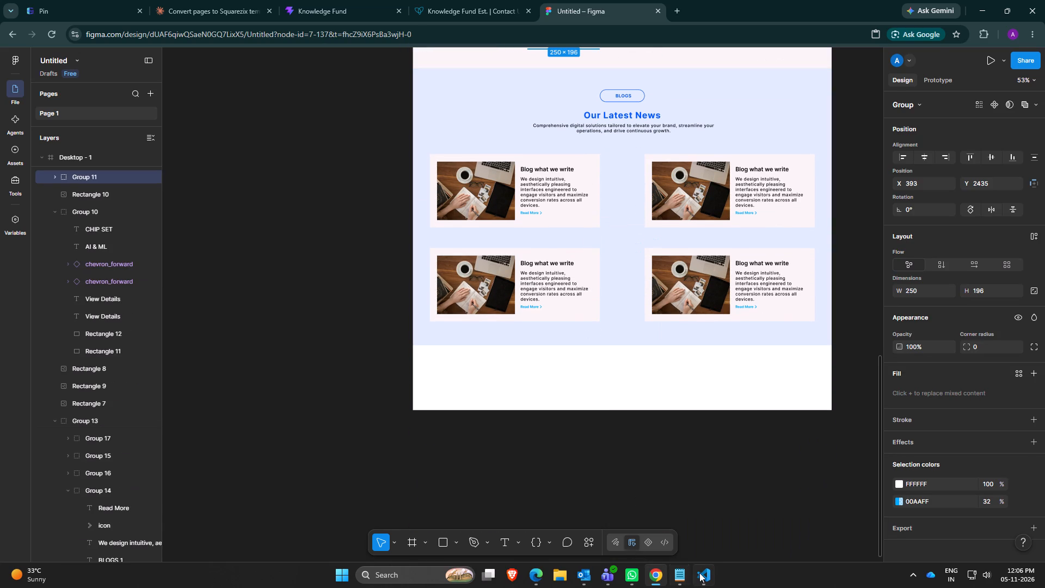